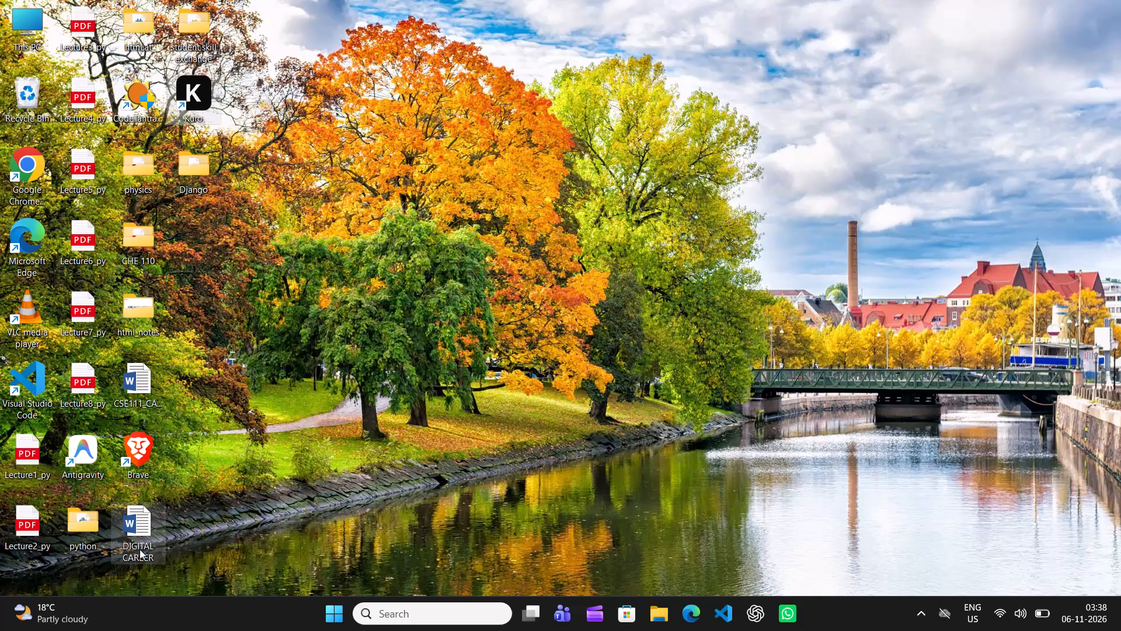
Open the DIGITAL CAREER document from the desktop and dismiss the activation notice.
double_click(140, 549)
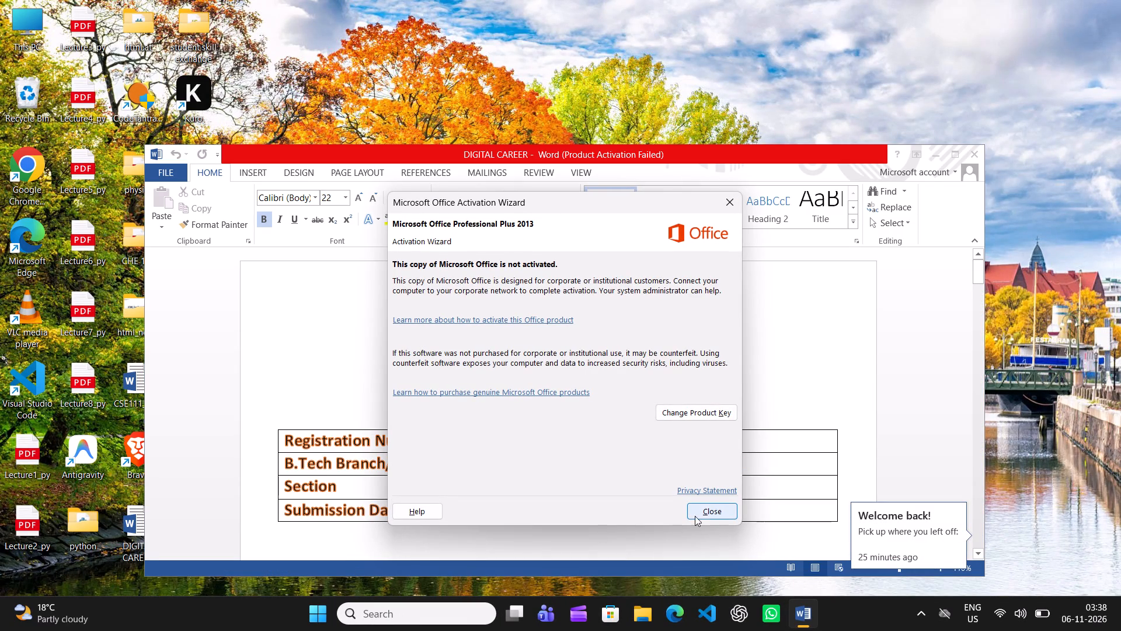
click(705, 509)
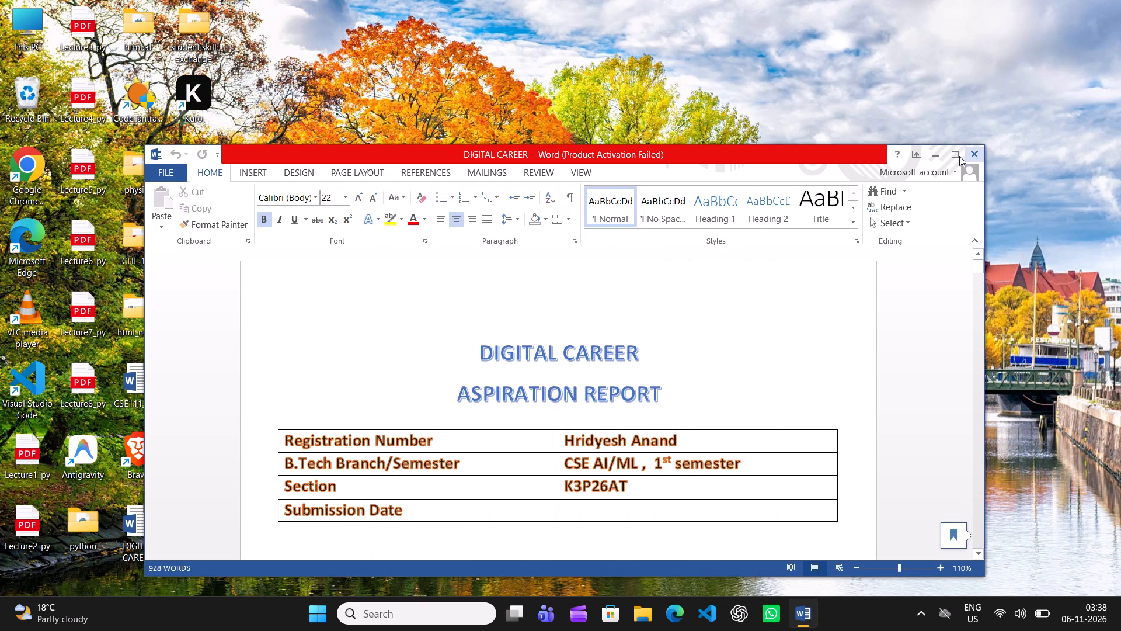
Open the CA03 Format PDF from the Downloads folder, minimise its window and close the file browser.
click(646, 619)
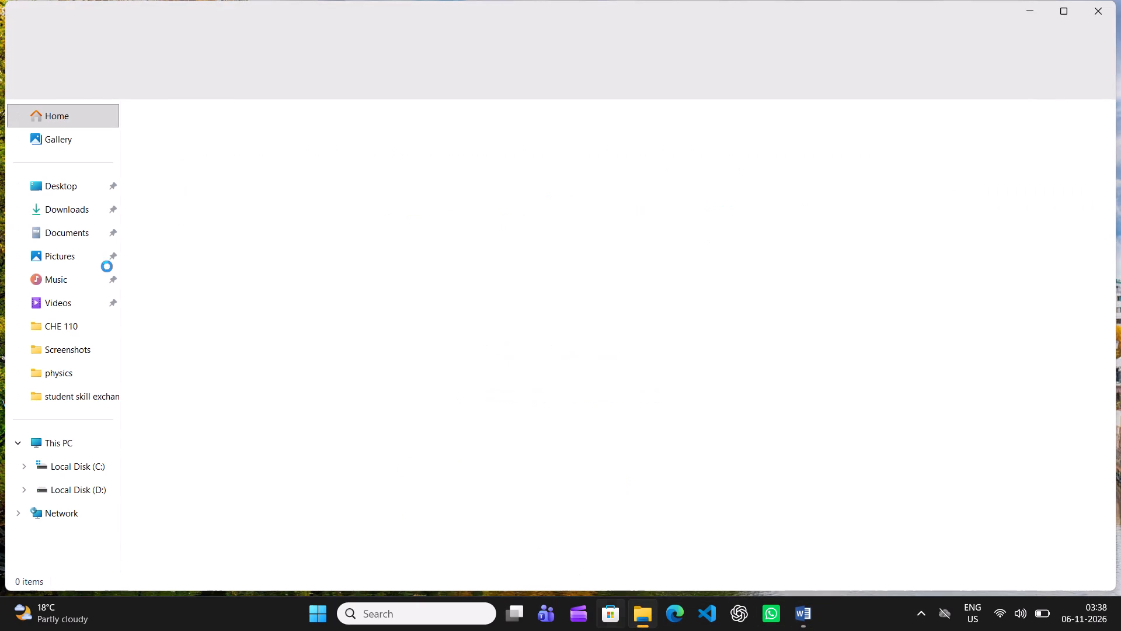
click(52, 212)
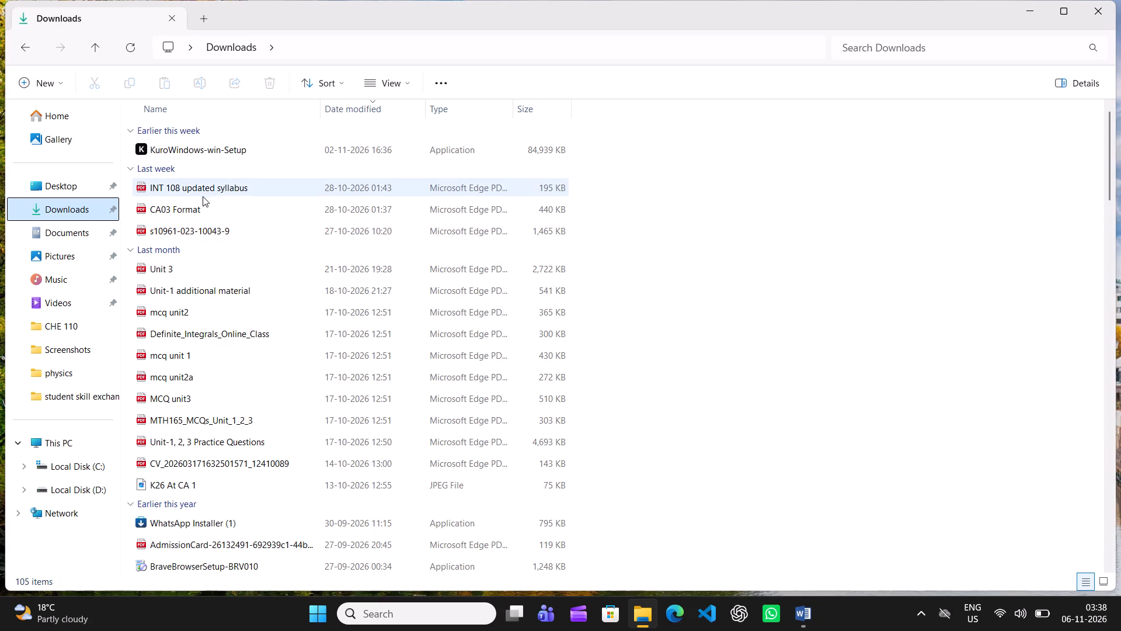
double_click(177, 213)
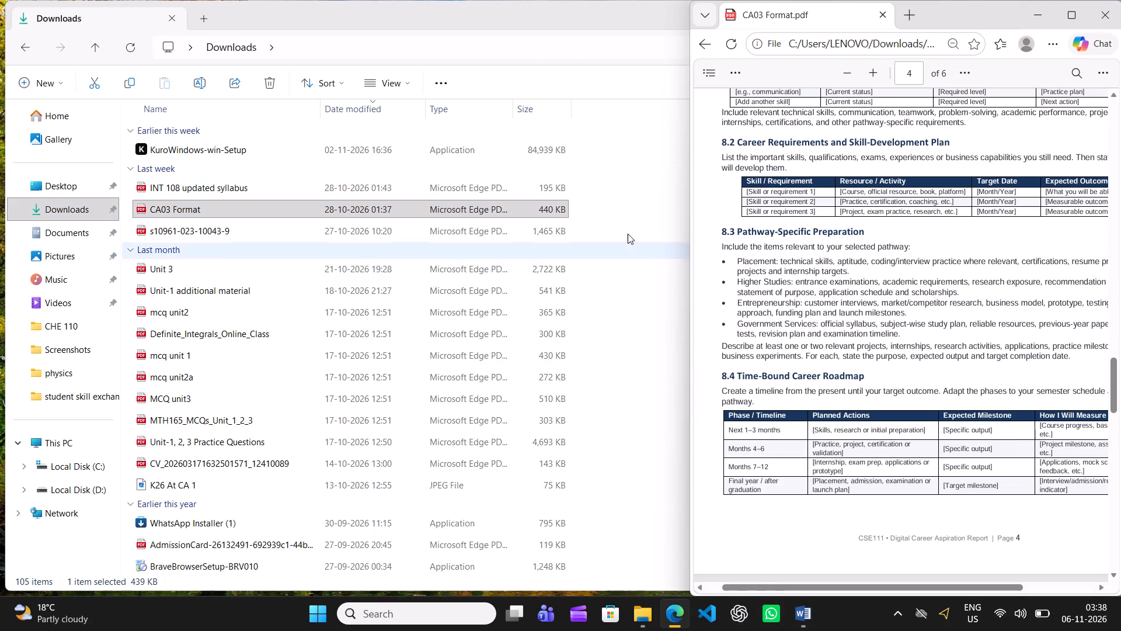
click(1033, 11)
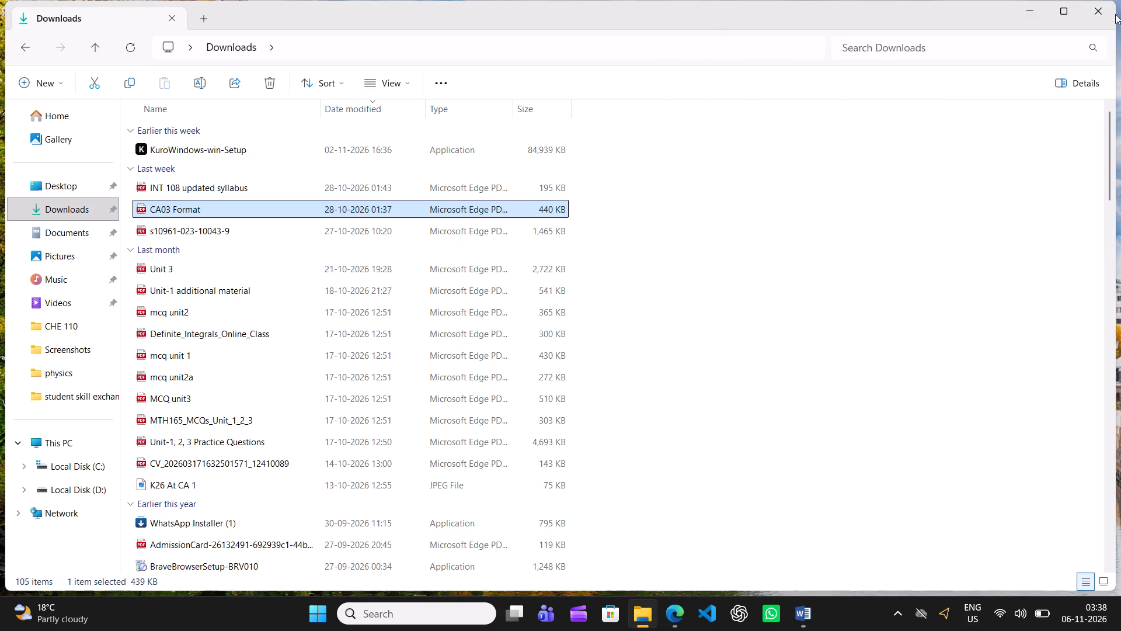
click(1101, 11)
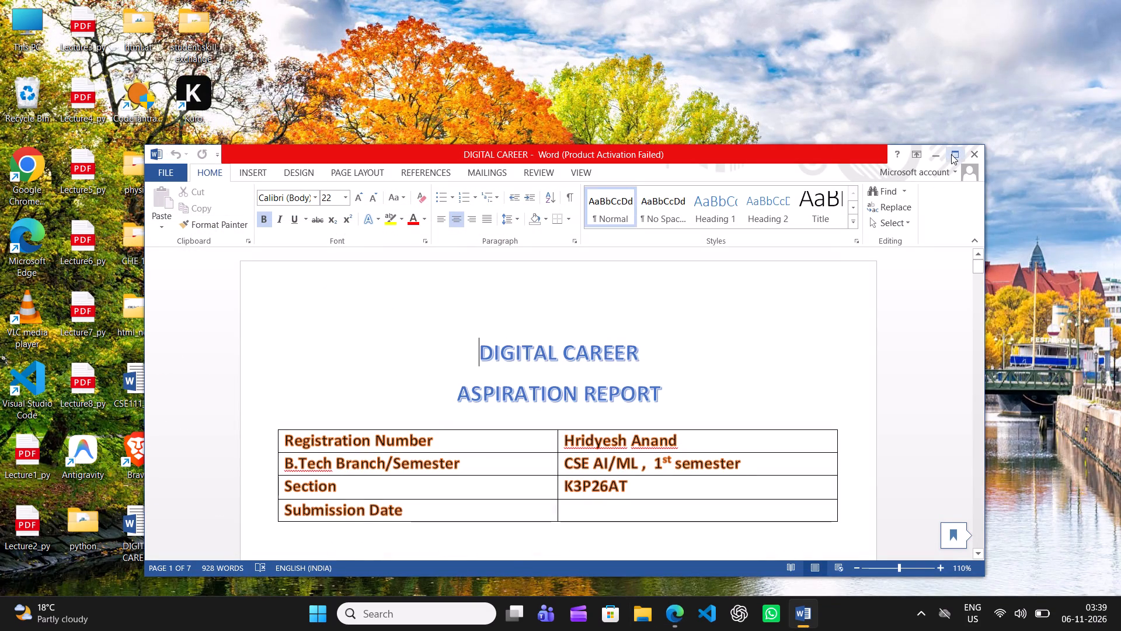
Place the report and the CA03 Format PDF side by side, giving the report about two thirds of the screen width.
click(926, 191)
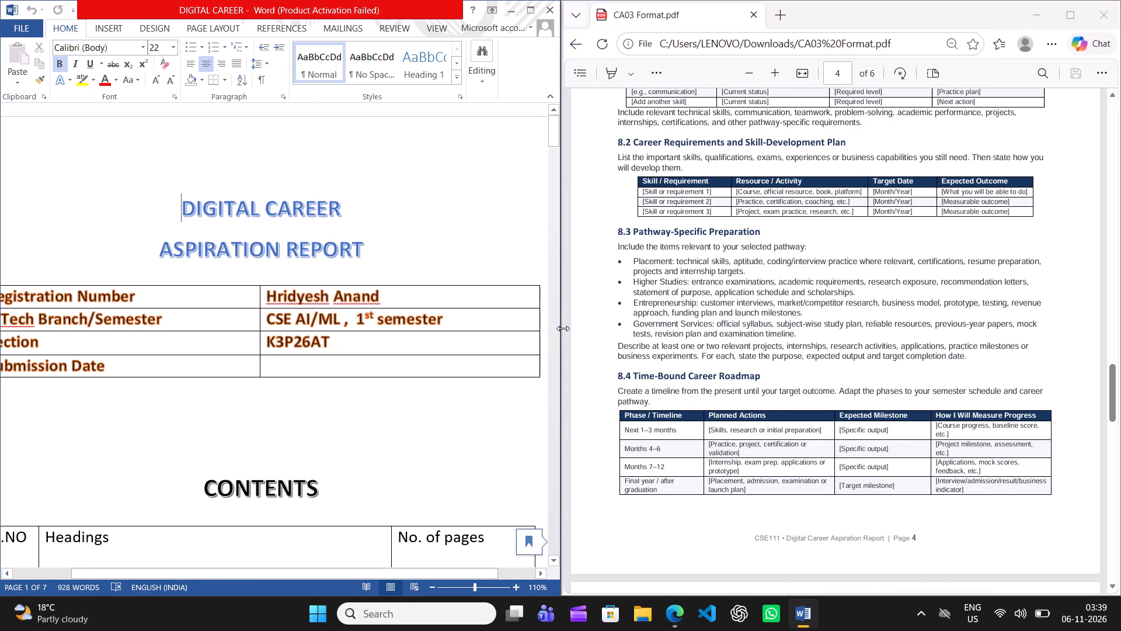
drag(565, 328, 627, 321)
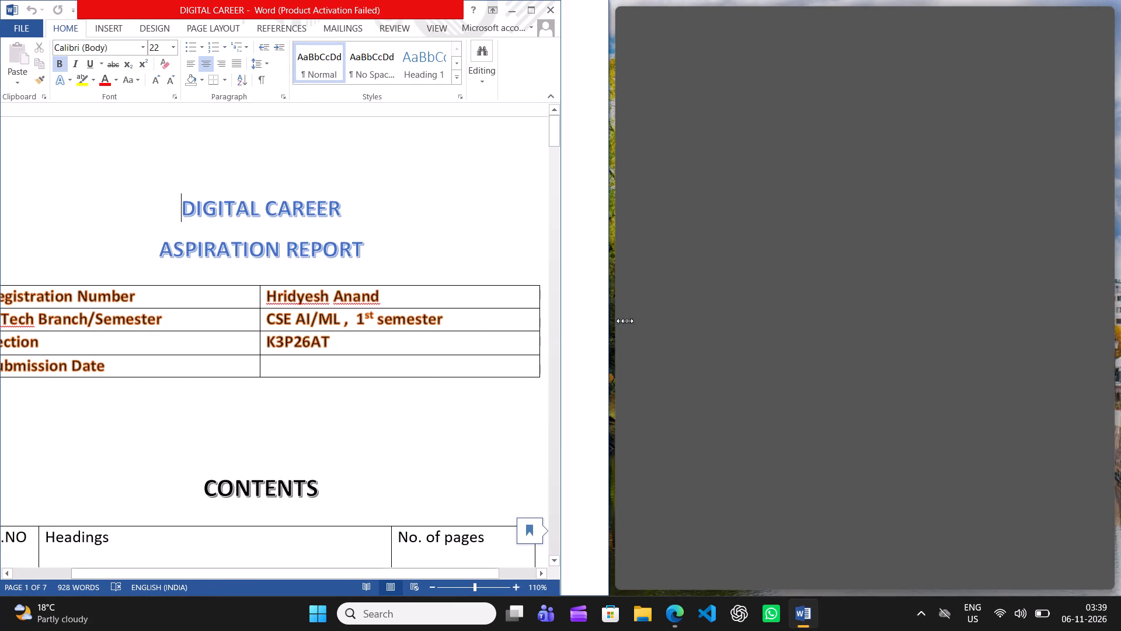
drag(627, 321, 746, 321)
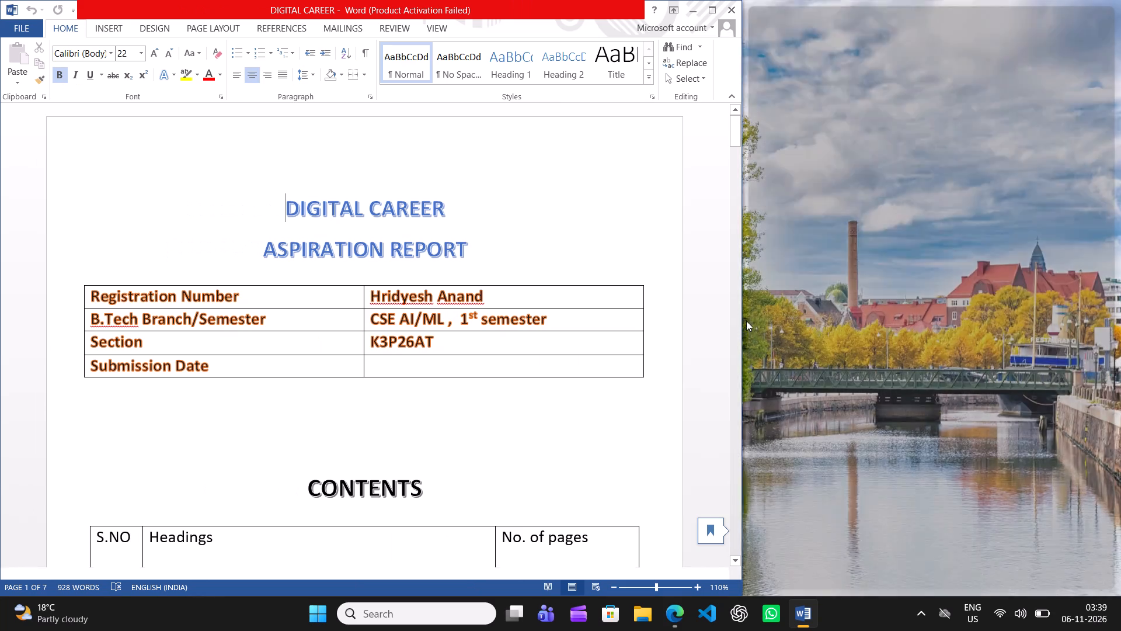
Review sections 8.2 to 8.4 of the format PDF and look through the report from its contents table to the last page.
scroll(832, 318, left, 1)
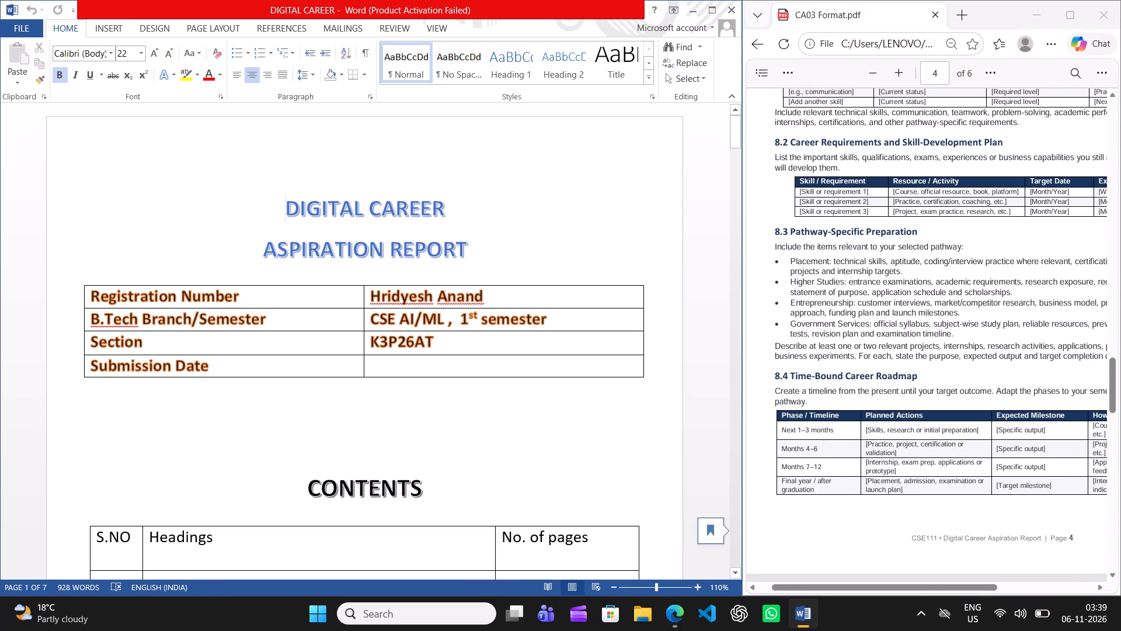
scroll(832, 318, left, 2)
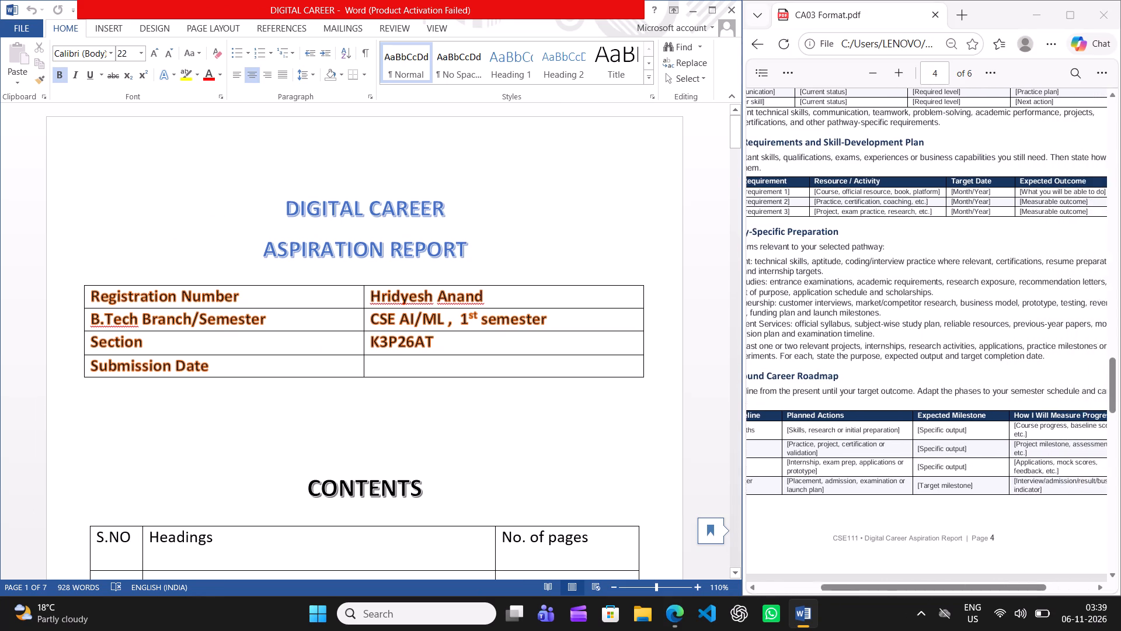
scroll(832, 318, left, 1)
scroll(832, 318, right, 2)
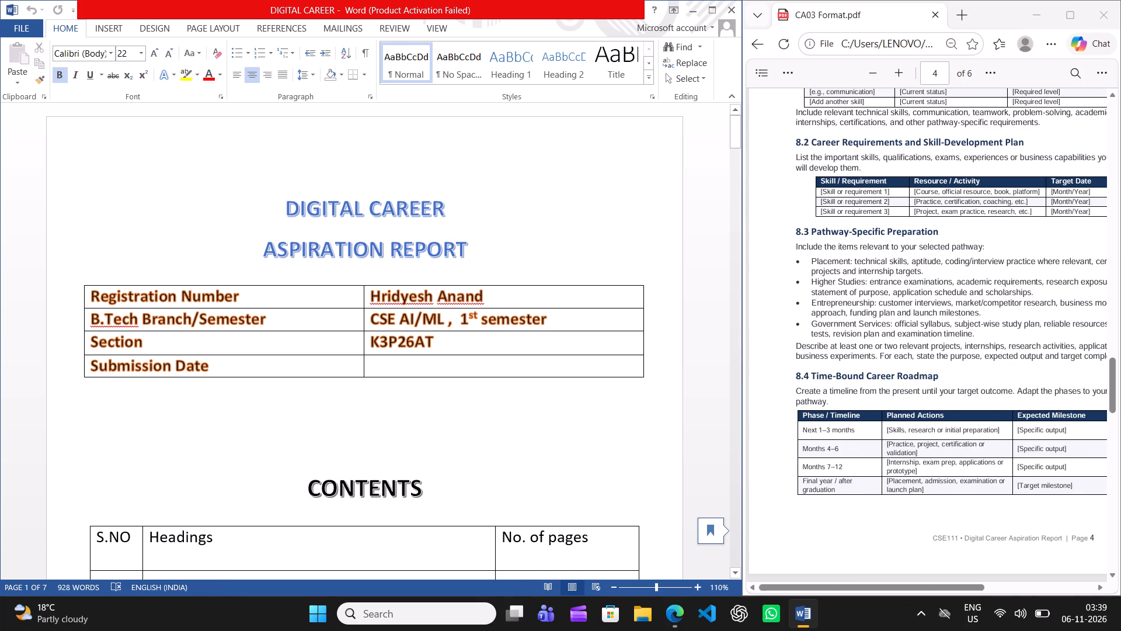
scroll(862, 326, left, 1)
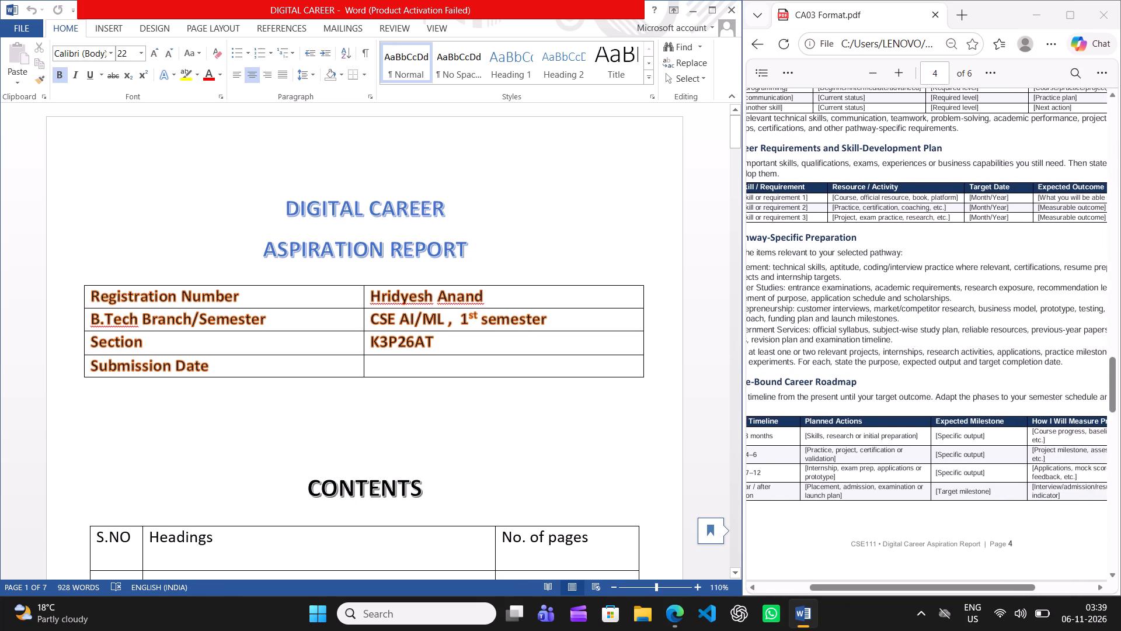
scroll(862, 326, right, 2)
scroll(573, 483, down, 4)
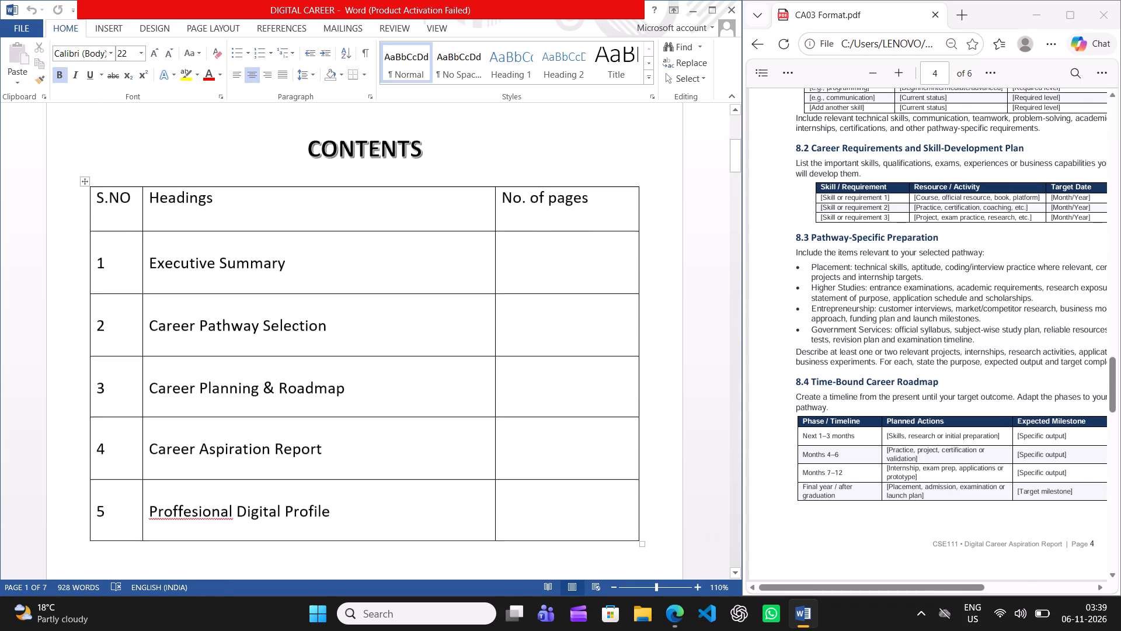
scroll(573, 483, down, 11)
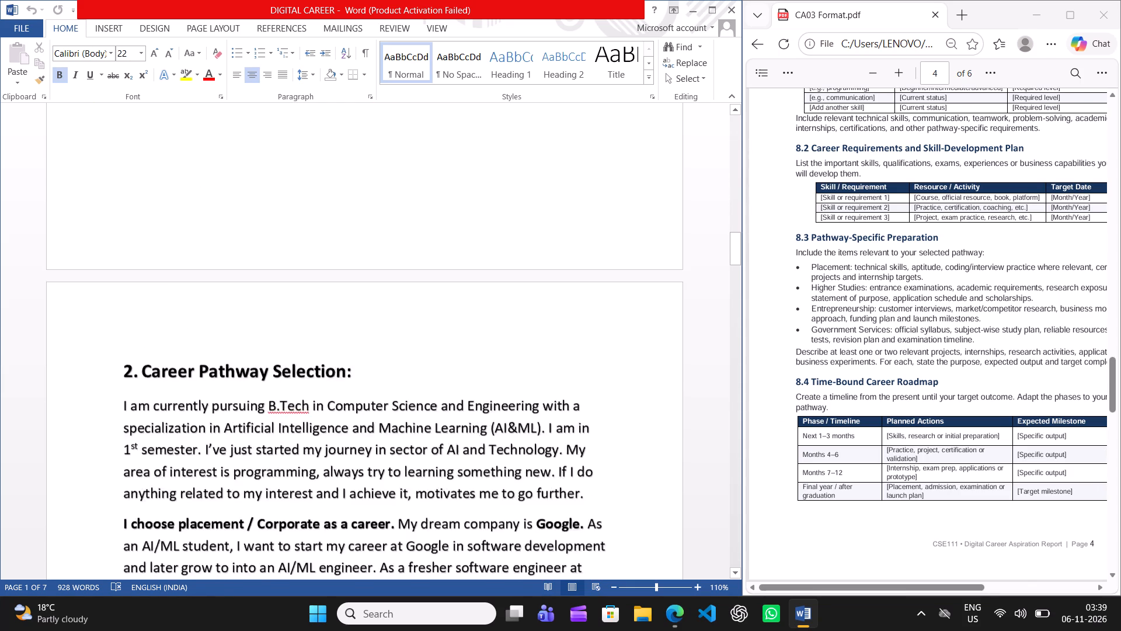
scroll(573, 483, down, 3)
scroll(573, 483, down, 20)
scroll(573, 483, down, 20)
scroll(573, 483, down, 20)
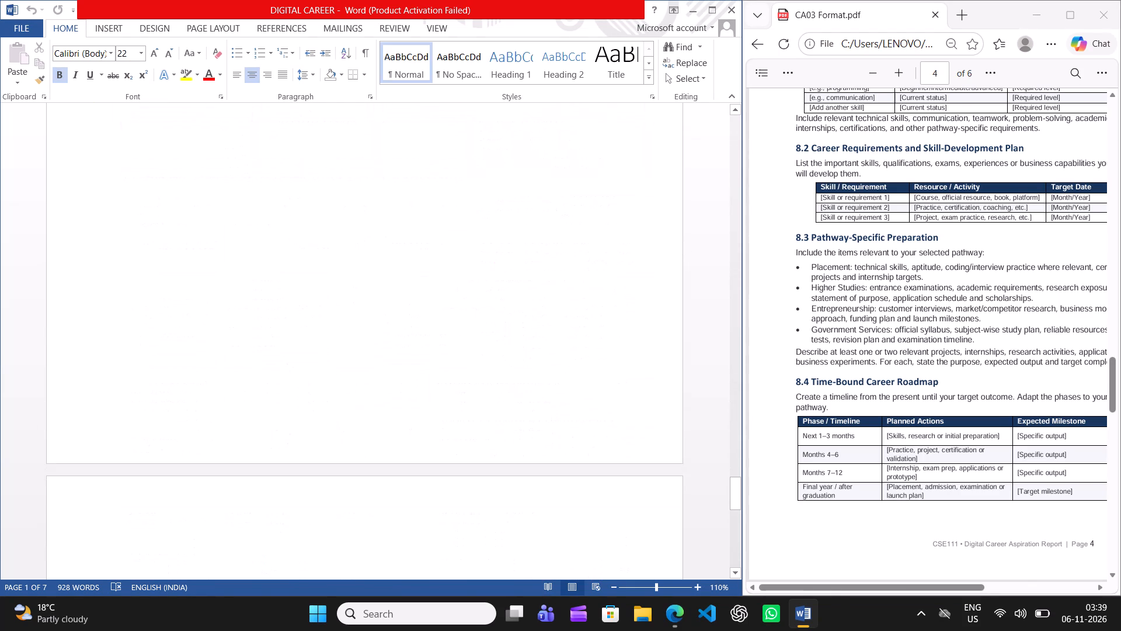
scroll(573, 483, down, 20)
scroll(573, 483, down, 5)
scroll(573, 483, up, 7)
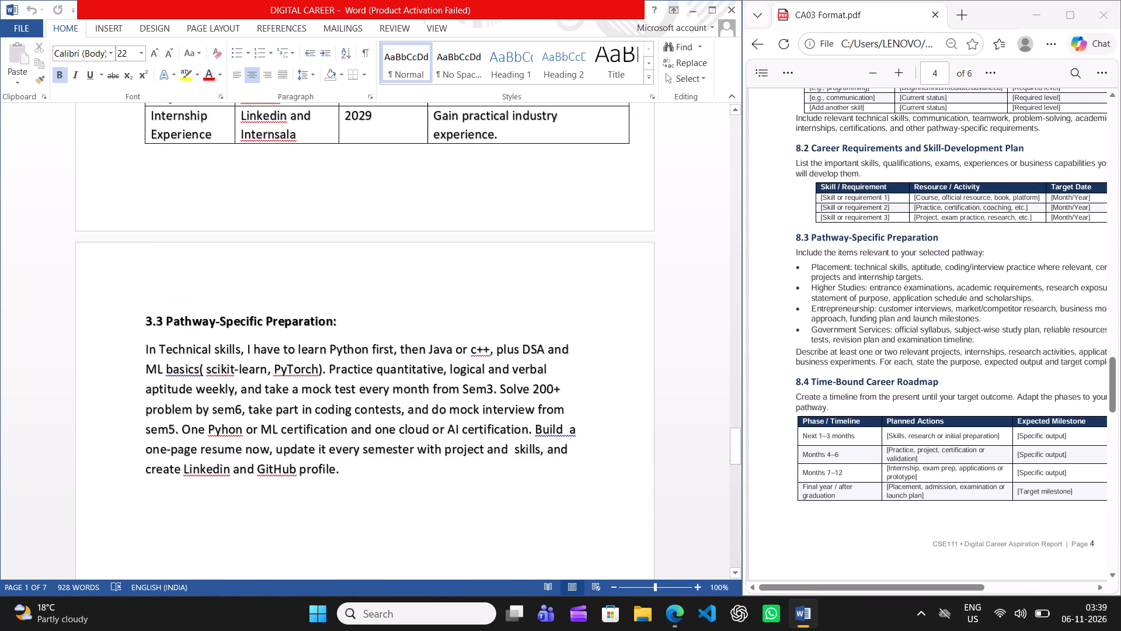
scroll(573, 483, down, 3)
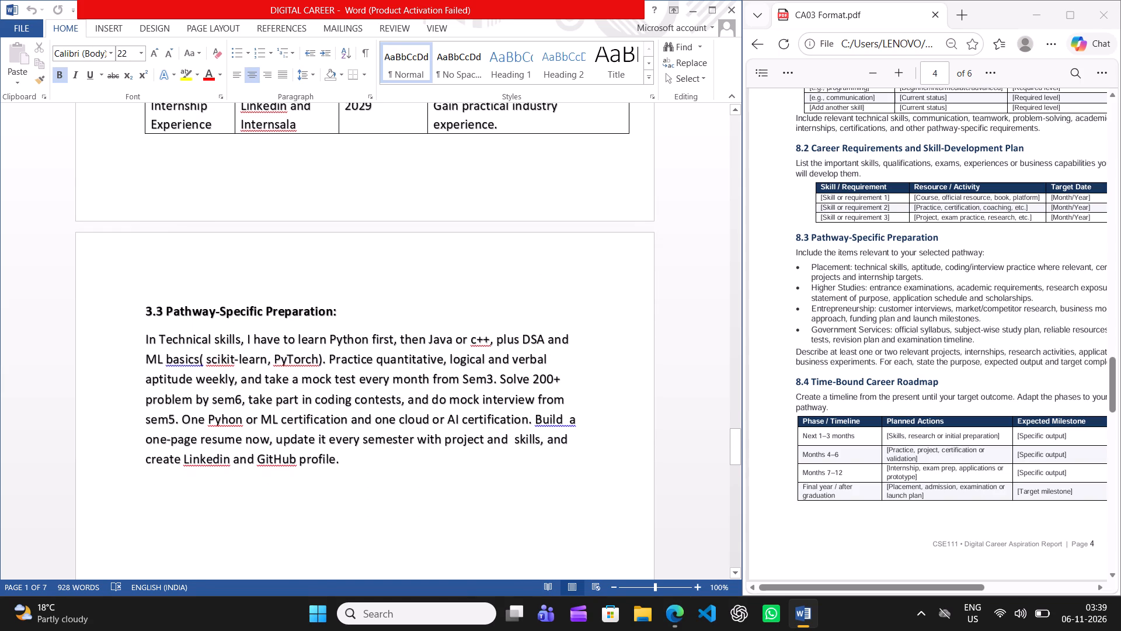
scroll(573, 483, down, 3)
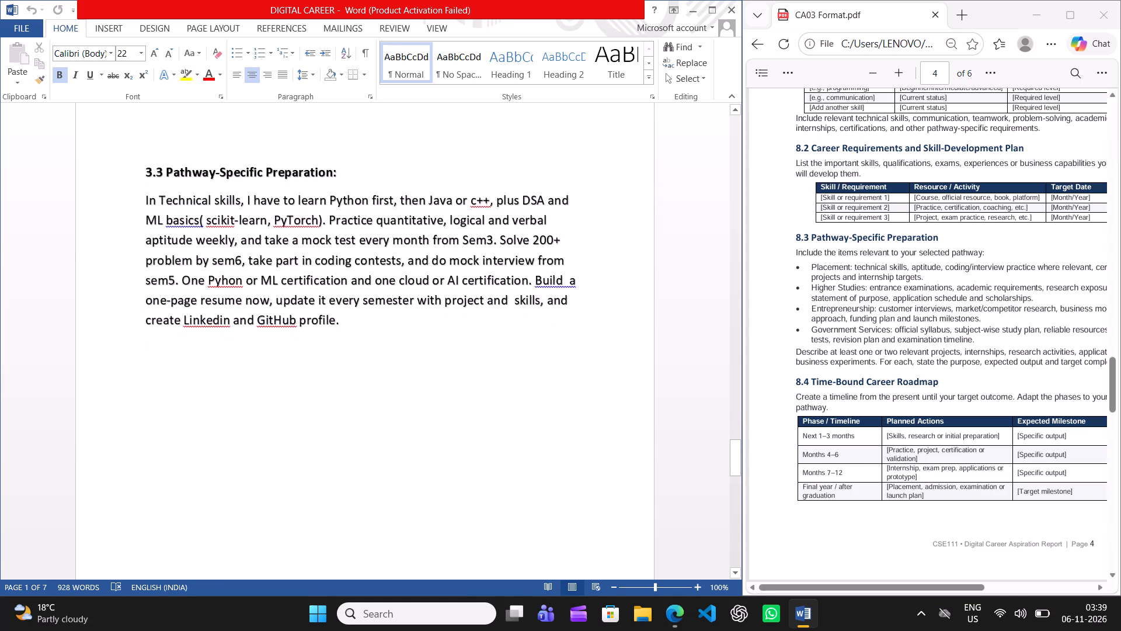
scroll(573, 483, down, 7)
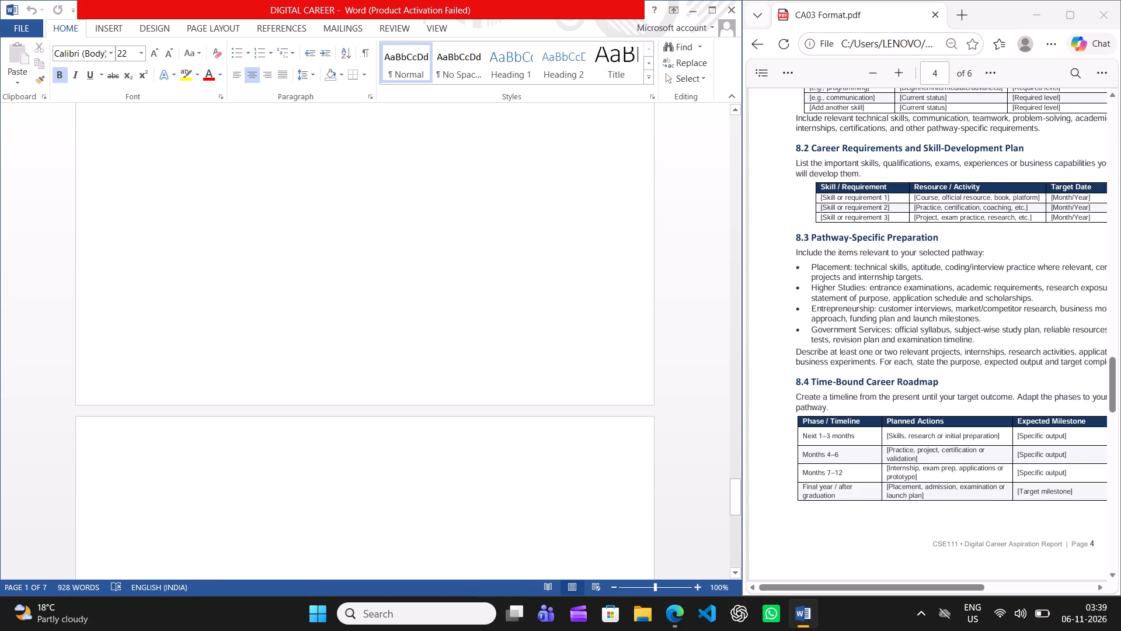
scroll(573, 483, up, 3)
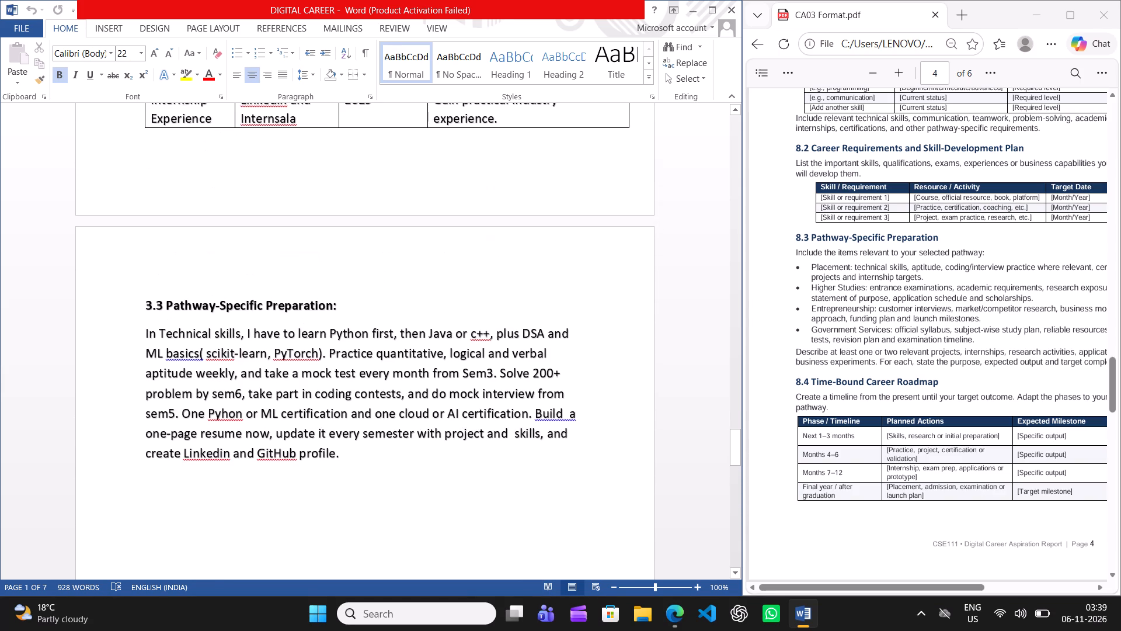
scroll(573, 483, down, 6)
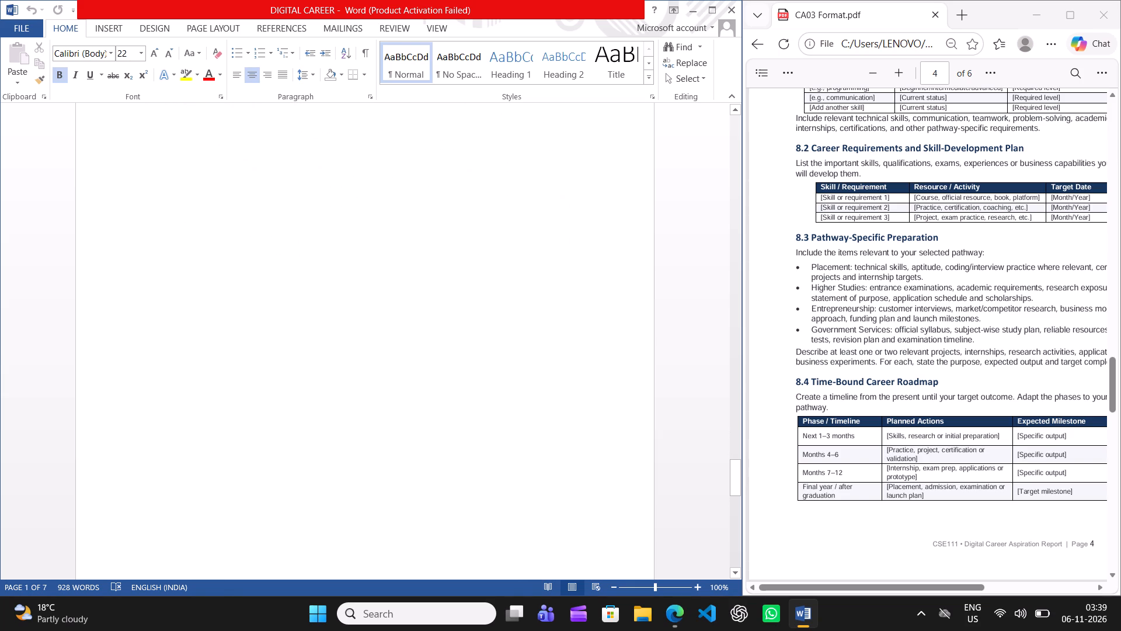
scroll(573, 483, down, 7)
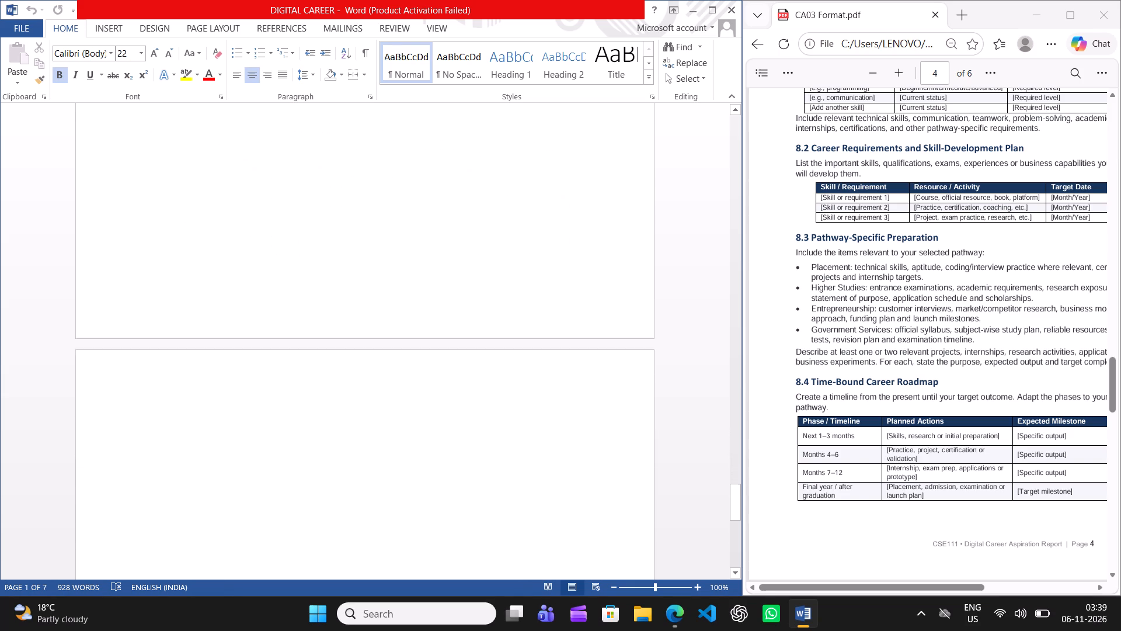
scroll(573, 483, down, 10)
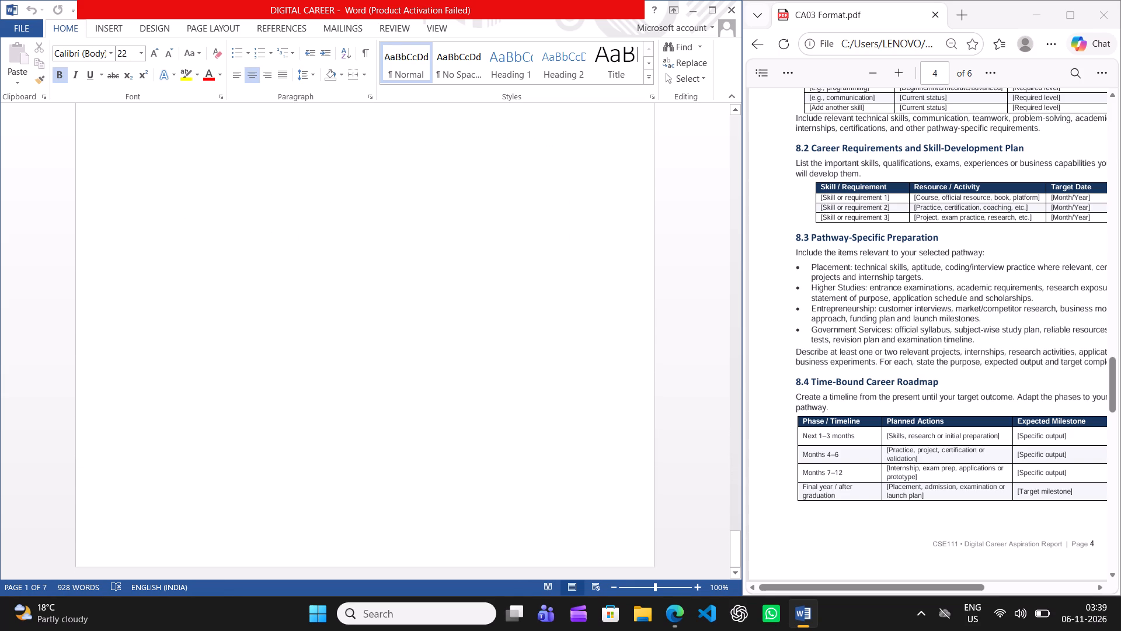
scroll(573, 483, down, 2)
scroll(573, 483, up, 12)
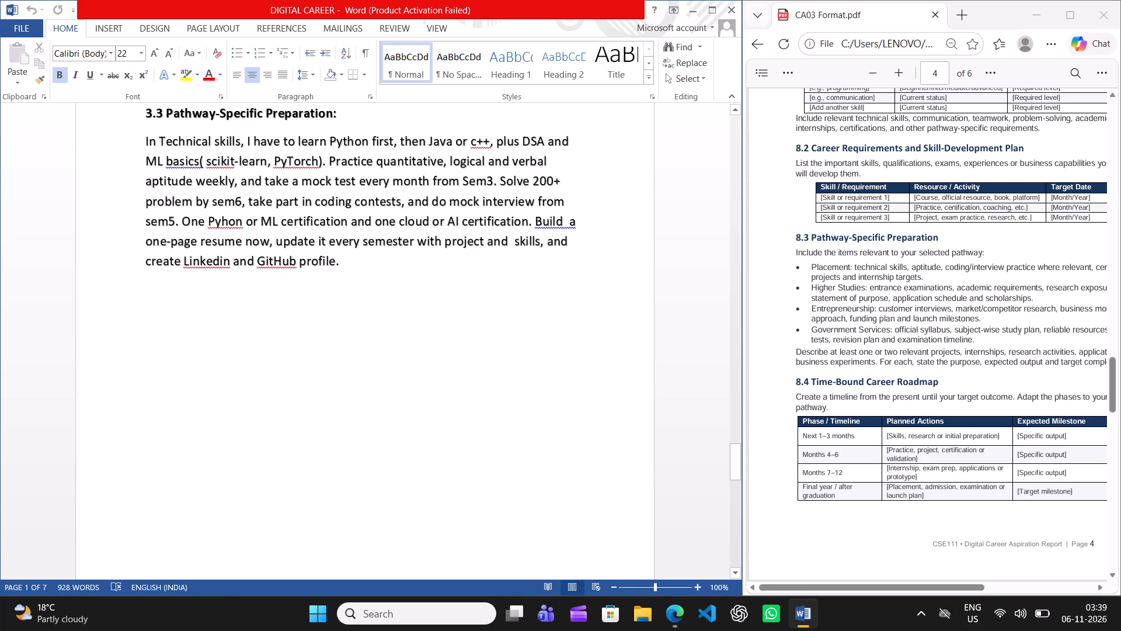
Start a new paragraph after the text of section 3.3 Pathway-Specific Preparation in the report.
click(476, 369)
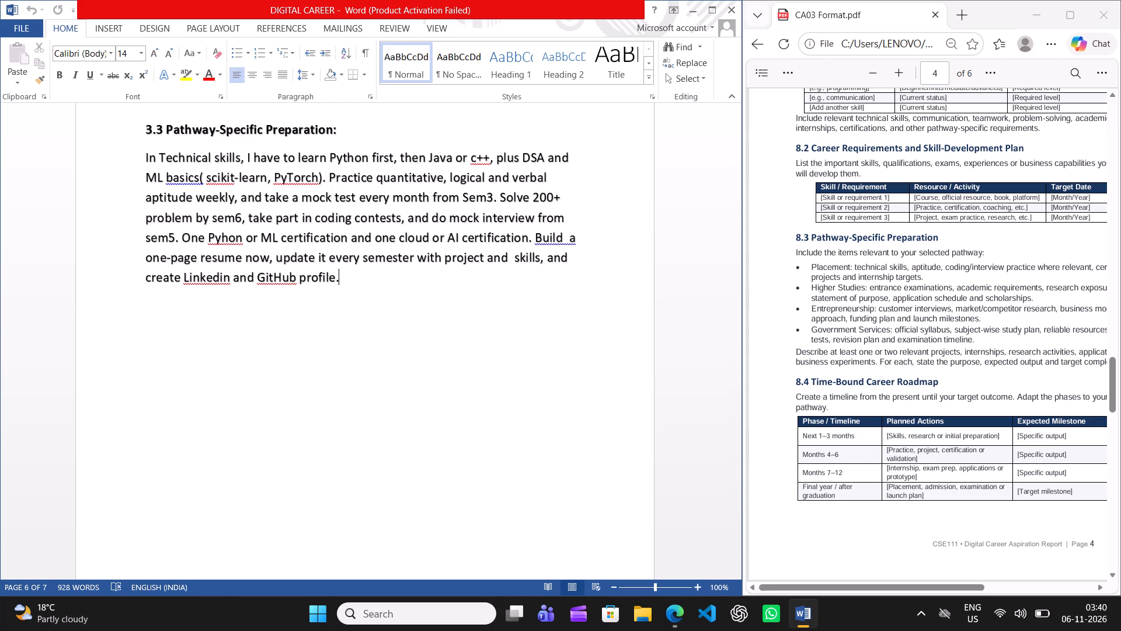
key(Return)
click(346, 285)
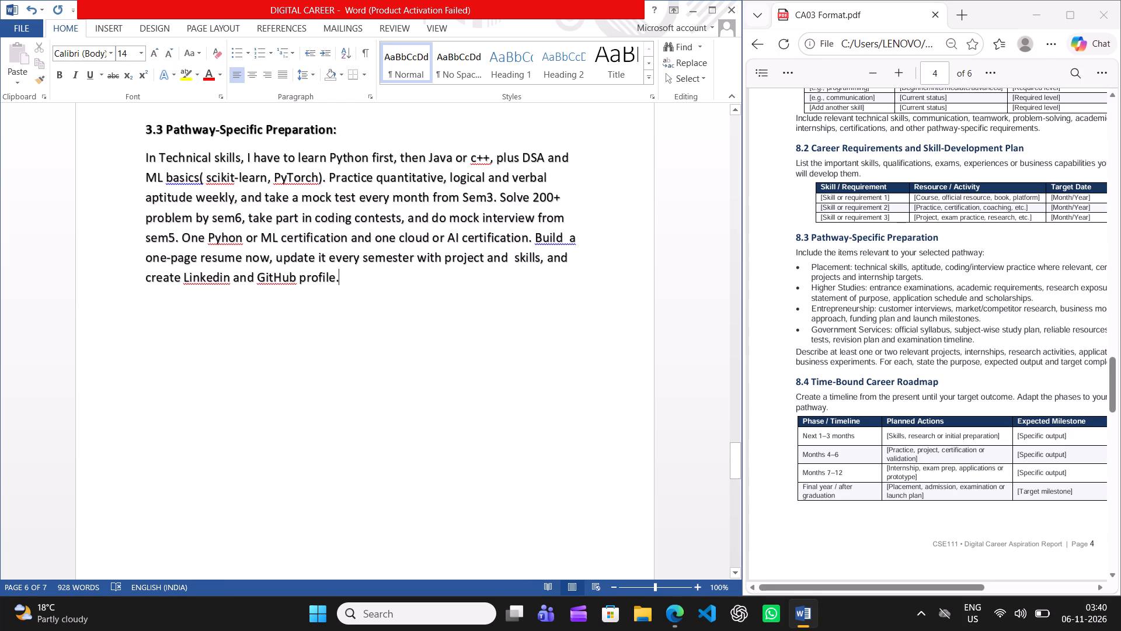
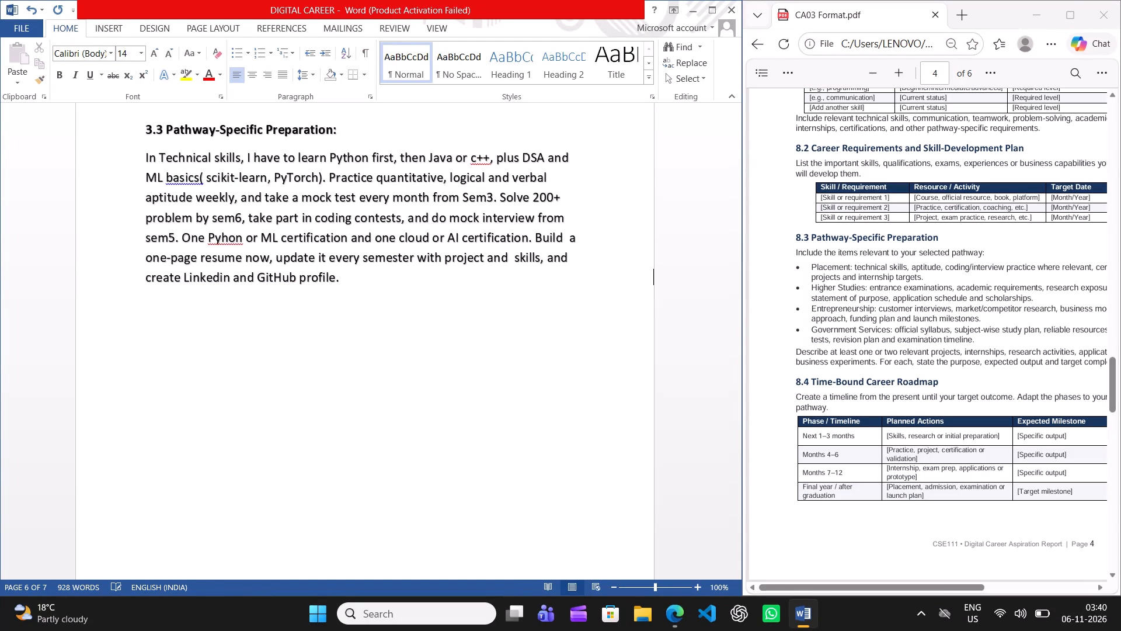
Write "Project1:-Basic python project" on the new line below the section 3.3 text.
key(shift+p)
key(f)
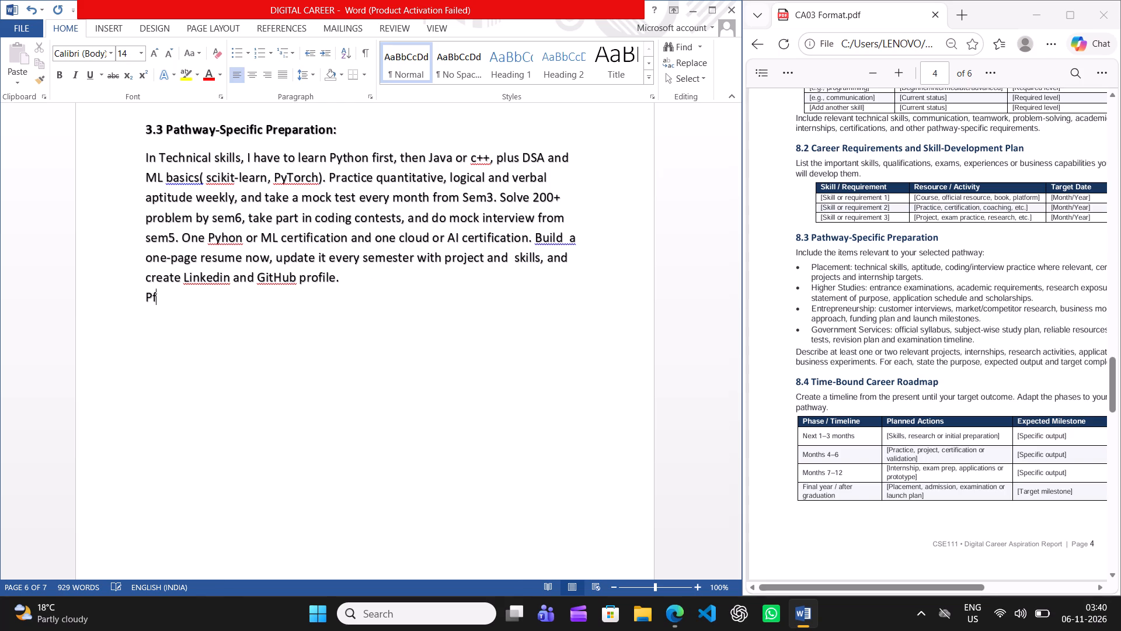
key(BackSpace)
text(ro)
text(ject)
key(1)
key(shift+colon)
key(minus)
text(Basic pu)
key(BackSpace)
text(ython pro)
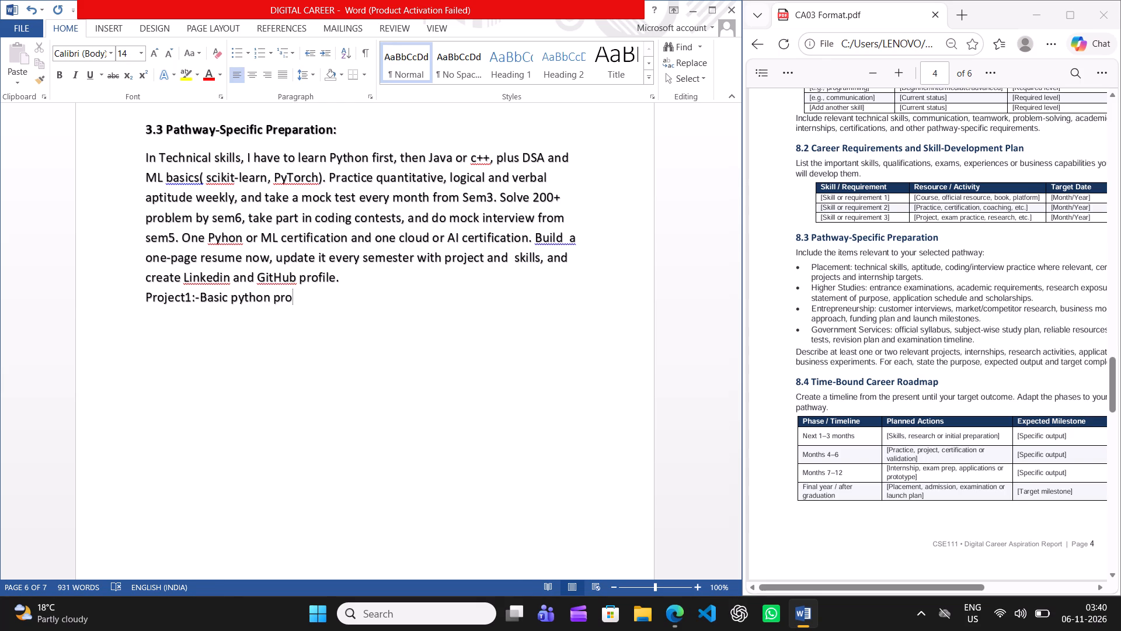
key(f)
key(BackSpace)
text(ject)
Append an opening parenthesis and "e.g. a" directly after "Basic python project" in the Project1 line.
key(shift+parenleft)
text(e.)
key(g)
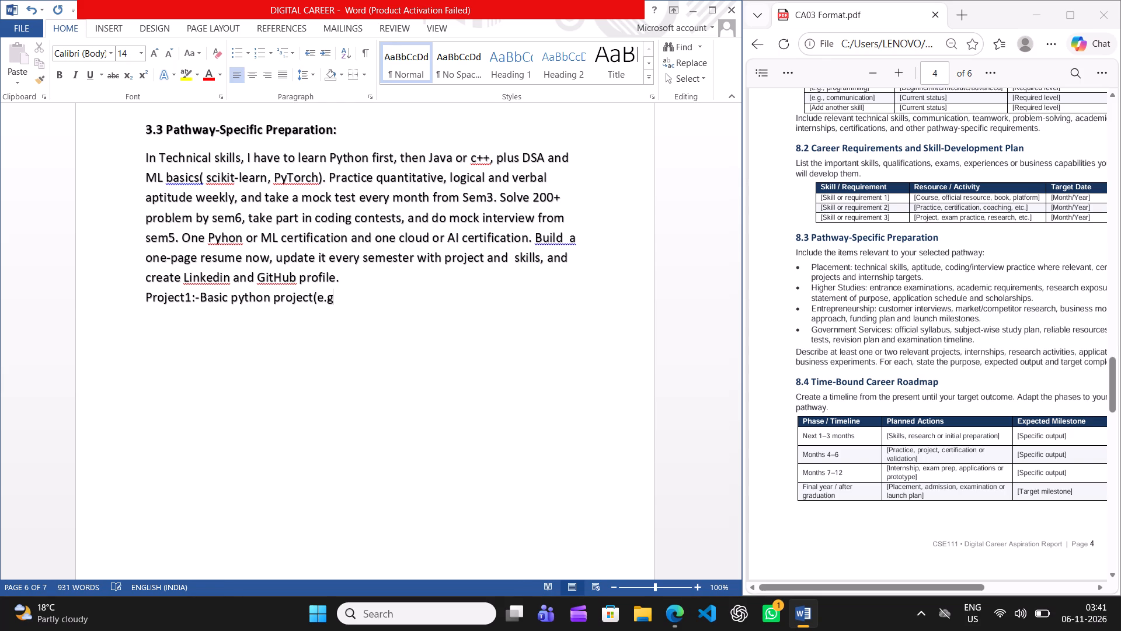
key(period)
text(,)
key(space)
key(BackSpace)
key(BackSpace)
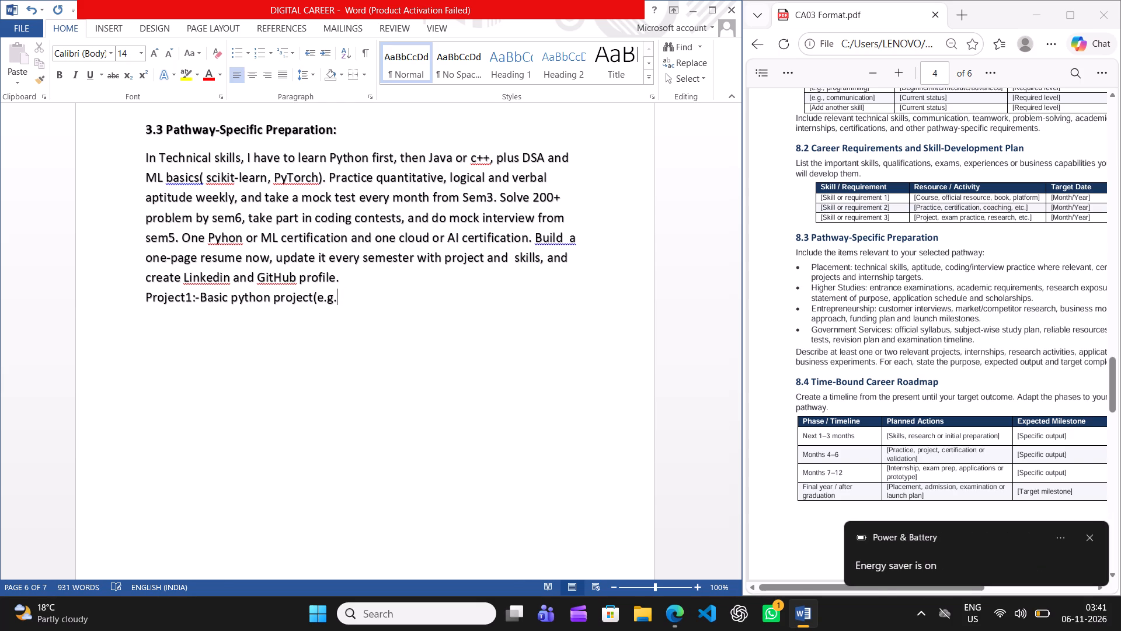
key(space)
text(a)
Turn off the Windows energy saver and return to the report.
click(1037, 611)
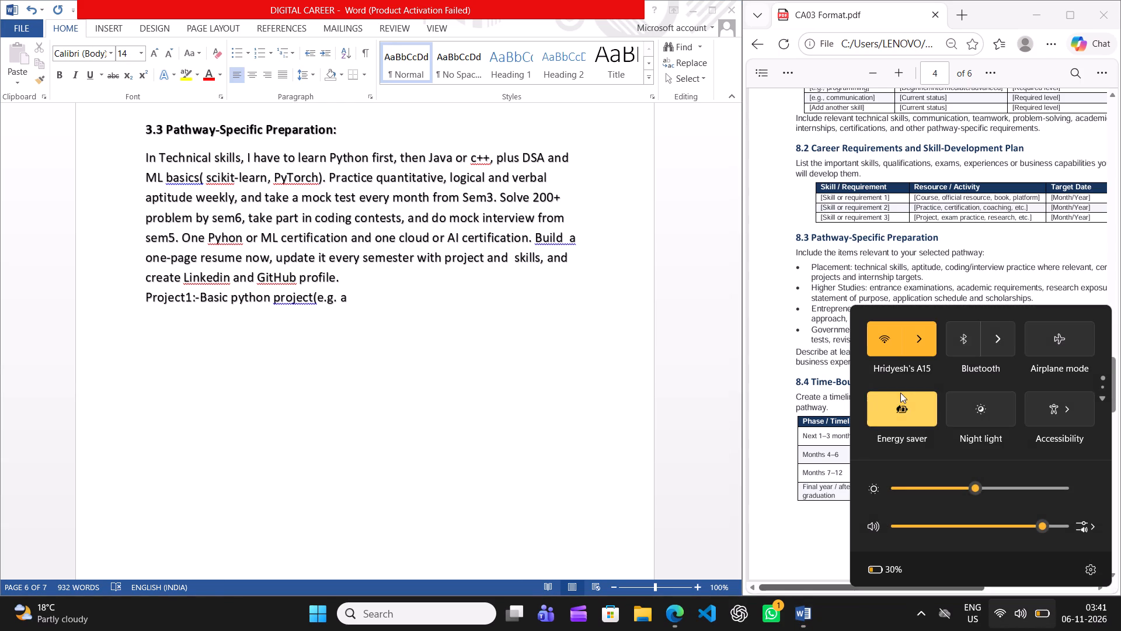
click(904, 408)
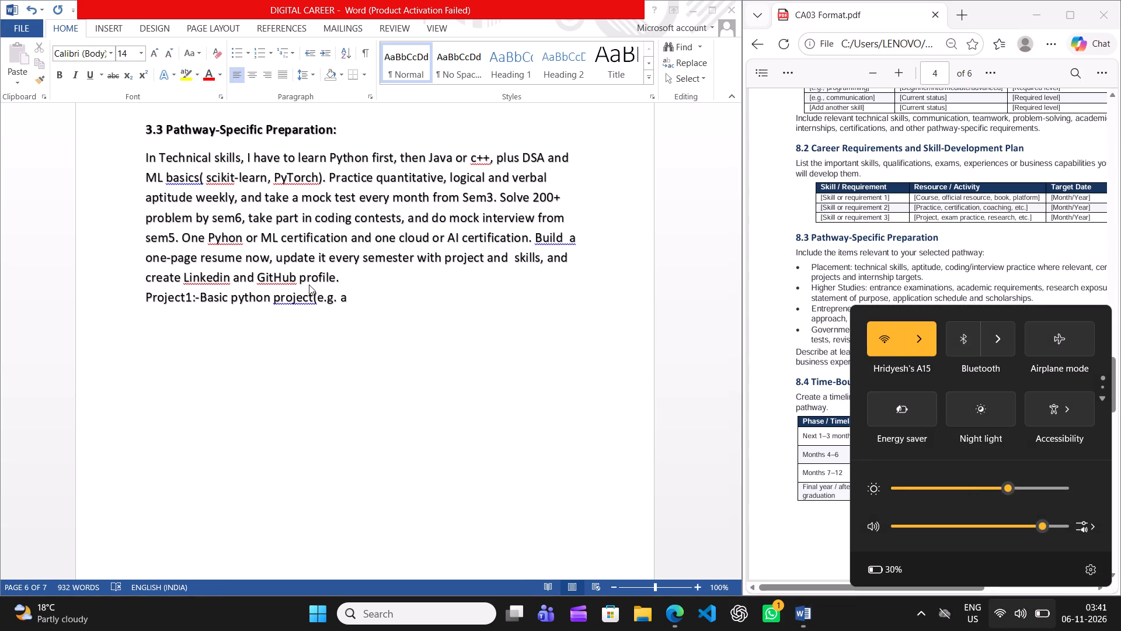
click(315, 299)
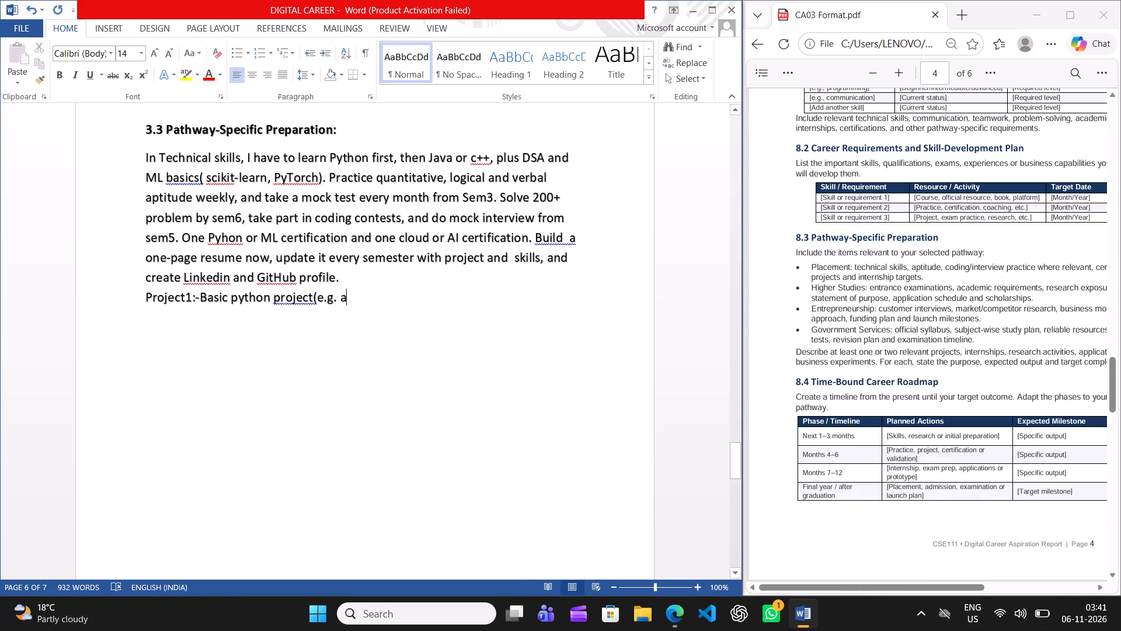
Insert a space between "project" and the opening parenthesis in the Project1 line.
click(313, 299)
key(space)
Complete the parenthetical example at the end of the Project1 line with "student marks analyser or quiz app)".
click(374, 301)
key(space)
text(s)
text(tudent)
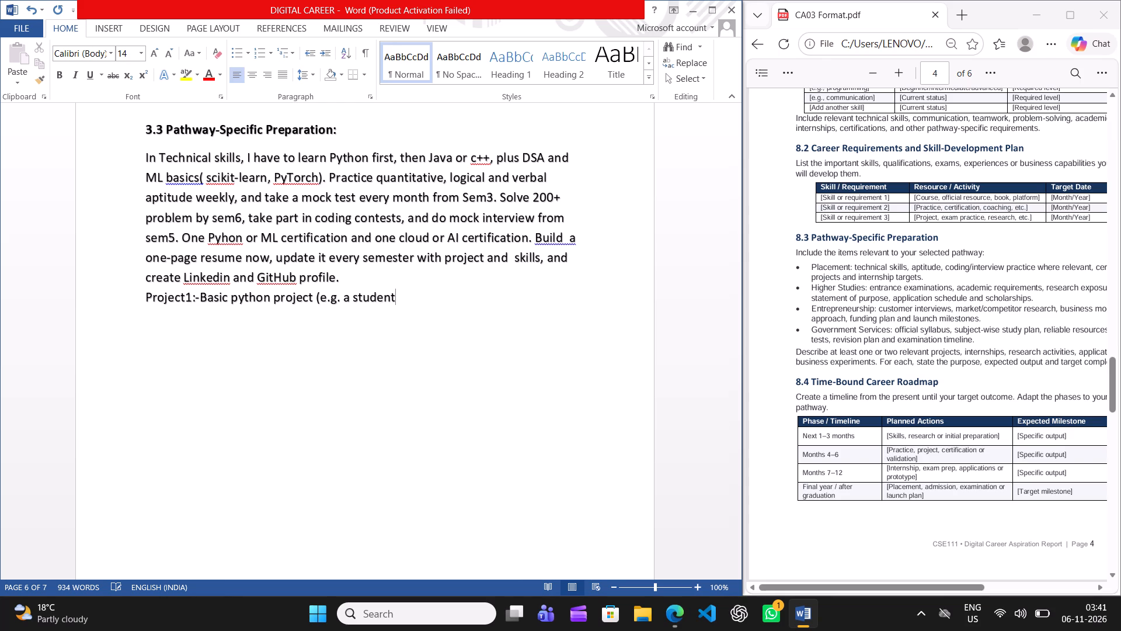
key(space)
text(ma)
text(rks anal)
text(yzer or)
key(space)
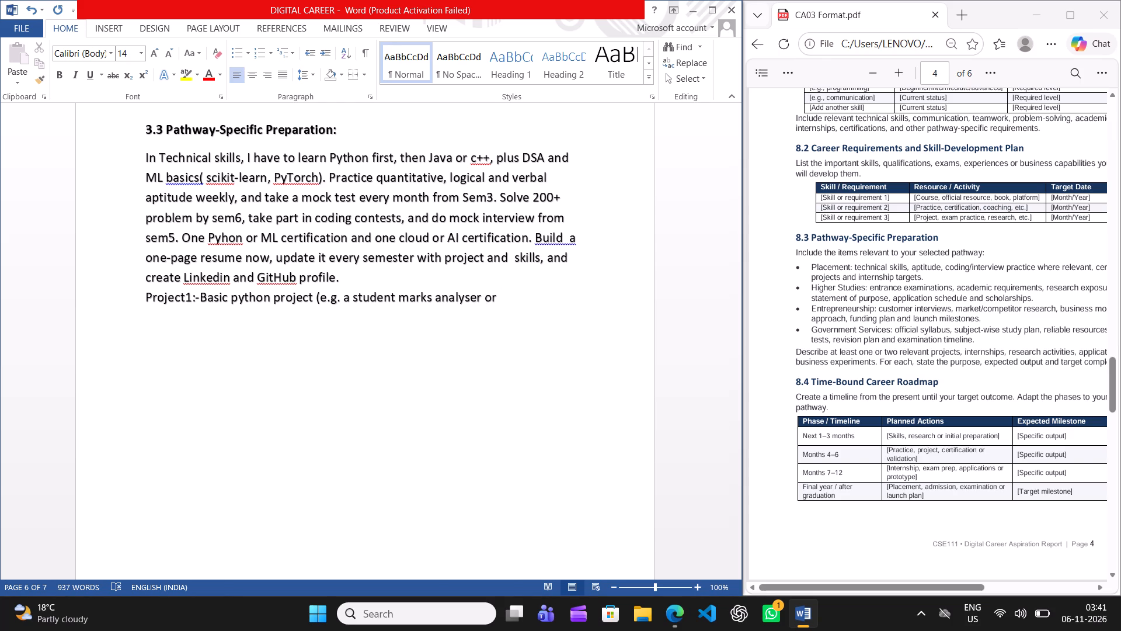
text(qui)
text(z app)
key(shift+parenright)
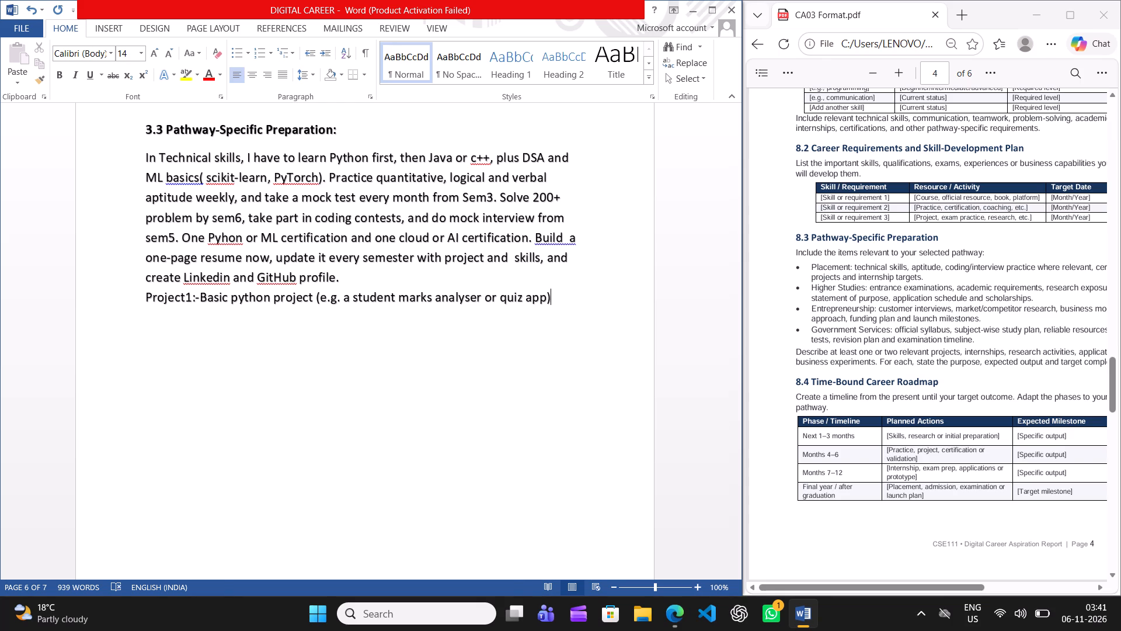
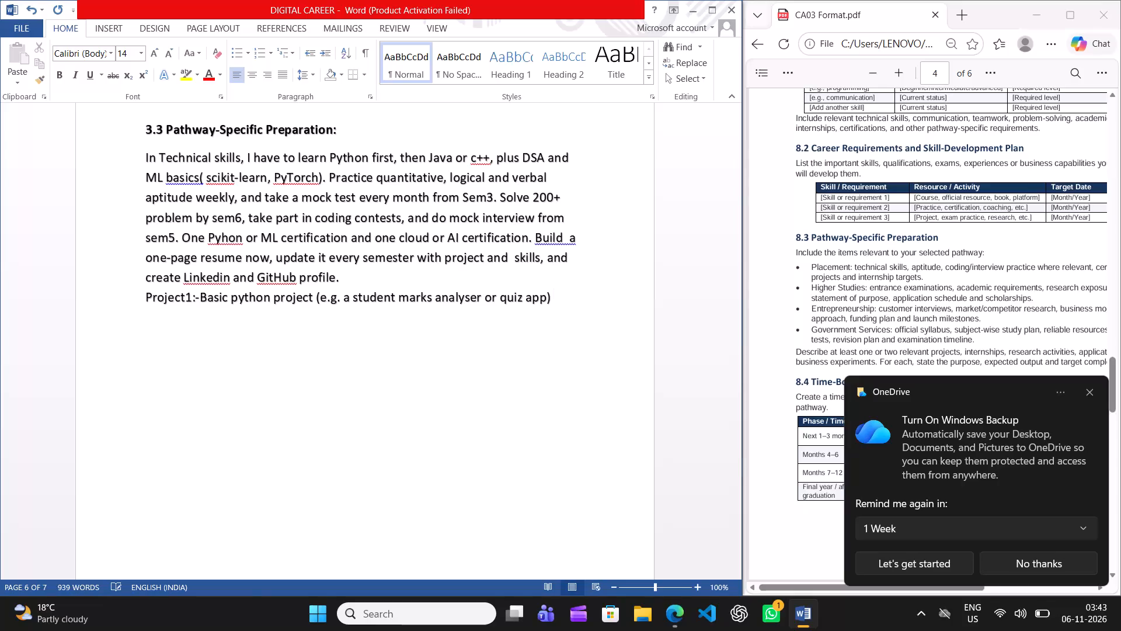
Continue the Project1 line after the bracketed examples with "at the end of the 1st semester".
text(tha)
key(BackSpace)
key(BackSpace)
key(BackSpace)
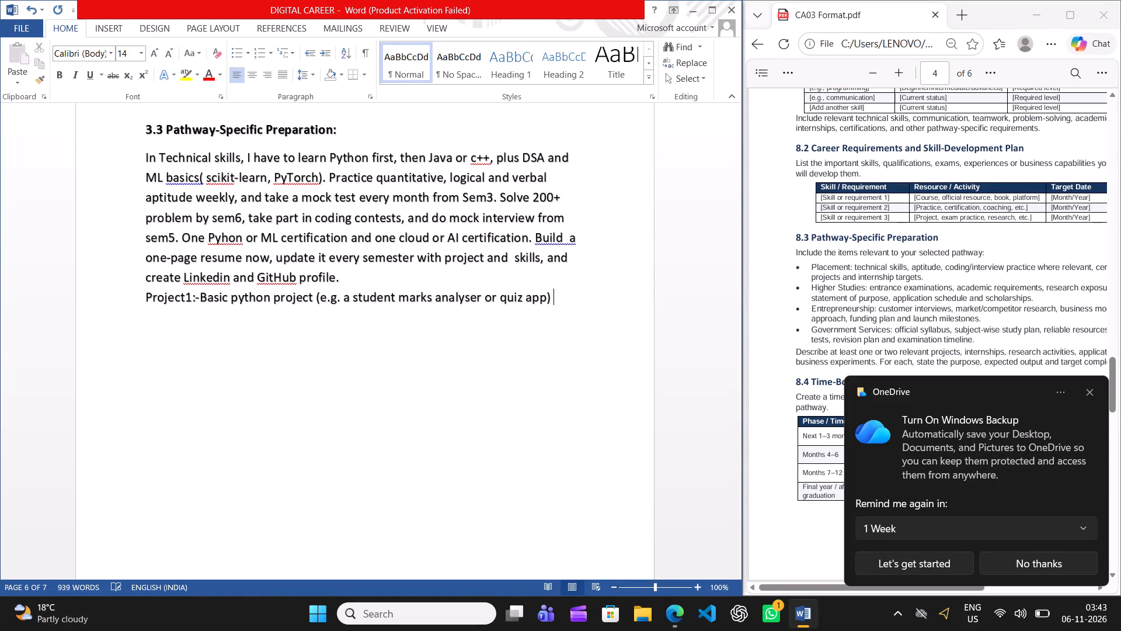
text(at the)
key(space)
text(end of the 1)
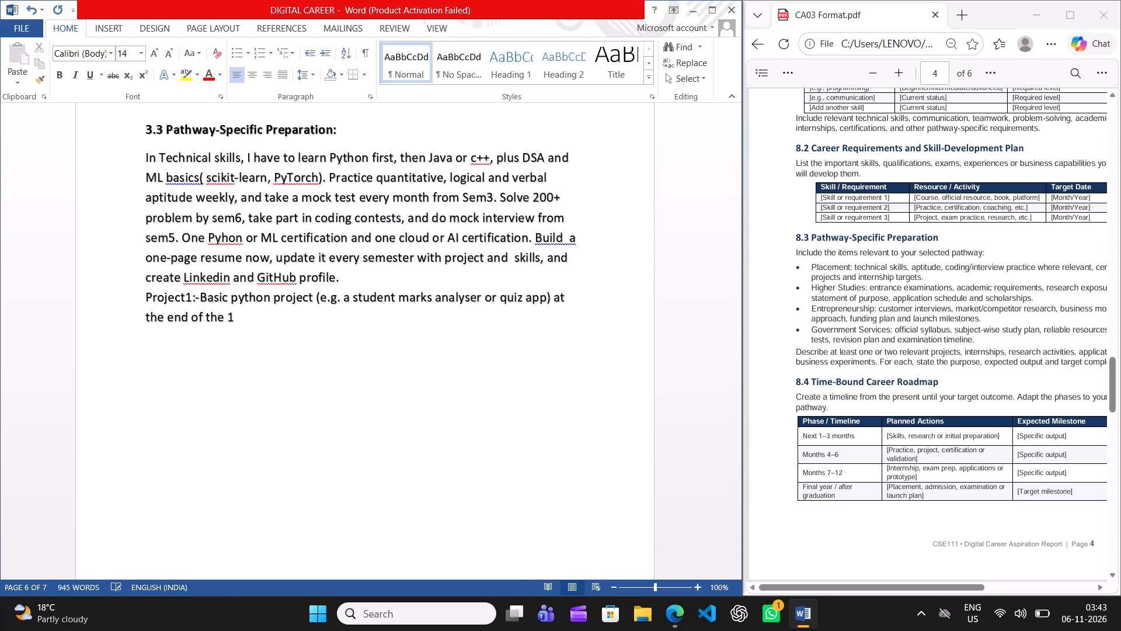
text(st)
key(space)
text(sem)
text(ester)
Add the project's purpose, "to experience about programming fundamentals", after "1st semester" in the Project1 line.
key(space)
text(to)
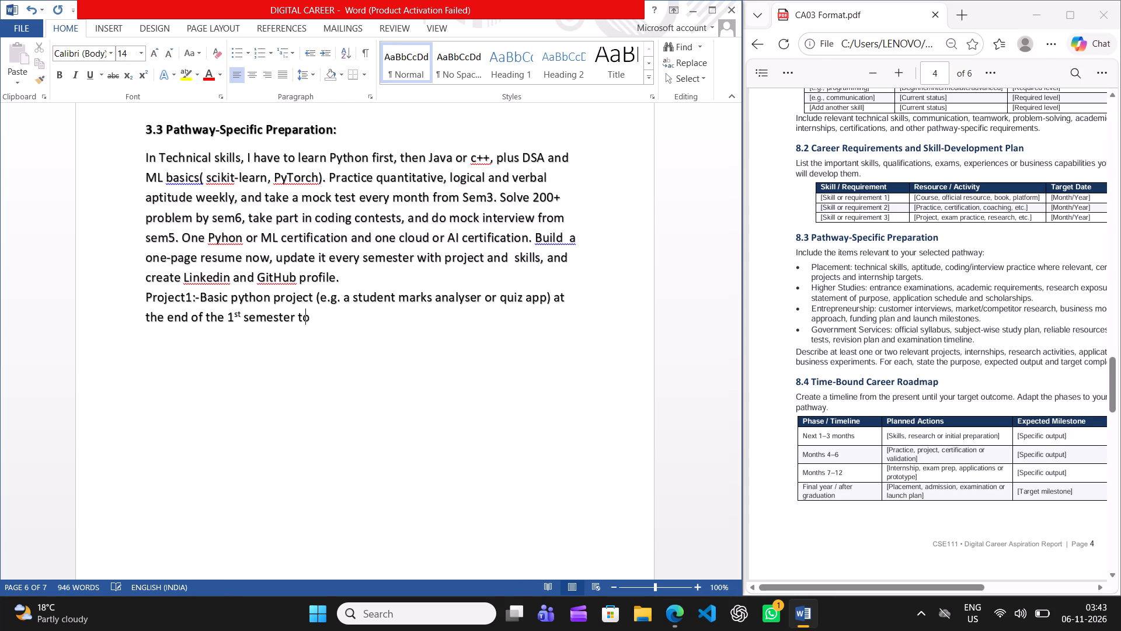
key(space)
text(experience)
key(space)
text(abo)
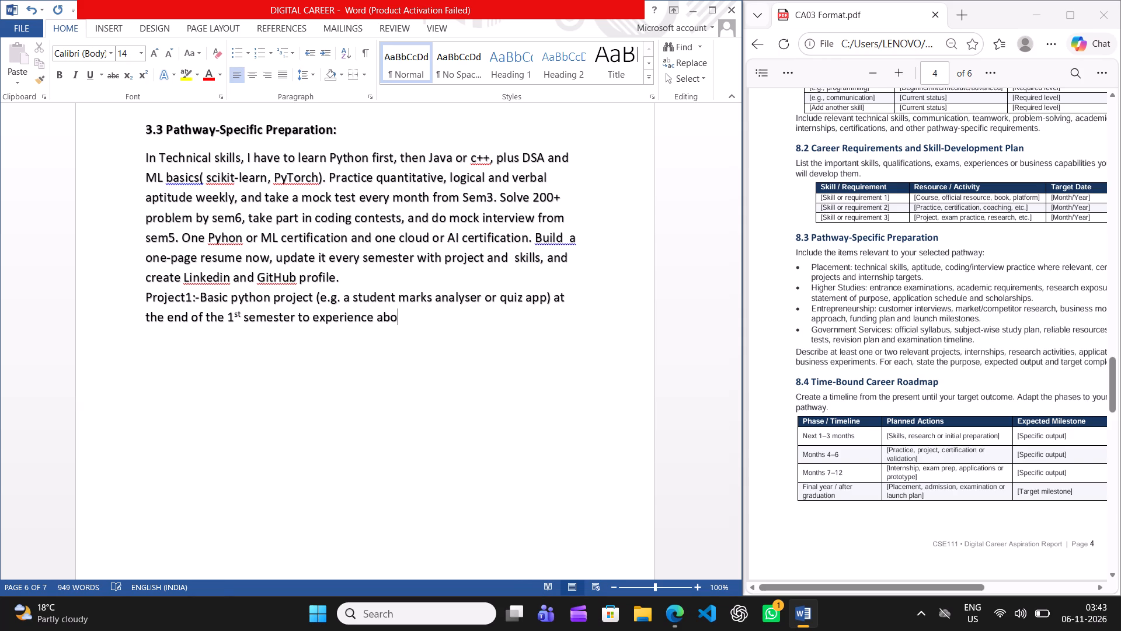
text(ut progrmming f)
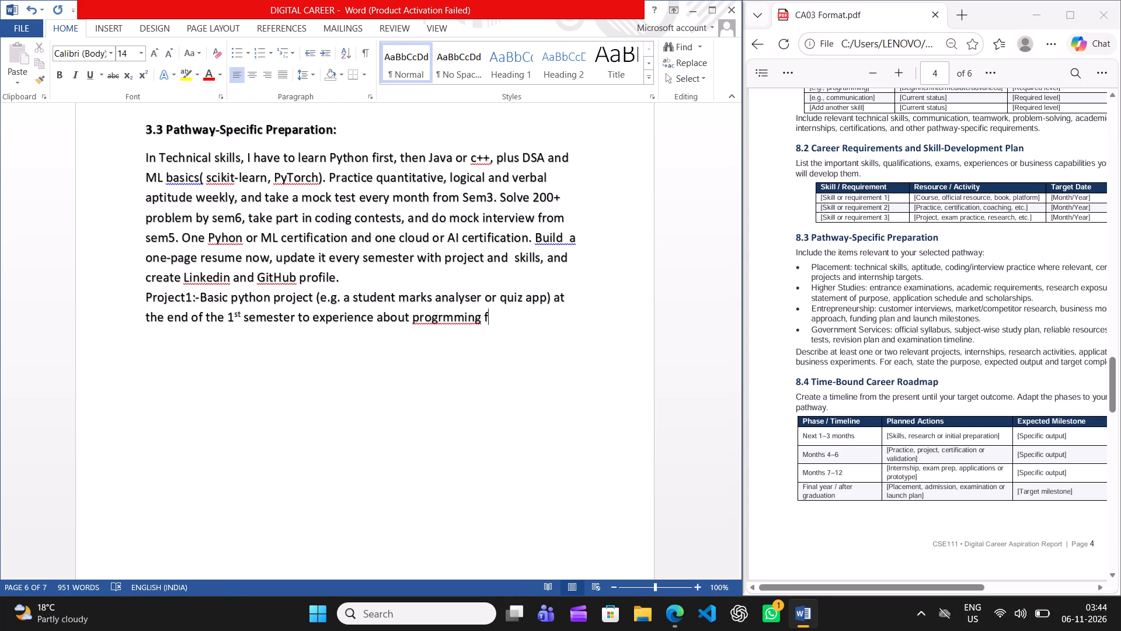
key(Left)
key(Left)
key(Left)
key(Left)
key(Left)
key(Left)
key(Left)
key(Left)
key(Right)
key(a)
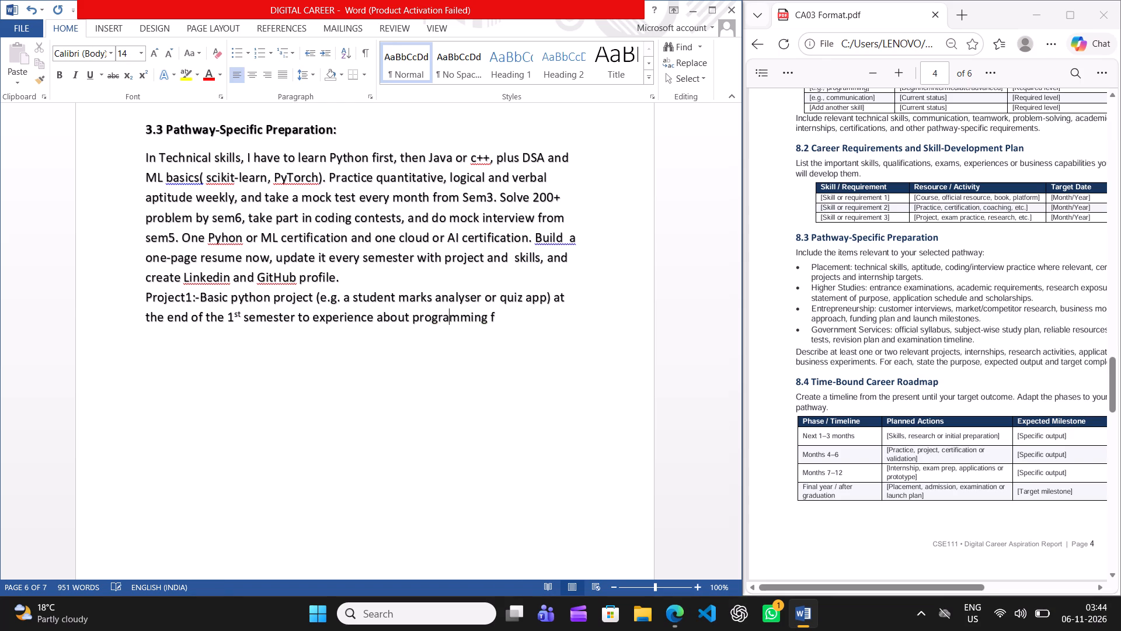
key(Right)
key(Right)
key(Right)
key(Right)
key(Right)
key(Right)
key(Right)
text(undamental)
key(s)
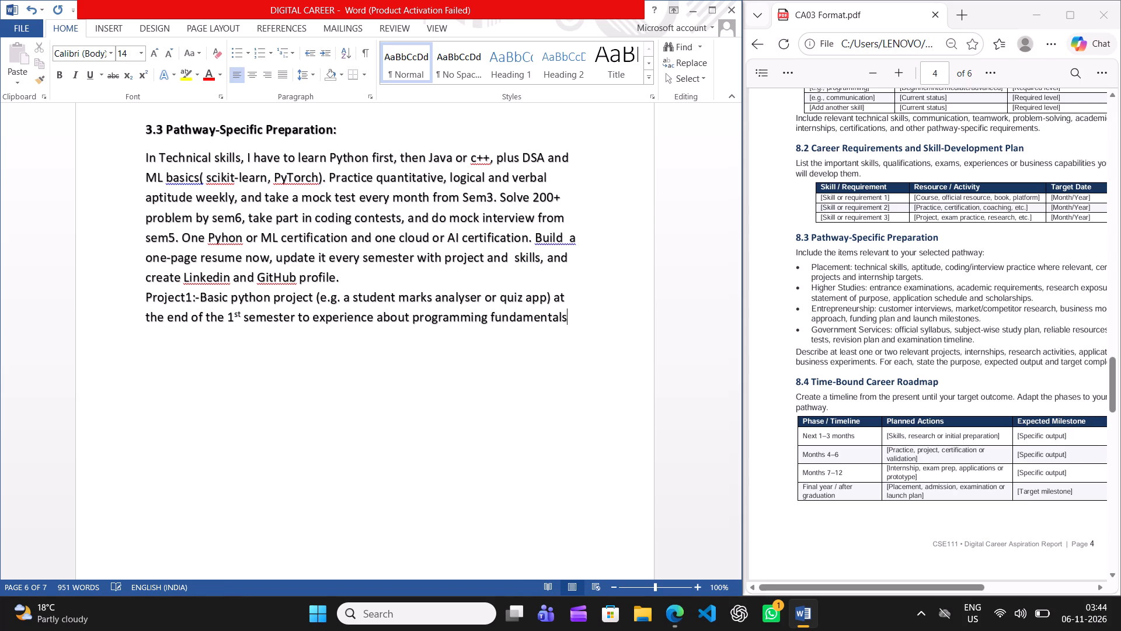
Replace "experience about" in the Project1 line with "strong or check my", keeping a single space before "programming fundamentals".
key(Left)
key(Left)
key(Left)
key(Left)
key(Left)
key(Left)
key(Left)
key(Left)
key(Left)
key(Left)
key(Left)
key(Left)
key(Left)
key(Left)
key(Left)
key(Left)
key(Left)
key(Left)
key(Left)
key(Left)
key(Left)
key(Left)
key(Left)
key(Left)
key(Left)
key(BackSpace)
key(BackSpace)
key(BackSpace)
key(BackSpace)
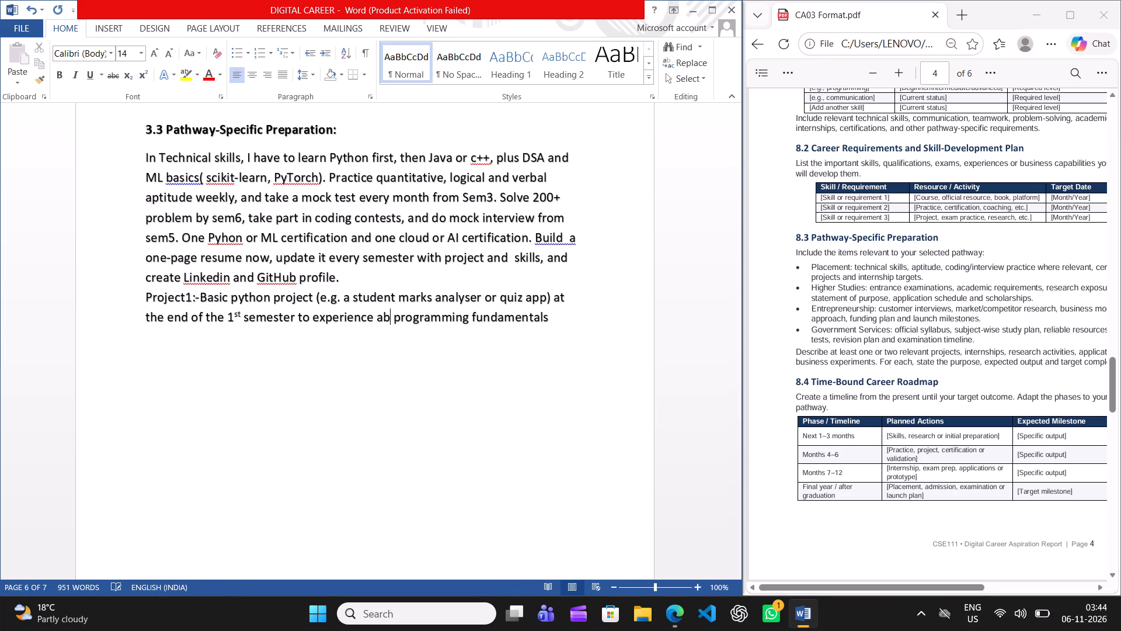
key(BackSpace)
key(BackSpace)
key(BackSpace)
key(BackSpace)
key(BackSpace)
key(BackSpace)
key(BackSpace)
key(BackSpace)
key(BackSpace)
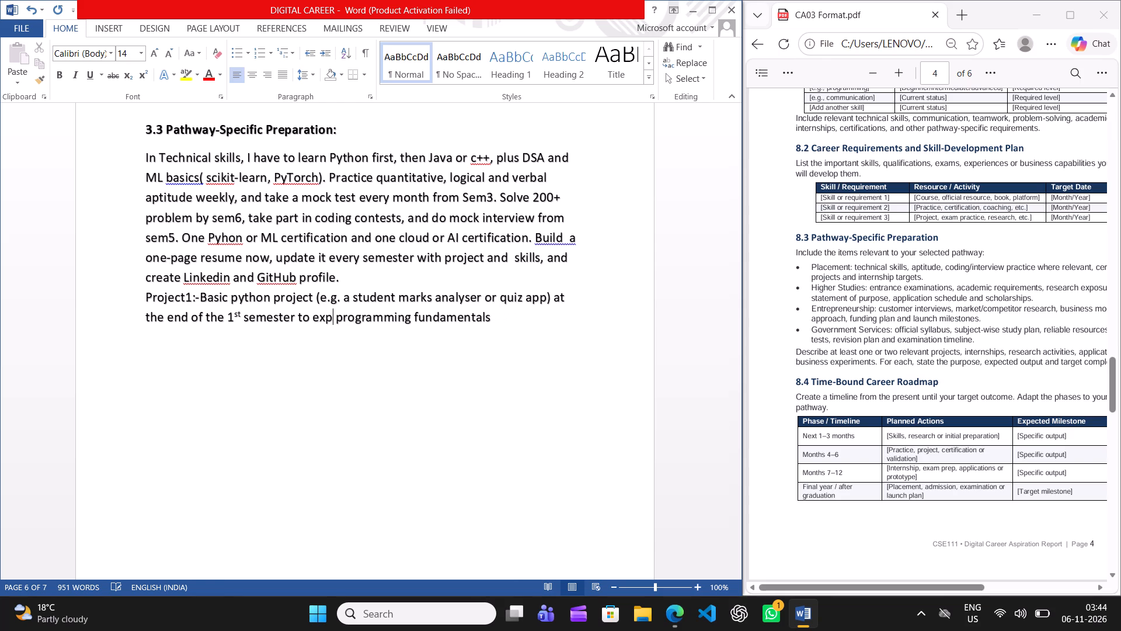
key(BackSpace)
key(BackSpace)
key(BackSpace)
text(strong or)
key(space)
key(c)
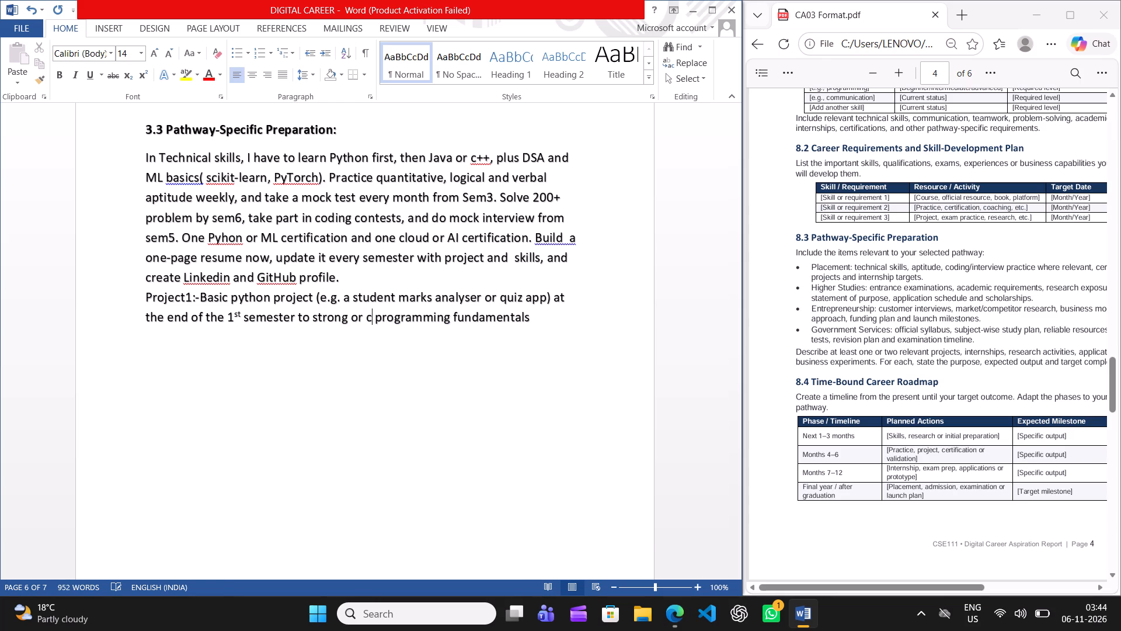
key(h)
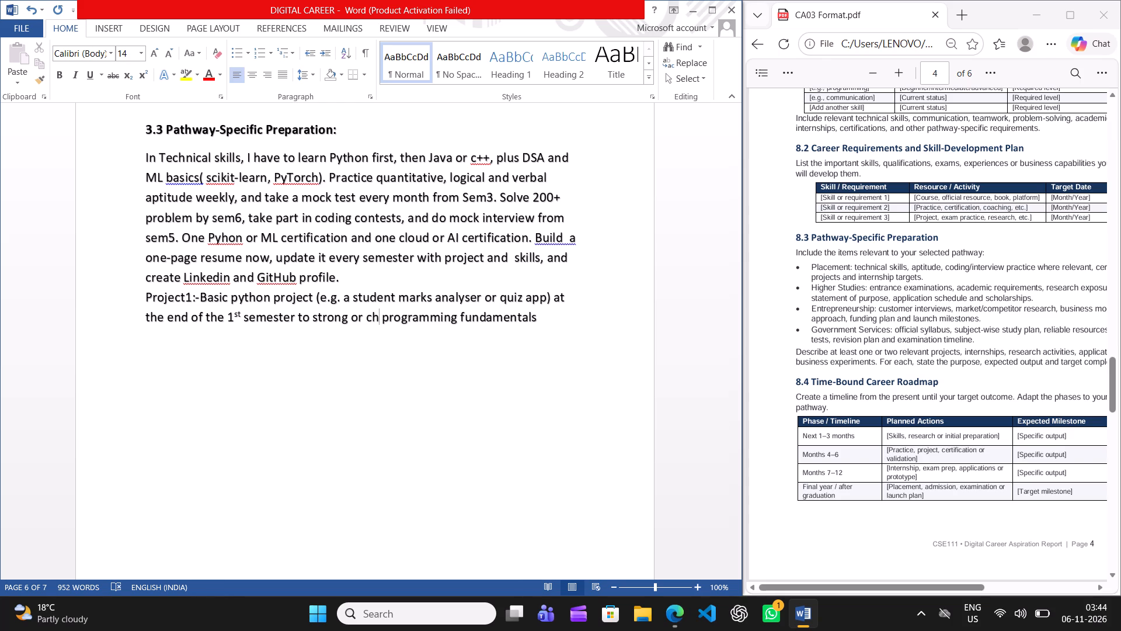
text(eck my)
key(space)
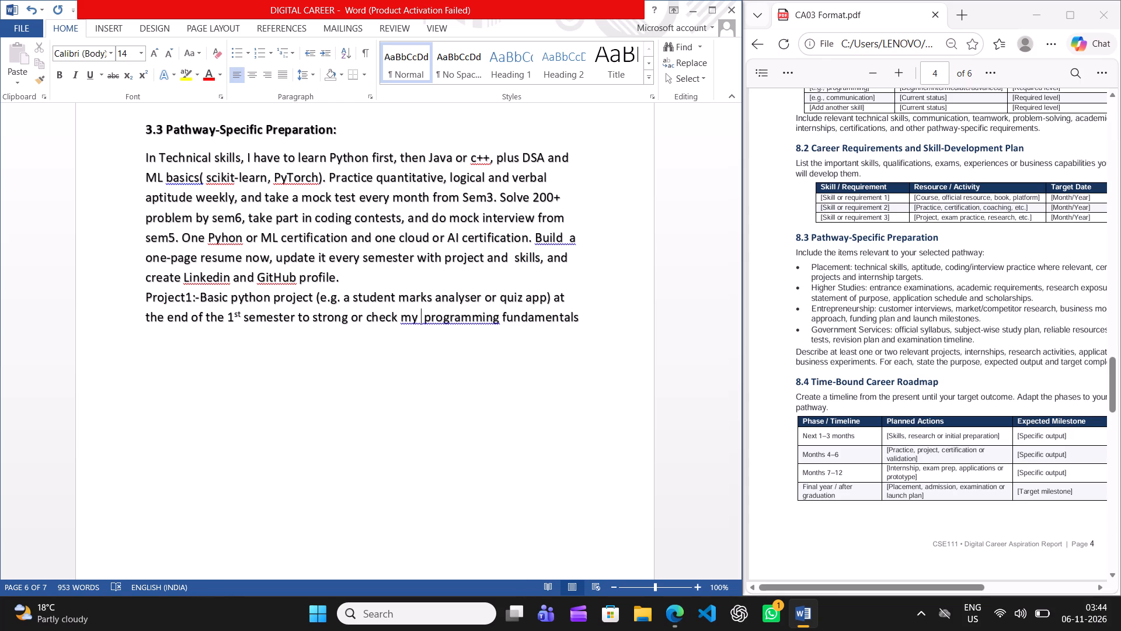
key(BackSpace)
End the Project1 sentence with a period after "fundamentals".
key(Right)
key(Right)
key(Right)
key(Right)
key(Right)
key(Right)
key(Right)
key(Right)
key(Right)
key(Right)
key(Right)
key(Right)
key(Right)
key(Right)
key(Right)
key(Right)
key(Right)
key(Right)
key(Right)
key(Right)
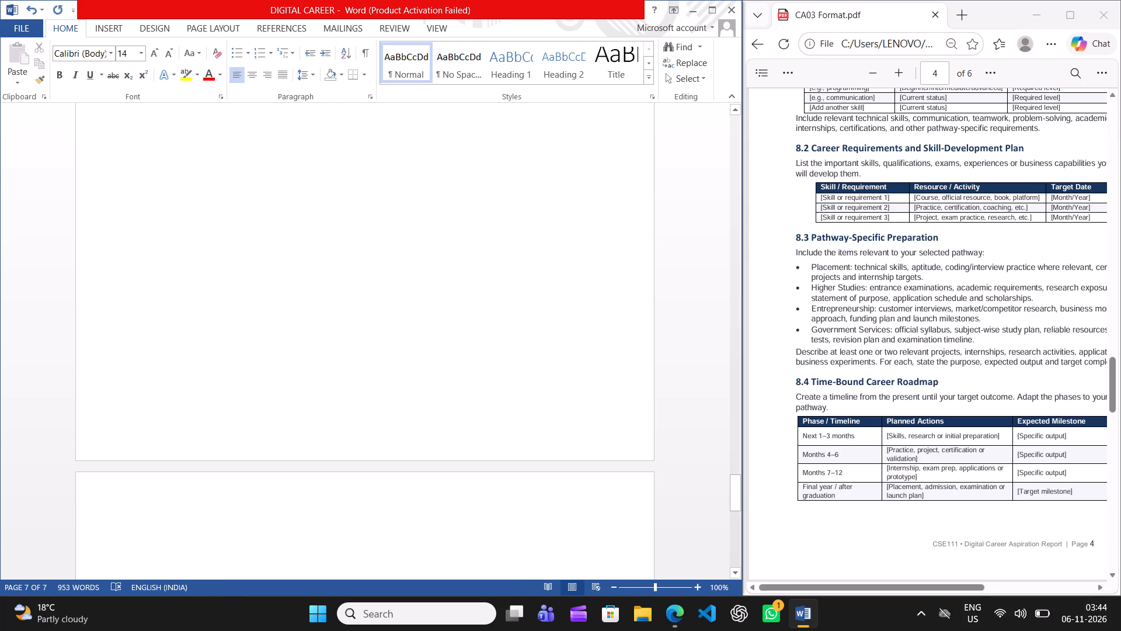
key(Left)
key(Left)
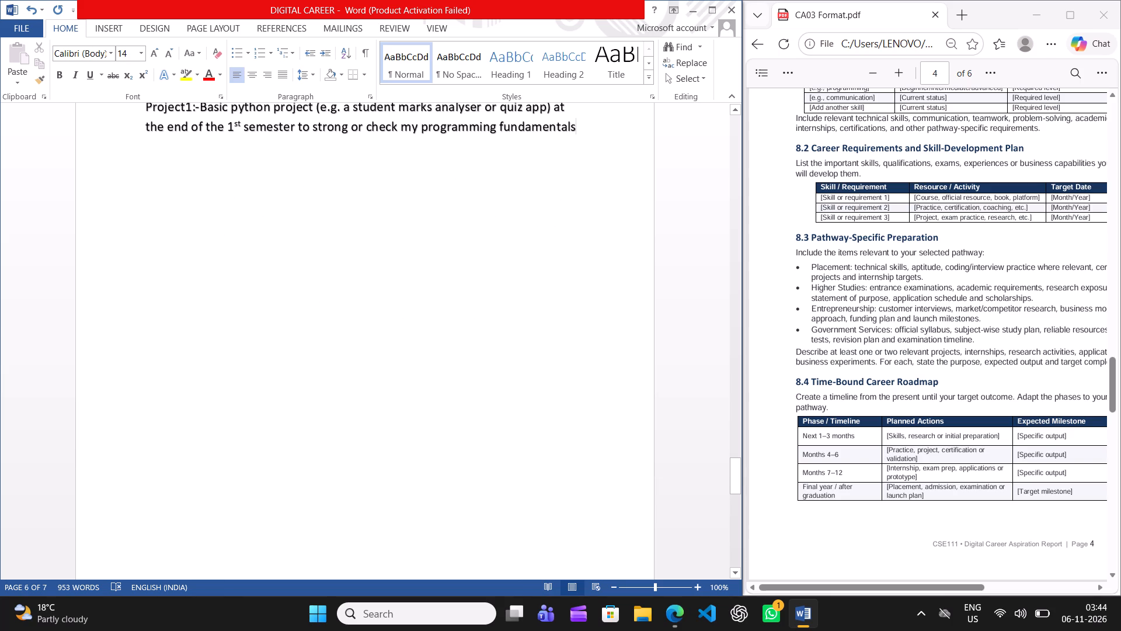
key(period)
Write "Project2:-Beginner ML project" in a new paragraph below the Project1 description.
key(Return)
key(shift+p)
text(ro)
text(ject)
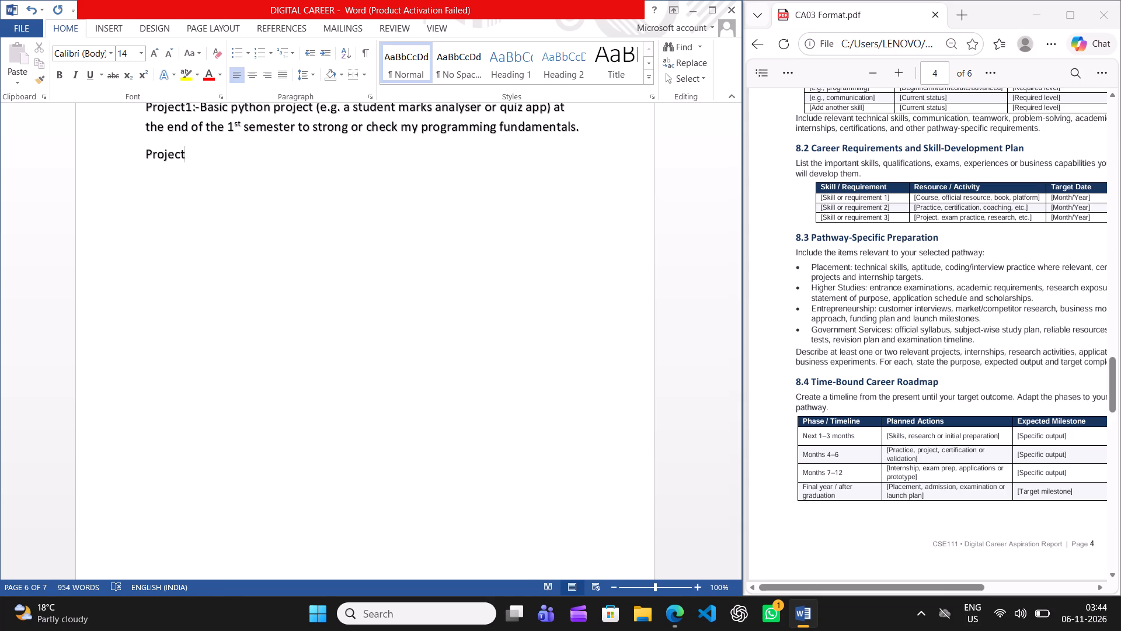
key(2)
key(shift+colon)
key(equal)
key(BackSpace)
key(minus)
text(Be)
text(ginner)
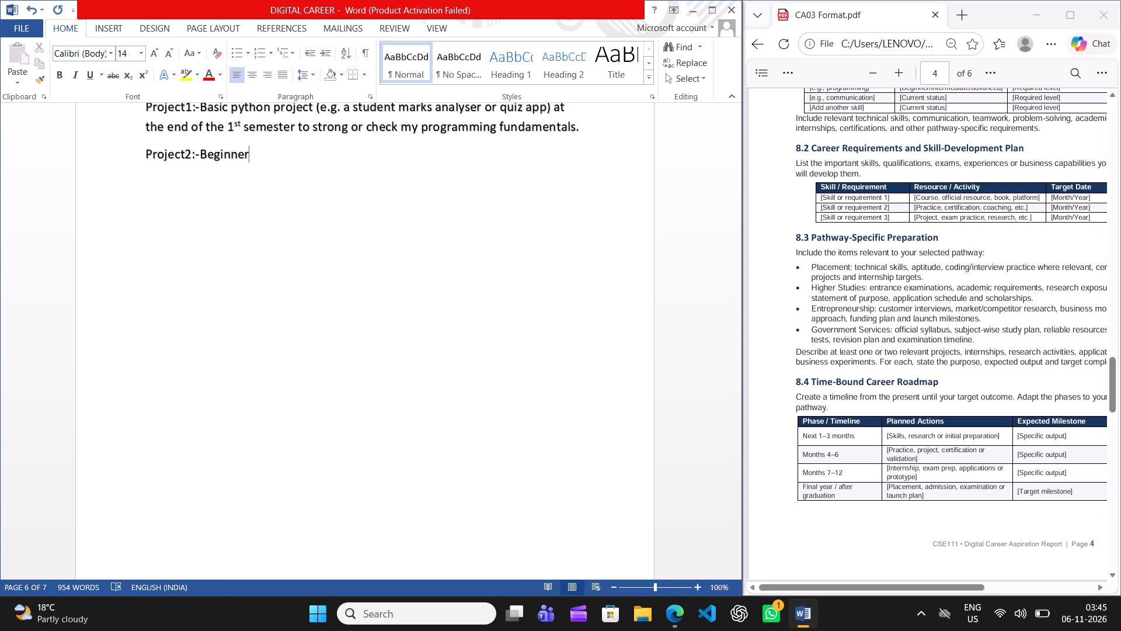
key(space)
text(M)
key(l)
key(BackSpace)
text(L)
key(space)
text(pro)
text(ject)
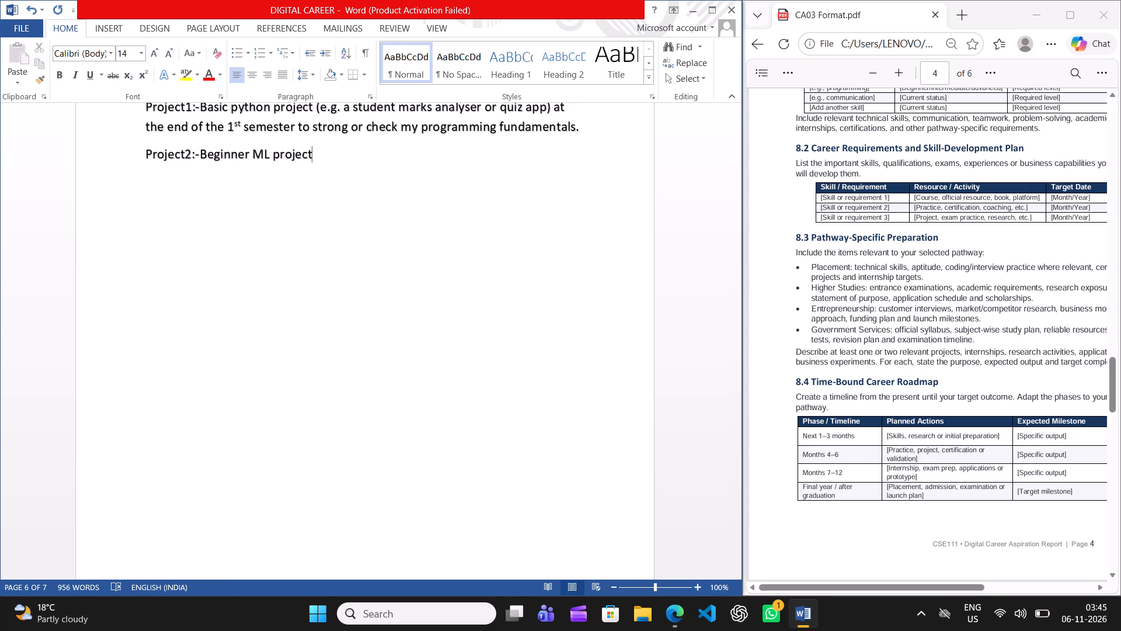
Add the opening example text "(e.g. house price" after "Beginner ML project" in the Project2 line.
key(shift+parenleft)
text(eg)
key(shift+colon)
key(BackSpace)
key(BackSpace)
text(.g.)
key(space)
text(house price)
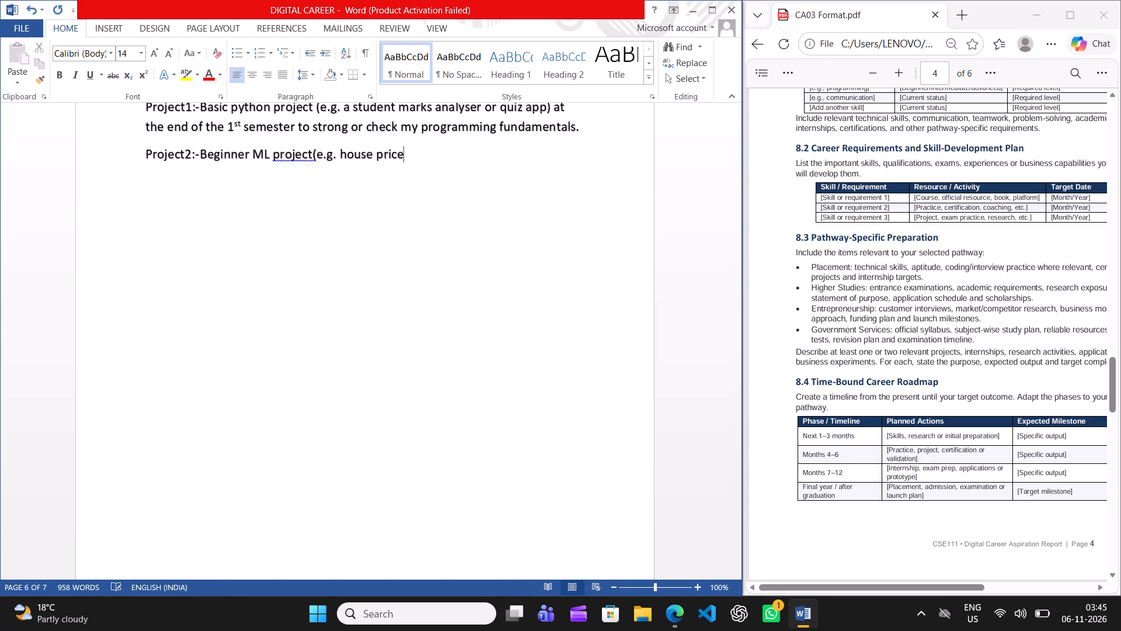
Insert a space between "project" and the opening parenthesis in the Project2 line.
key(Left)
key(Left)
key(Left)
key(Left)
key(Left)
key(Left)
key(Left)
key(Left)
key(Left)
key(Left)
key(Left)
key(Left)
key(Left)
key(Left)
key(Left)
key(Left)
key(Left)
key(space)
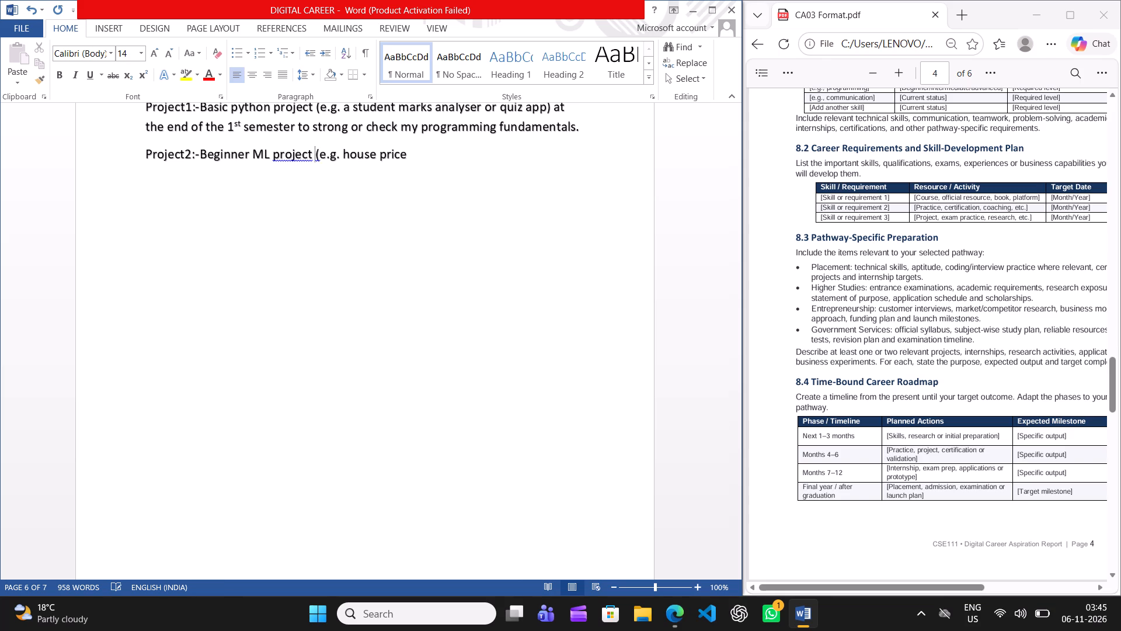
Complete the parenthesised example after "house price" in the Project2 line with "or spam prediction)".
key(Right)
key(Right)
key(Right)
key(Right)
key(Right)
key(Right)
key(Right)
key(Right)
key(Right)
key(Right)
key(Right)
key(Right)
key(Right)
key(Right)
key(Right)
key(Right)
key(Right)
key(space)
text(or spam prediction)
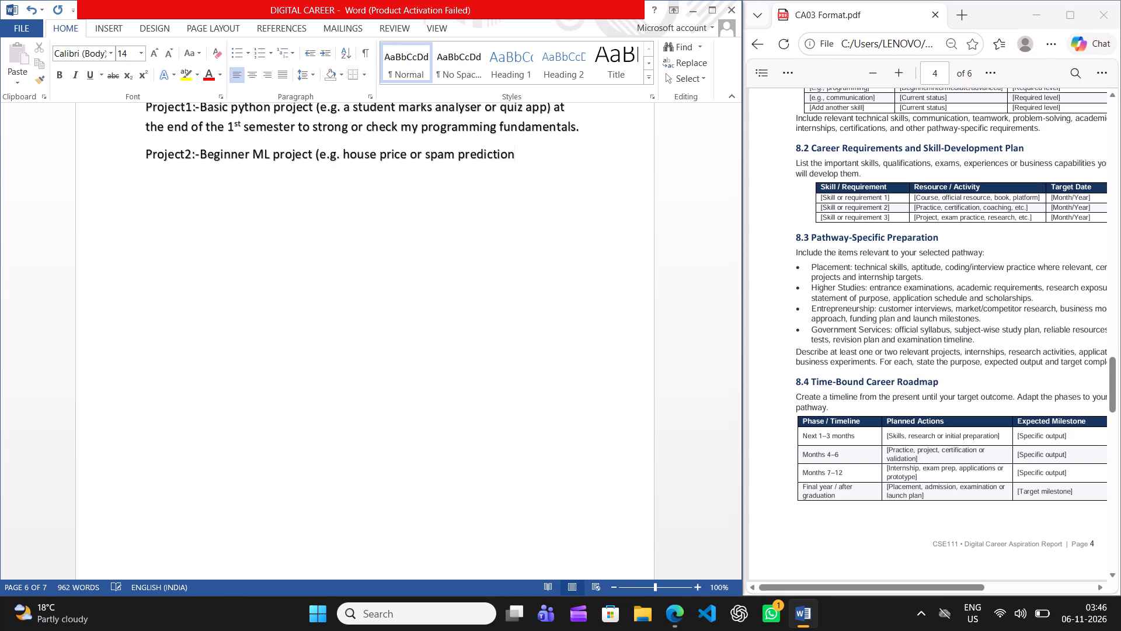
key(shift+parenright)
Add the Project2 target completion time, "at the end of semester 4", after the parenthesised examples.
text(a)
key(space)
key(BackSpace)
key(BackSpace)
key(space)
text(at thee)
key(space)
key(BackSpace)
key(BackSpace)
key(space)
text(end)
key(space)
text(of seme)
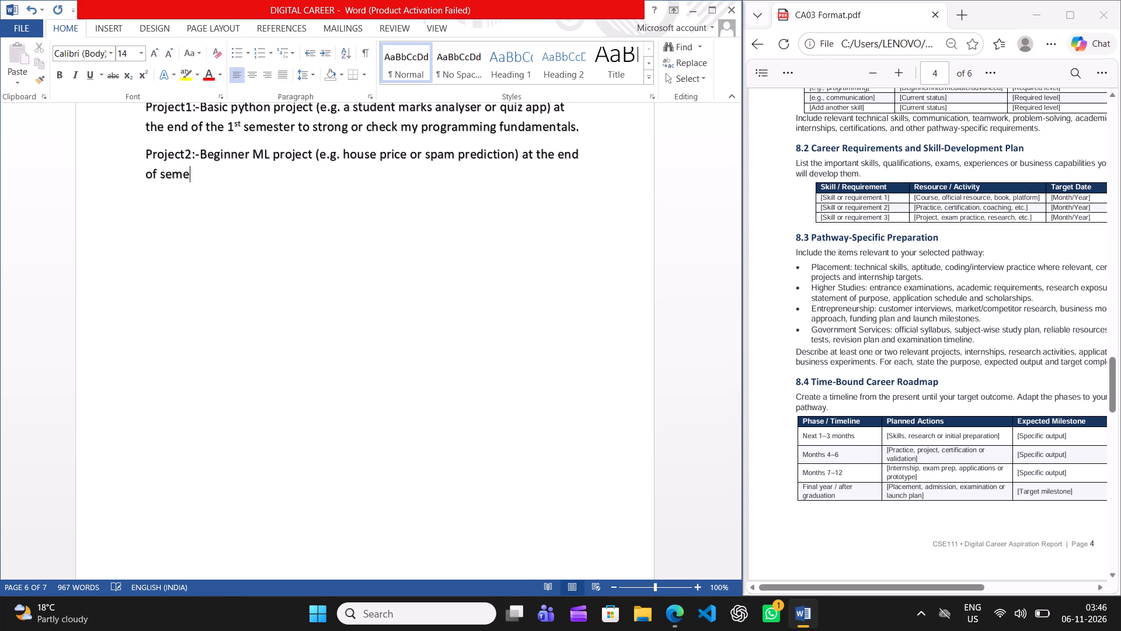
text(ster)
key(space)
key(4)
Finish the Project2 sentence with its purpose, "to learn how to apply ML concepts to real data.".
key(space)
text(to le)
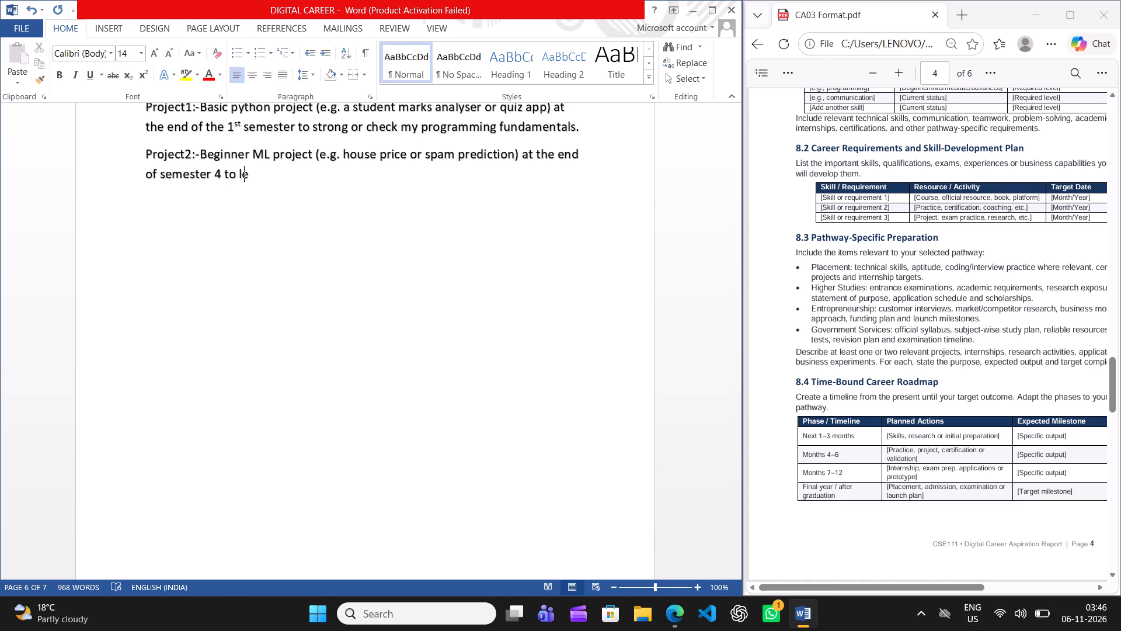
text(arn)
key(space)
text(how to apply)
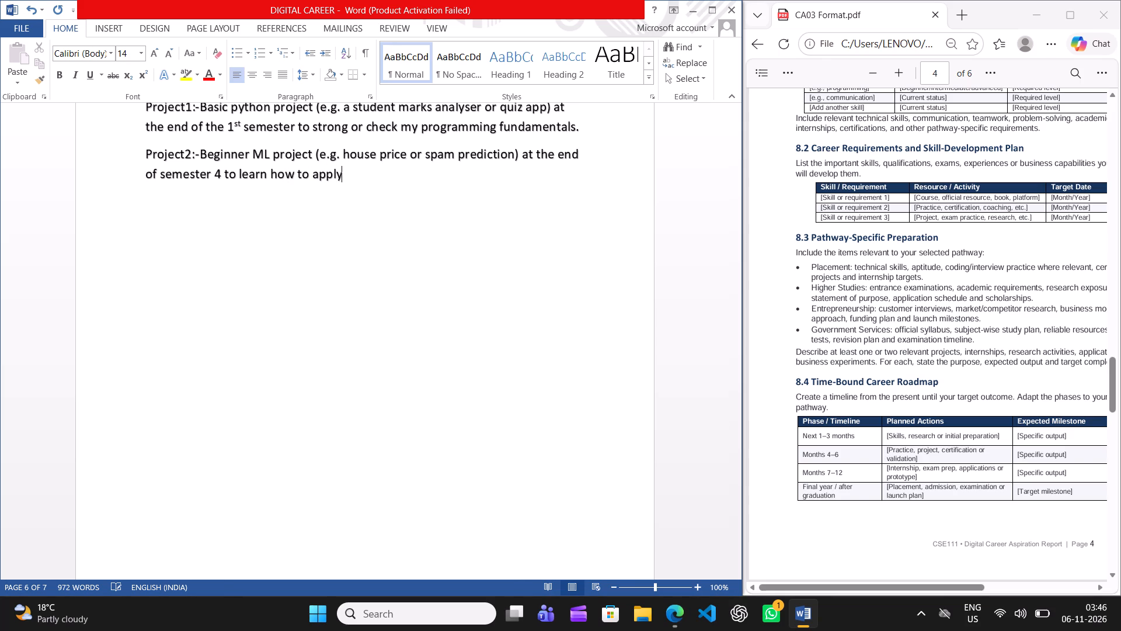
key(space)
text(m)
key(BackSpace)
text(ML)
key(space)
text(con)
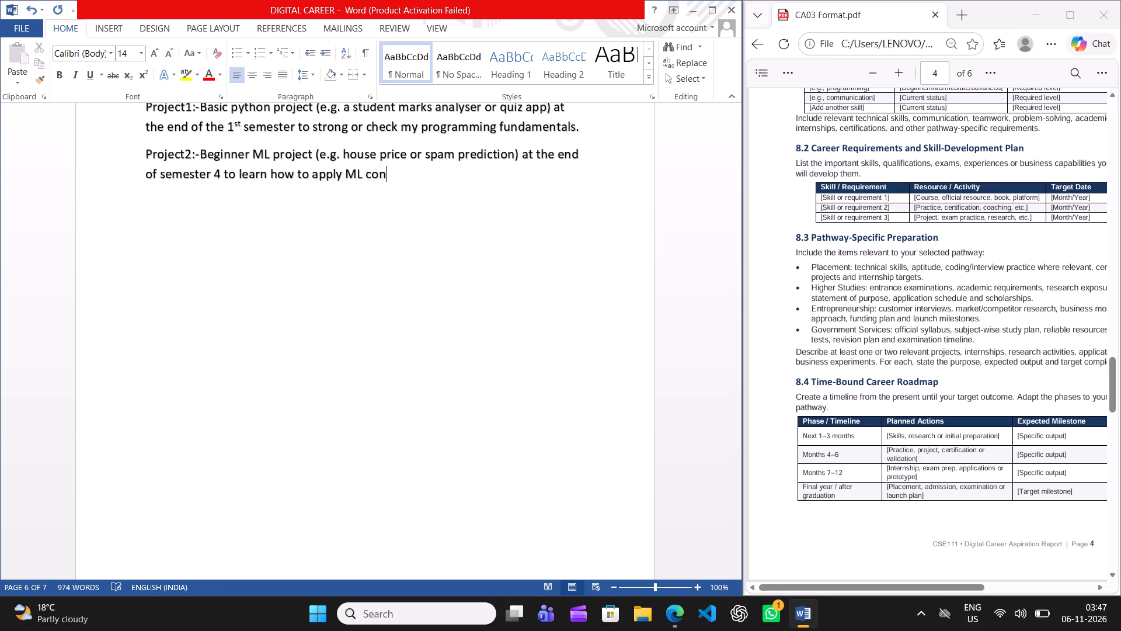
text(cet)
text(s to ra)
key(BackSpace)
text(ea)
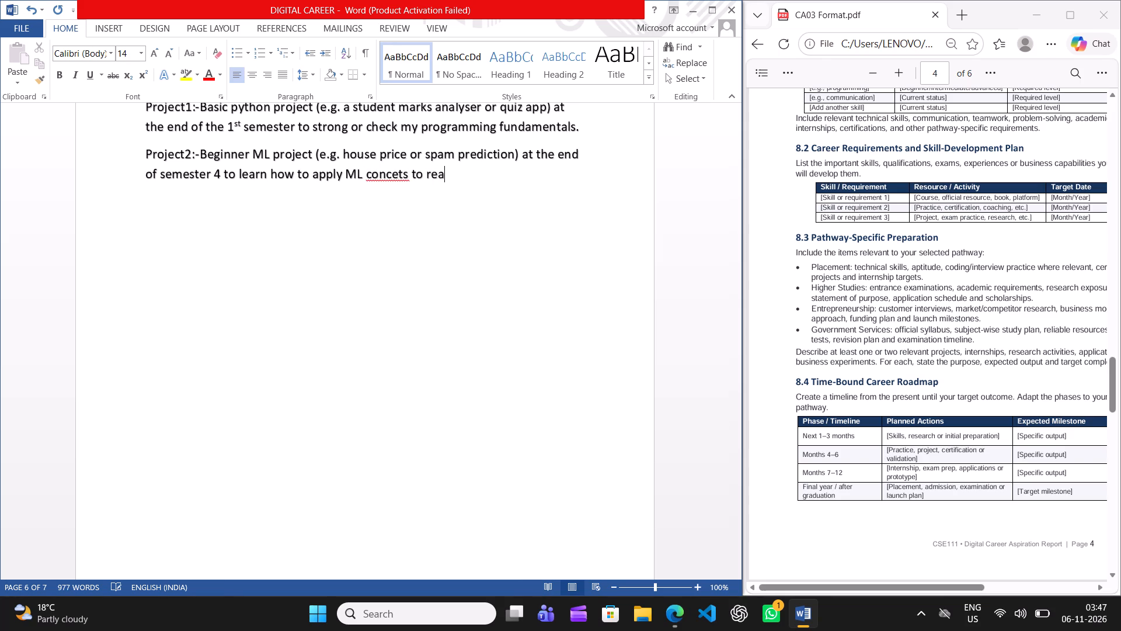
key(BackSpace)
key(BackSpace)
key(BackSpace)
key(BackSpace)
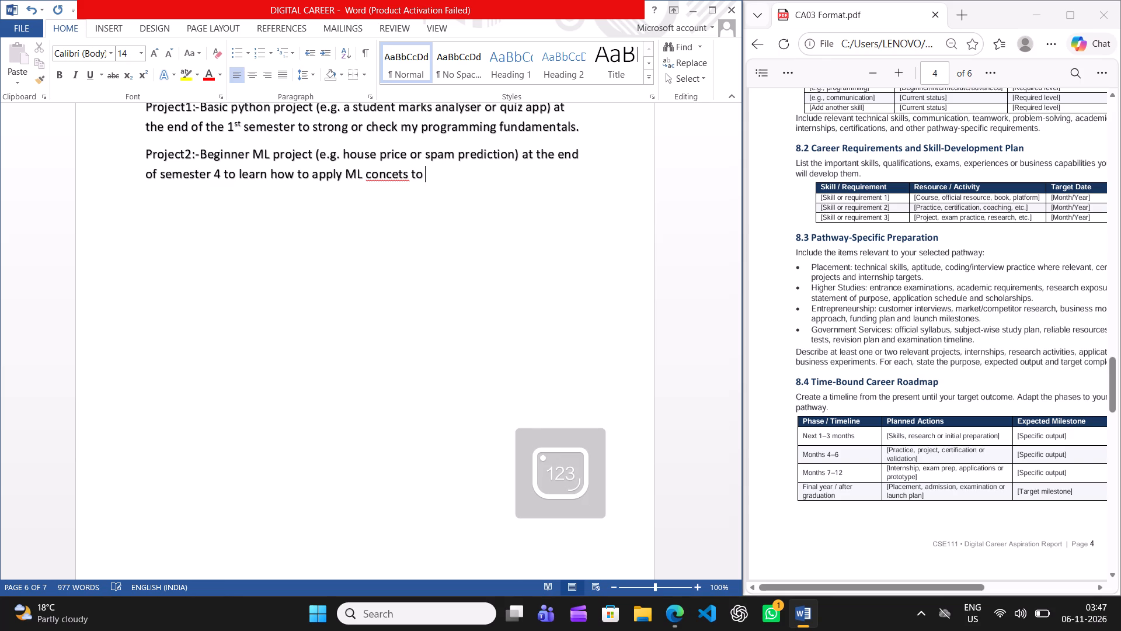
key(BackSpace)
key(BackSpace)
key(BackSpace)
key(BackSpace)
text(pt)
text(s to real de)
key(BackSpace)
text(ata)
key(period)
Start a new paragraph below the Project2 description with the label "Internship:-".
key(Return)
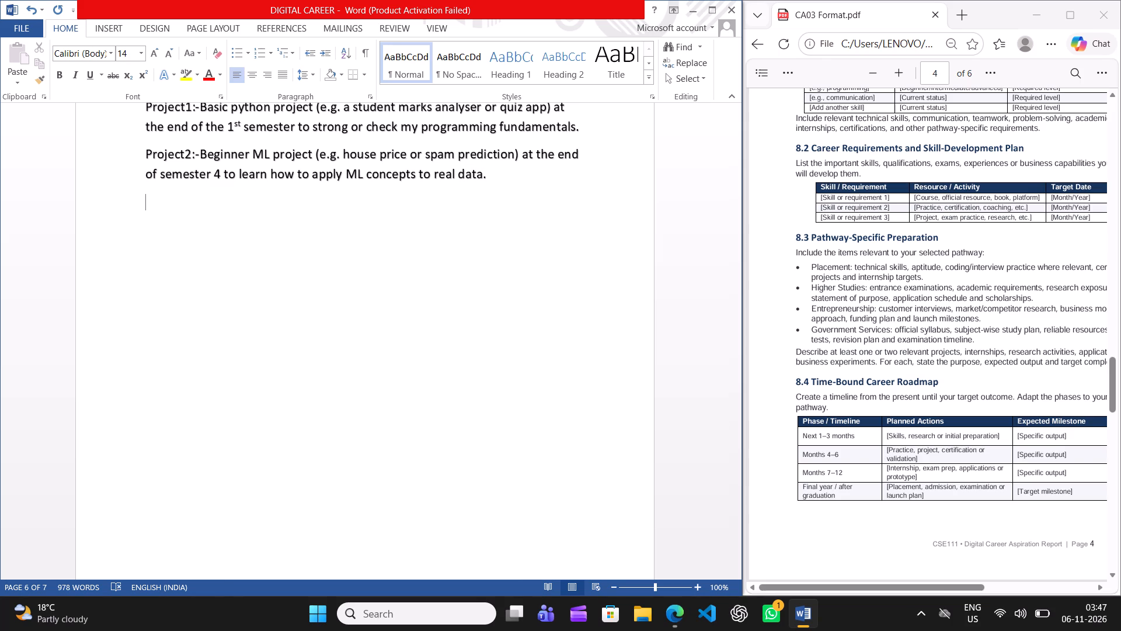
key(shift+e)
key(BackSpace)
key(shift+i)
text(nterb)
key(s)
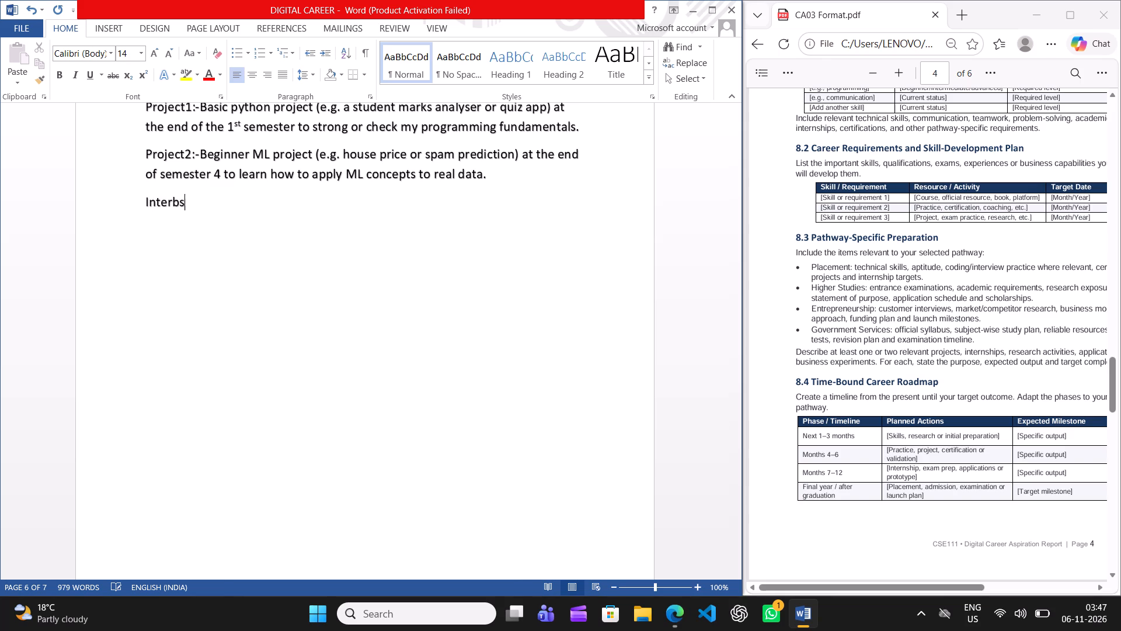
key(BackSpace)
key(BackSpace)
text(nship)
key(shift+colon)
key(equal)
key(BackSpace)
key(minus)
Enter the internship type "AI/ML or software engineer" after the Internship label.
key(shift+a)
key(shift+i)
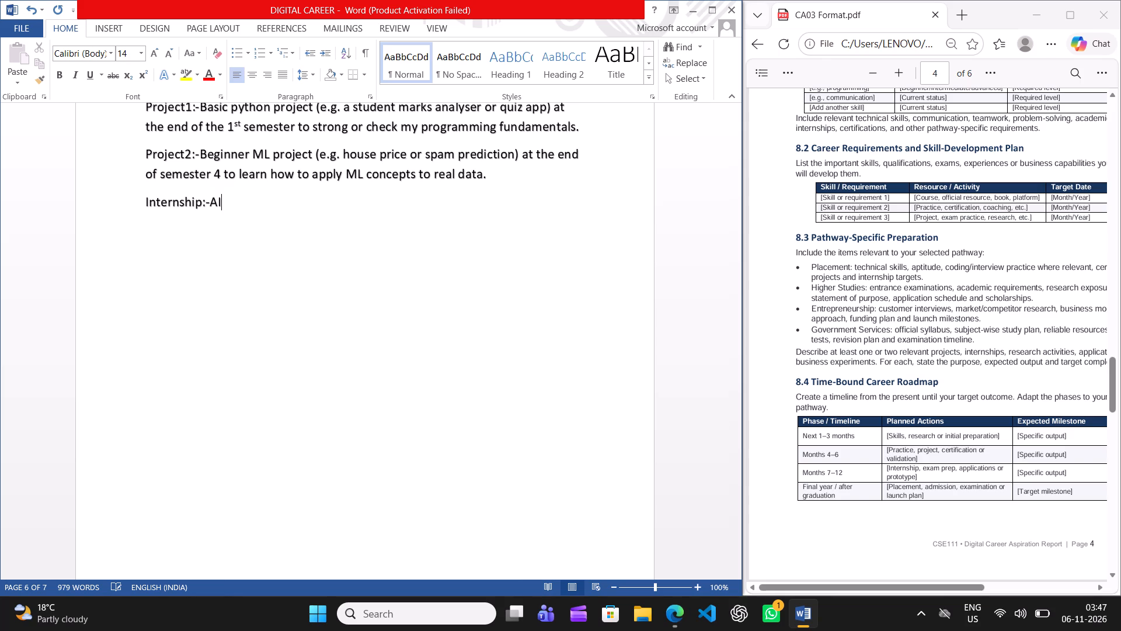
key(slash)
text(ML)
key(space)
text(or software engineerr)
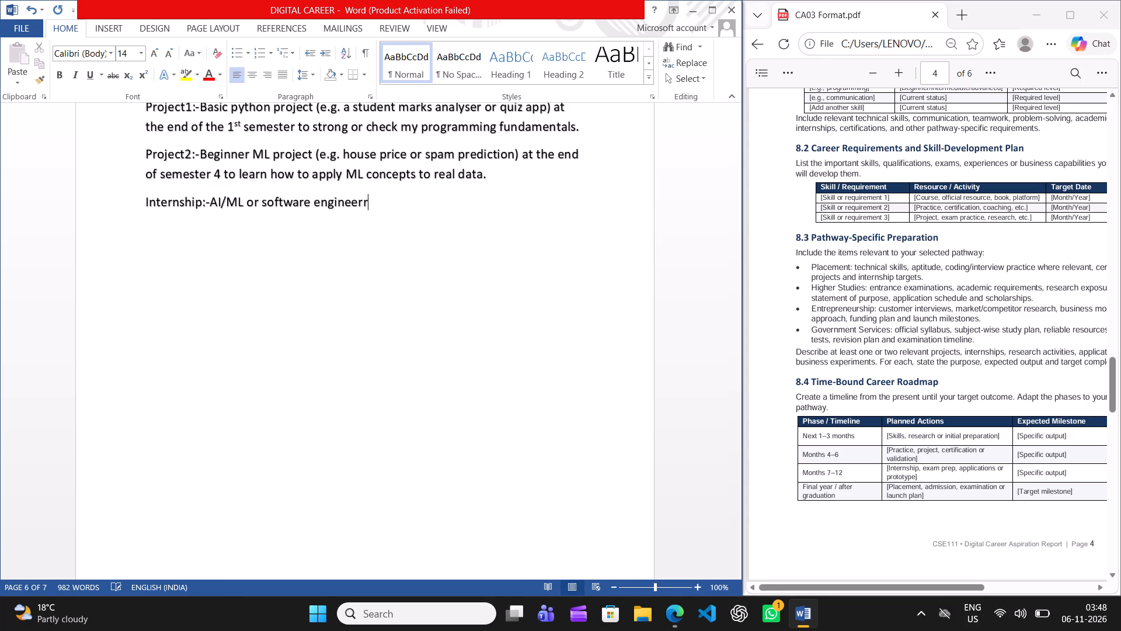
key(space)
Replace the word "engineer" in the Internship line with "developer".
text(====)
key(BackSpace)
key(BackSpace)
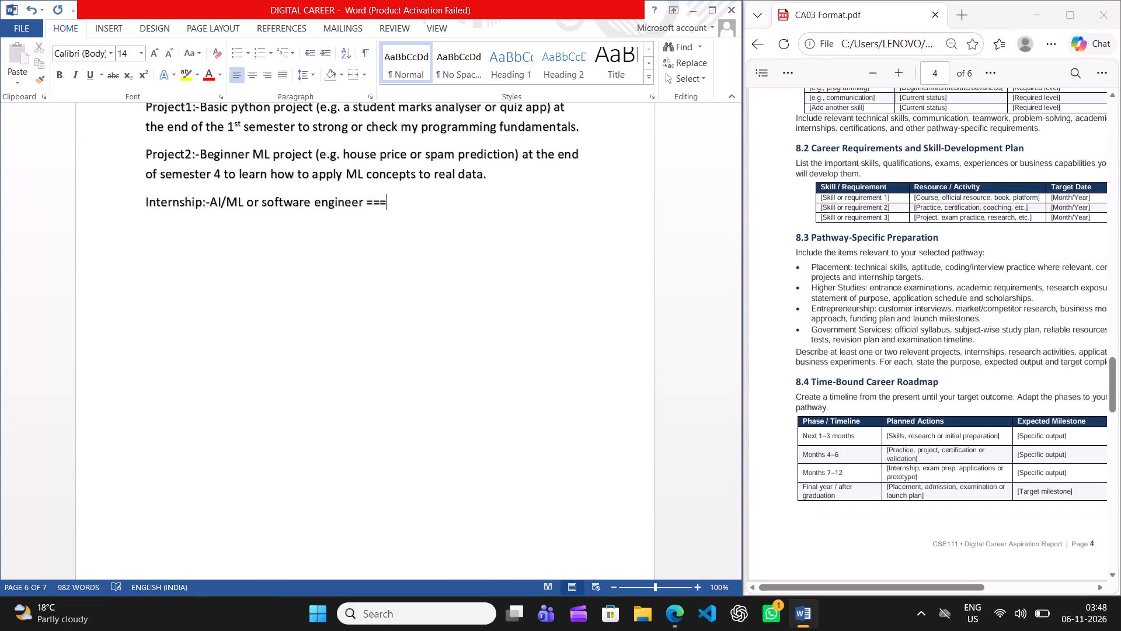
key(BackSpace)
key(BackSpace)
key(BackSpace)
key(BackSpace)
key(BackSpace)
key(BackSpace)
key(BackSpace)
key(BackSpace)
key(BackSpace)
key(BackSpace)
key(BackSpace)
text(developer)
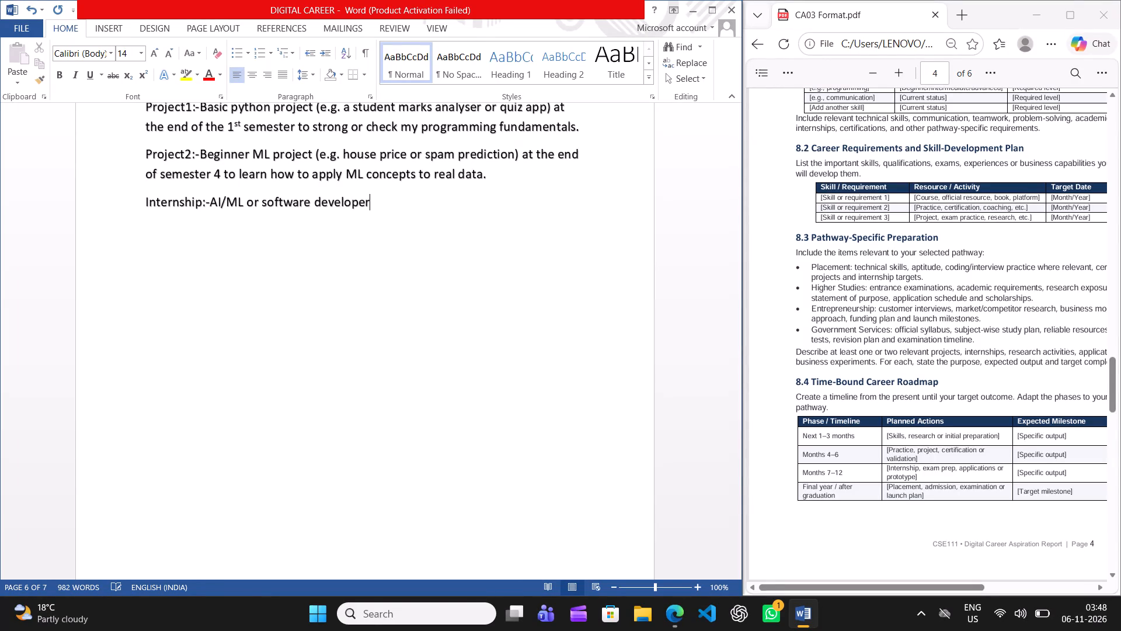
Continue the Internship line with its purpose, "to gain industry experience and".
key(space)
text(to)
key(space)
text(gain industr;y)
key(BackSpace)
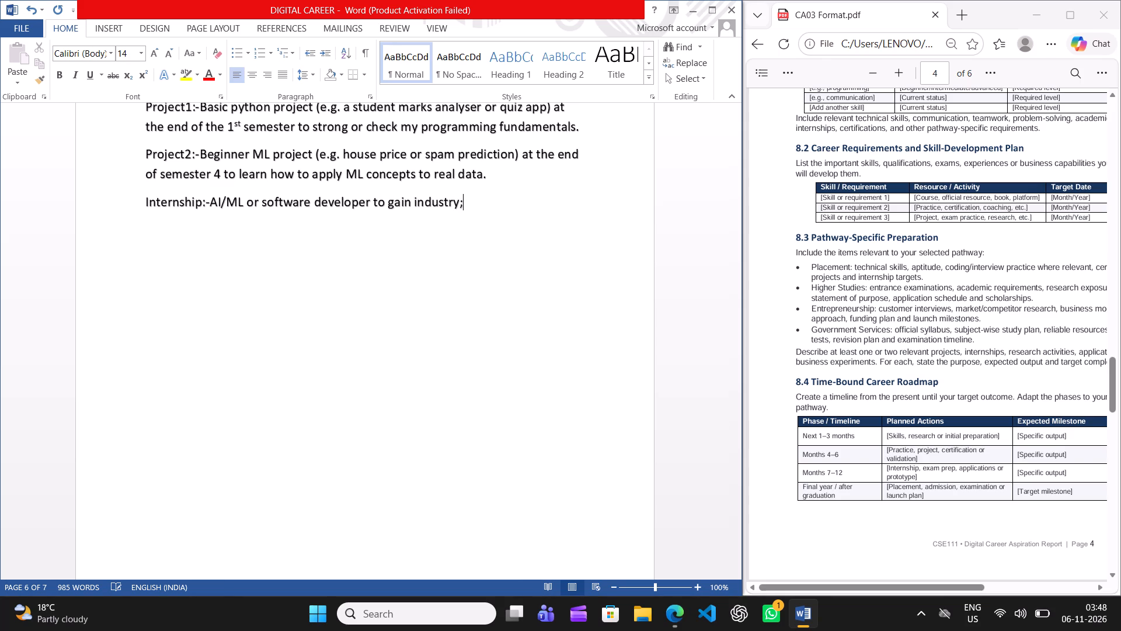
key(BackSpace)
key(space)
key(e)
text(xpere)
key(BackSpace)
text(ience and a)
Extend the internship purpose with "strengthen the for placement".
key(BackSpace)
text(s)
key(space)
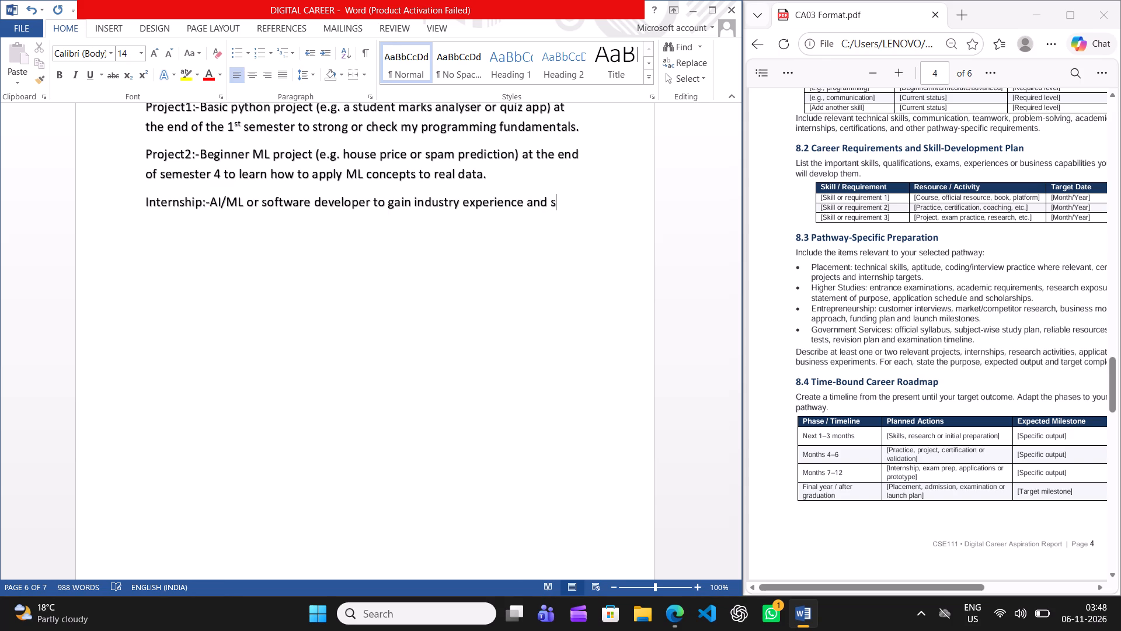
key(BackSpace)
key(t)
text(ren)
text(gthen)
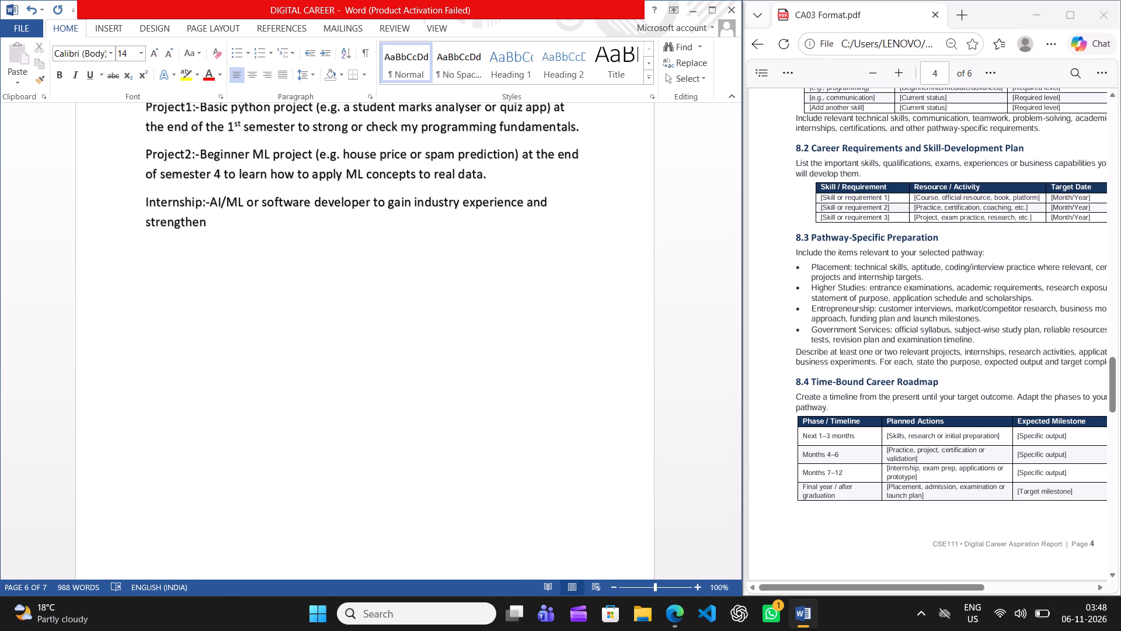
key(space)
text(the for p)
text(lacement)
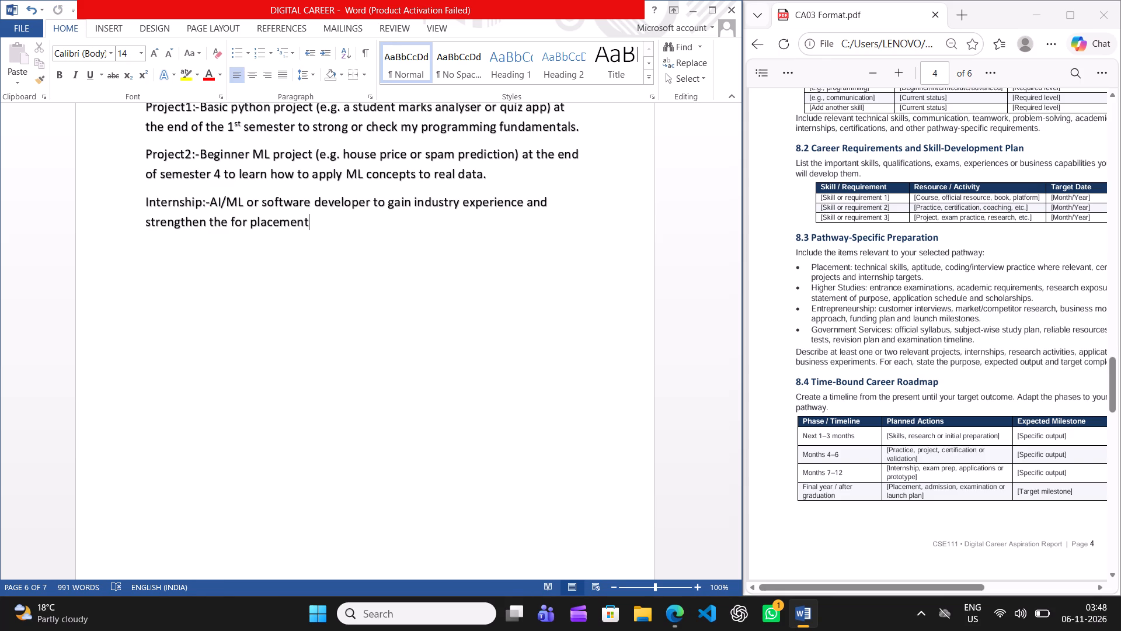
Continue the Internship sentence after "placement" with "and worked on the some real world".
key(space)
text(and)
key(space)
text(ha)
key(BackSpace)
key(BackSpace)
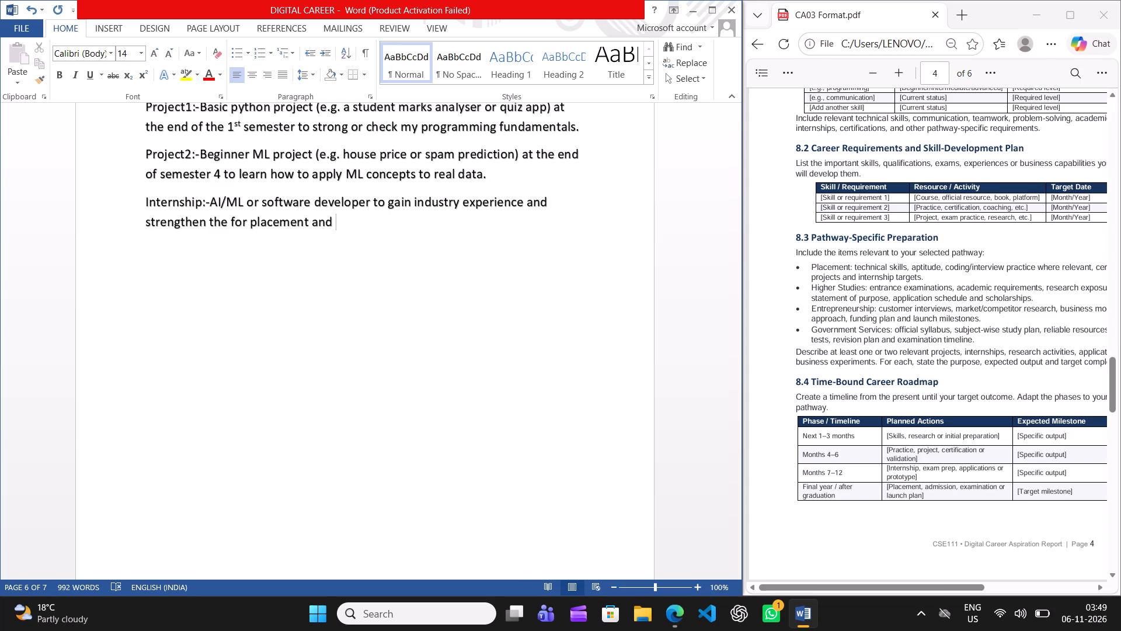
text(worken)
key(BackSpace)
text(d)
key(space)
text(on the)
key(space)
text(some real)
key(space)
text(worls)
key(equal)
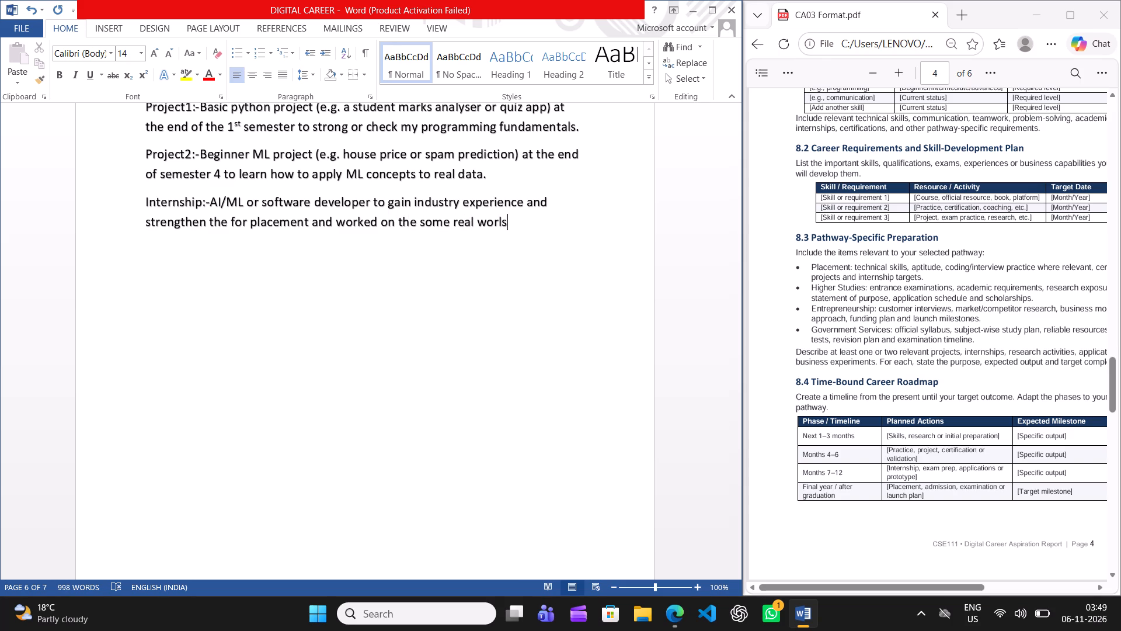
key(BackSpace)
key(BackSpace)
text(d)
key(space)
Complete the real-world work phrase in the Internship line with "project with the team".
text(pro)
text(ject withe)
key(space)
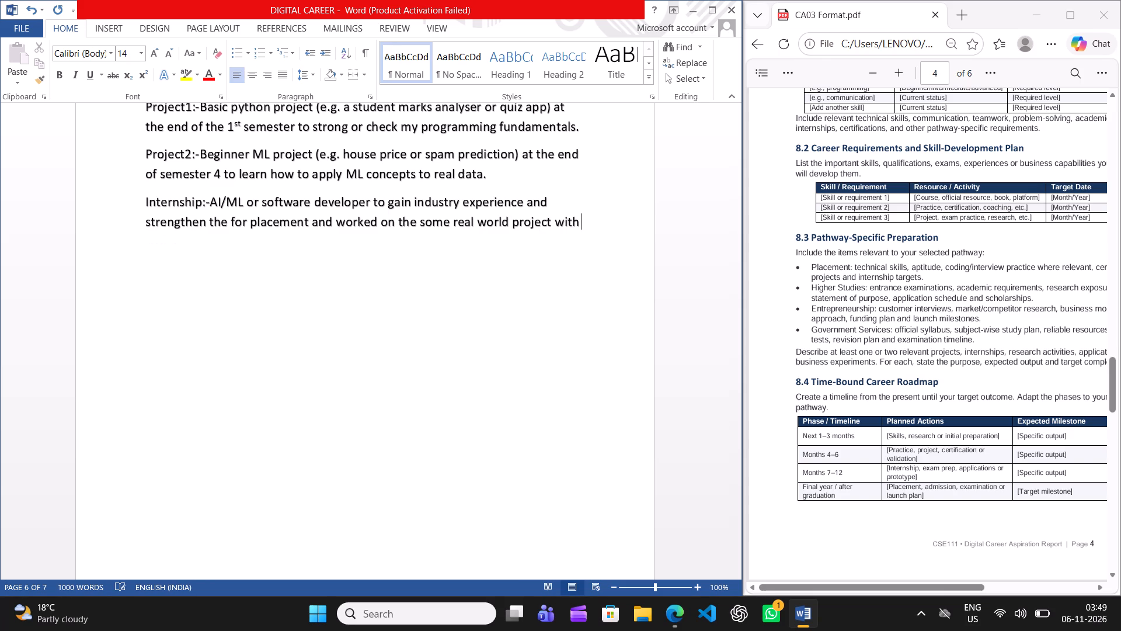
text(the team)
key(space)
key(BackSpace)
Finish the Internship sentence after "the team" with "at the end of 6th semester." and end the paragraph.
key(space)
text(at)
key(space)
text(hte)
key(BackSpace)
key(BackSpace)
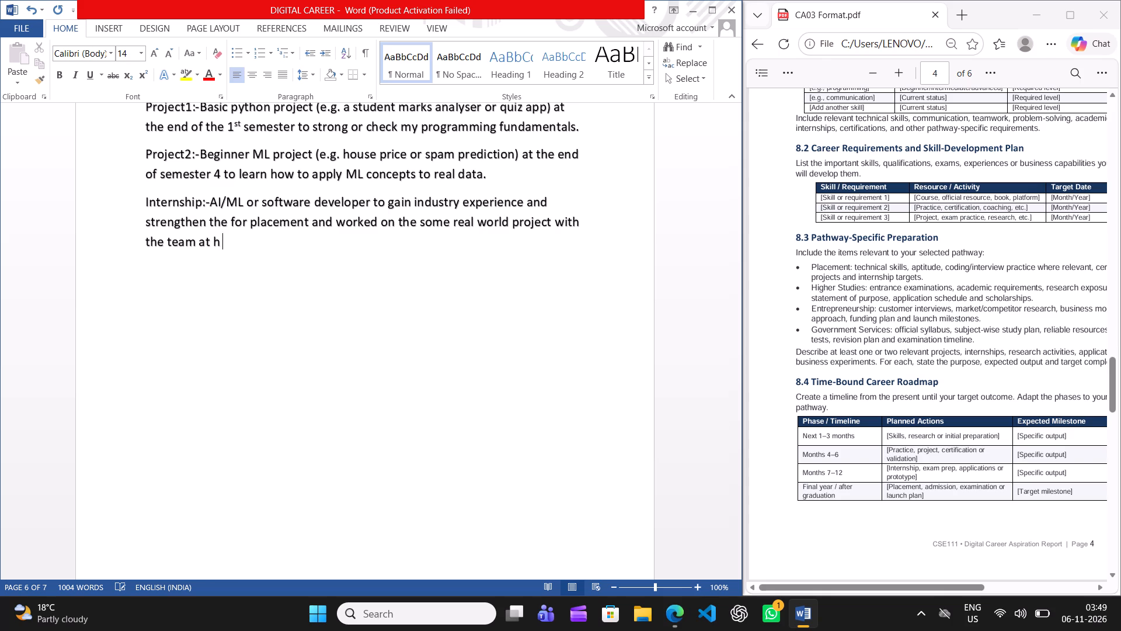
key(BackSpace)
text(the end of)
key(space)
text(6th)
key(space)
text(sems)
key(BackSpace)
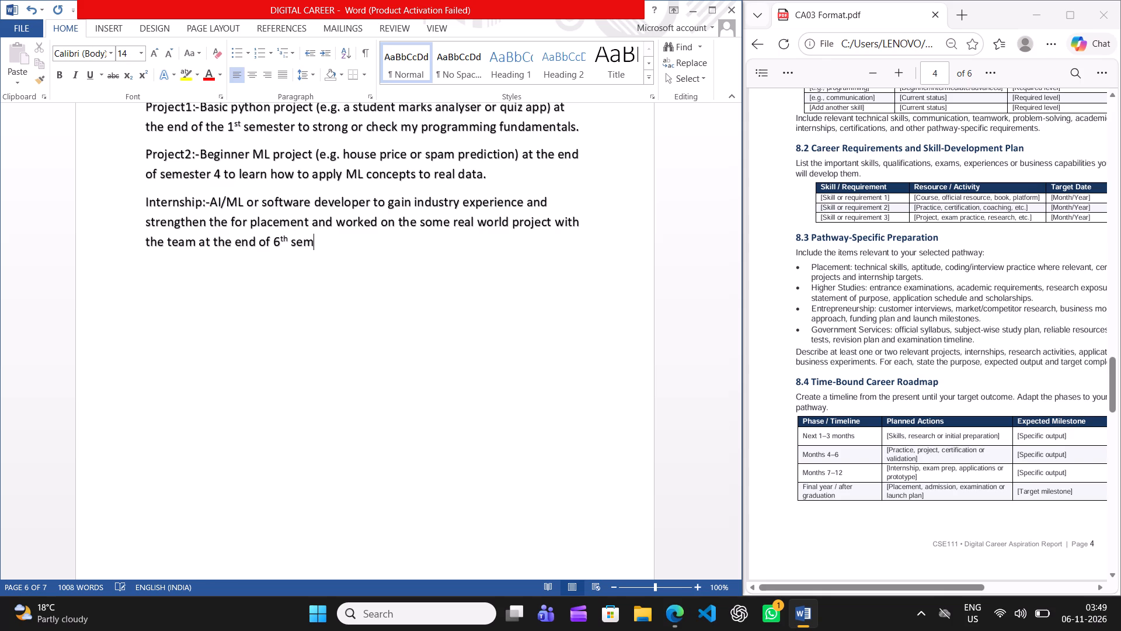
text(ester.)
key(Return)
Correct the wording before "placement" in the Internship paragraph from "the for" to "for the".
click(246, 219)
key(BackSpace)
key(BackSpace)
key(BackSpace)
key(BackSpace)
key(BackSpace)
key(BackSpace)
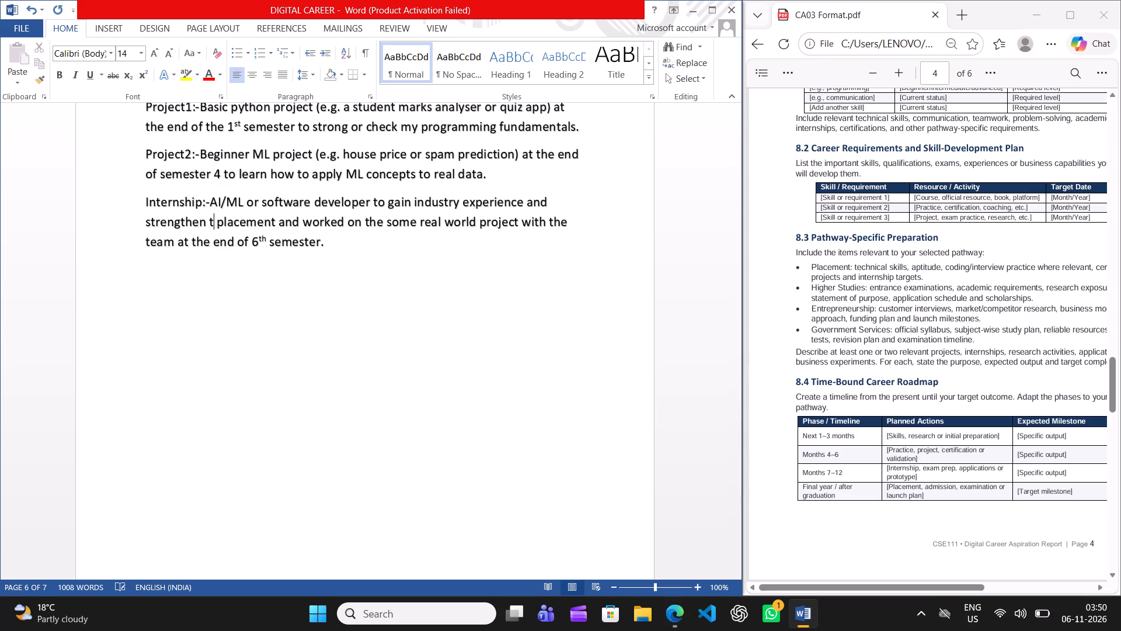
key(BackSpace)
text(for the)
key(space)
key(BackSpace)
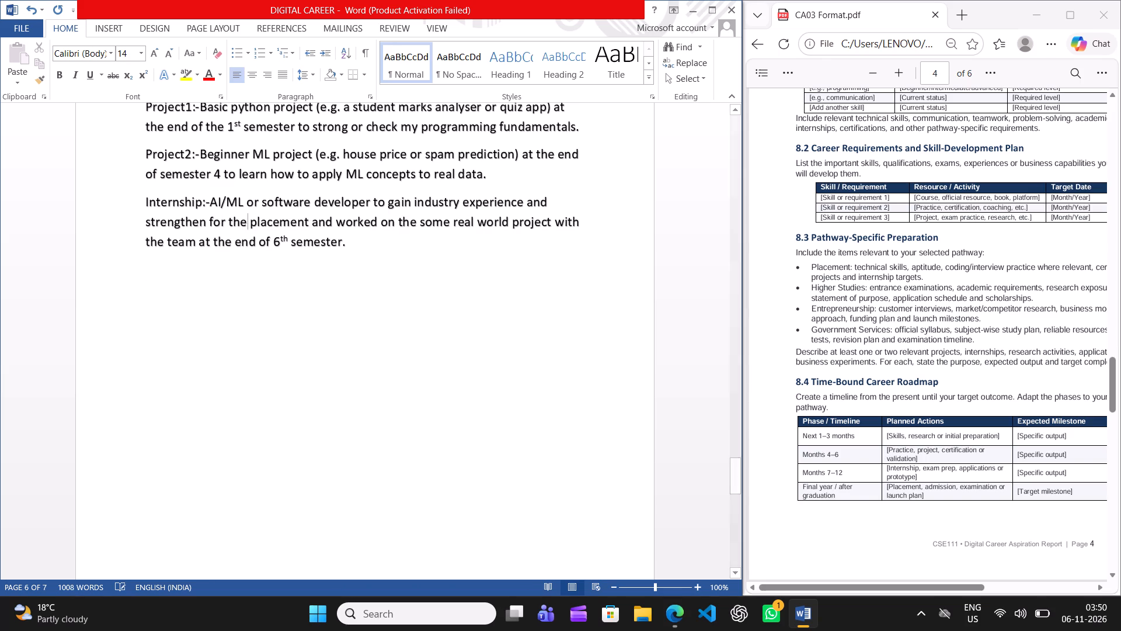
Add the heading "3.4 Time-Bound Career Roadmap:" on a new line below the Internship paragraph.
click(351, 241)
key(Return)
scroll(351, 241, up, 1)
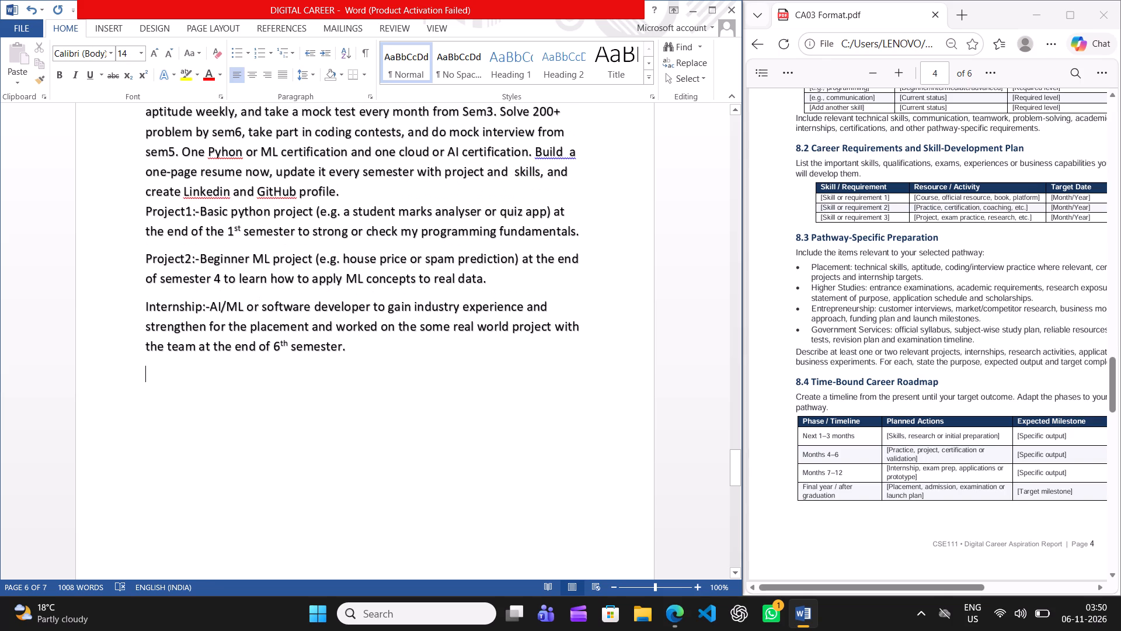
scroll(376, 328, up, 3)
scroll(376, 328, down, 2)
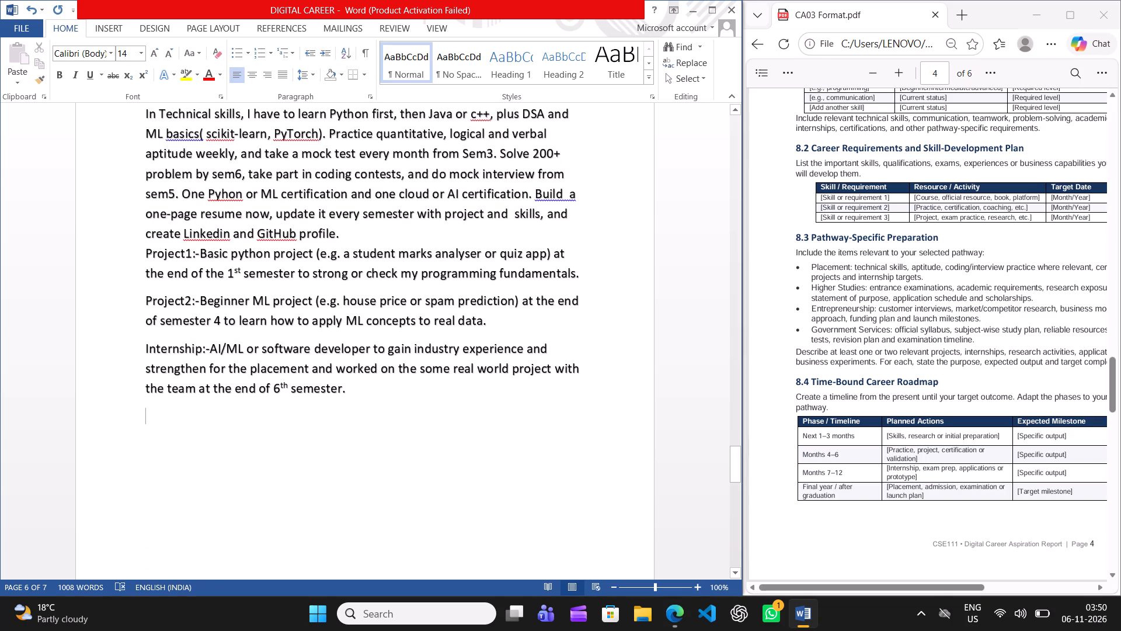
scroll(376, 328, down, 2)
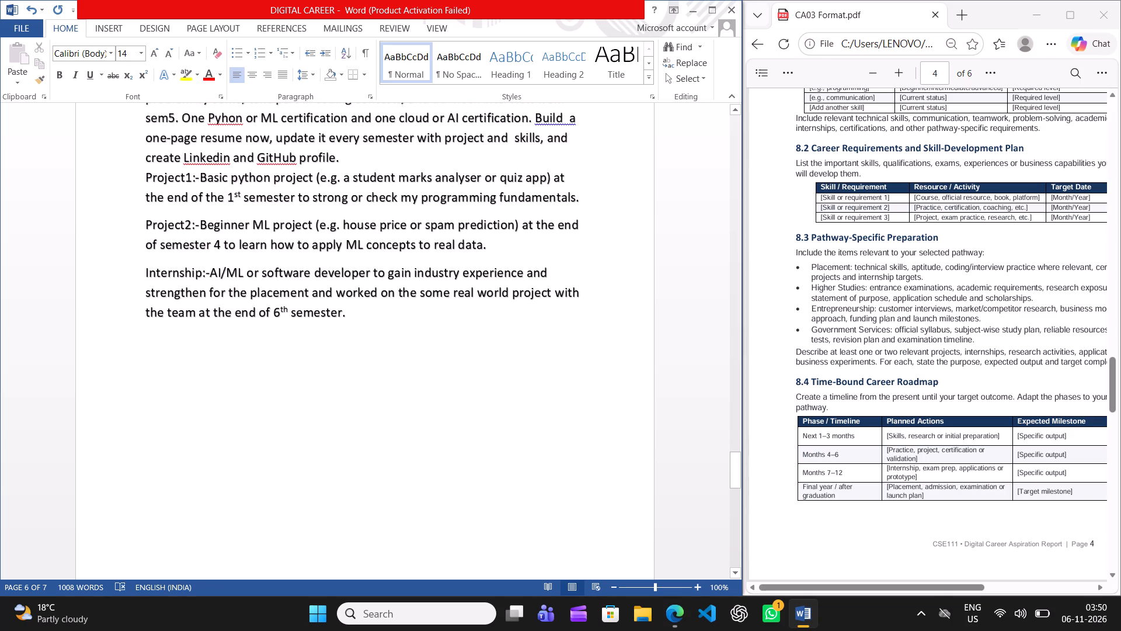
text(3.5)
key(BackSpace)
key(4)
key(space)
key(shift+t)
text(ime)
key(space)
key(BackSpace)
key(minus)
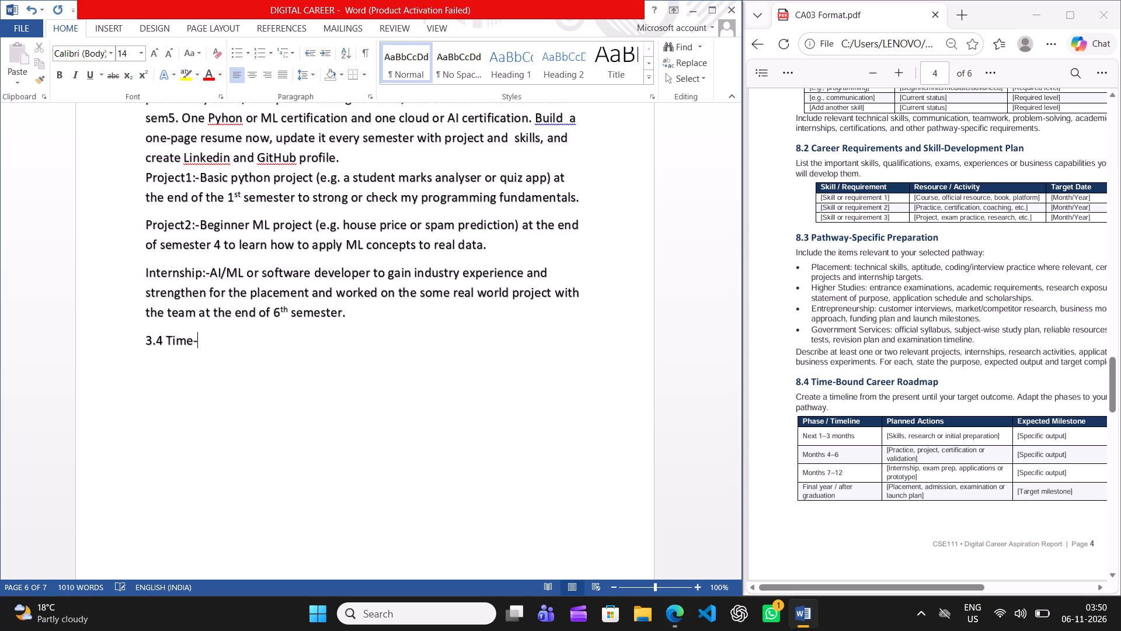
key(shift+b)
text(ound)
key(space)
text(Career)
key(space)
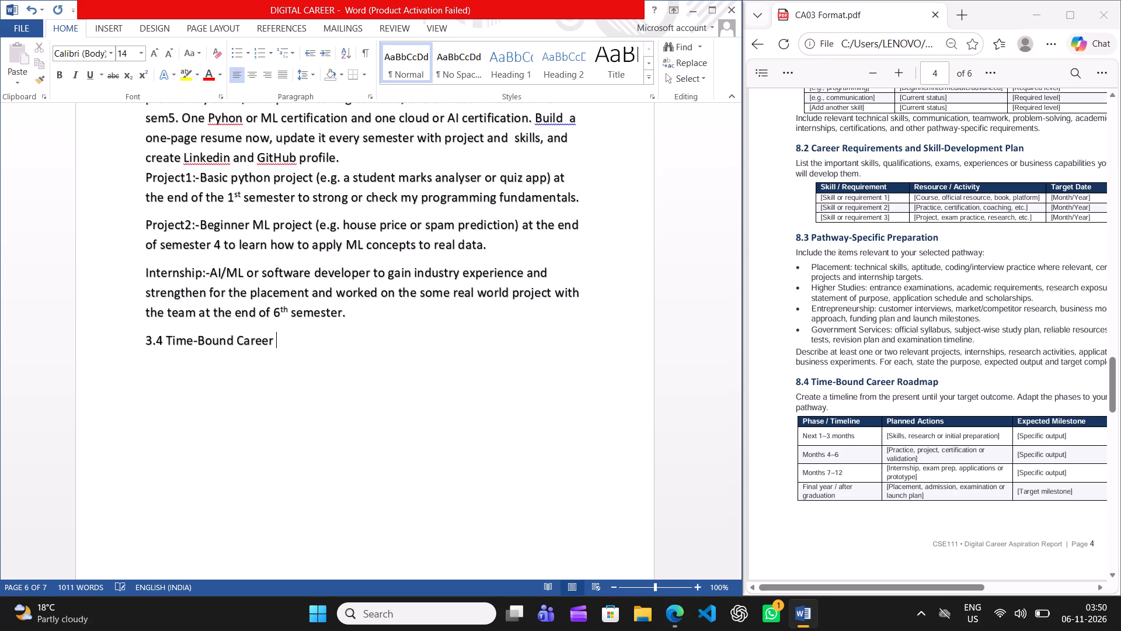
text(Roadmap)
key(shift+colon)
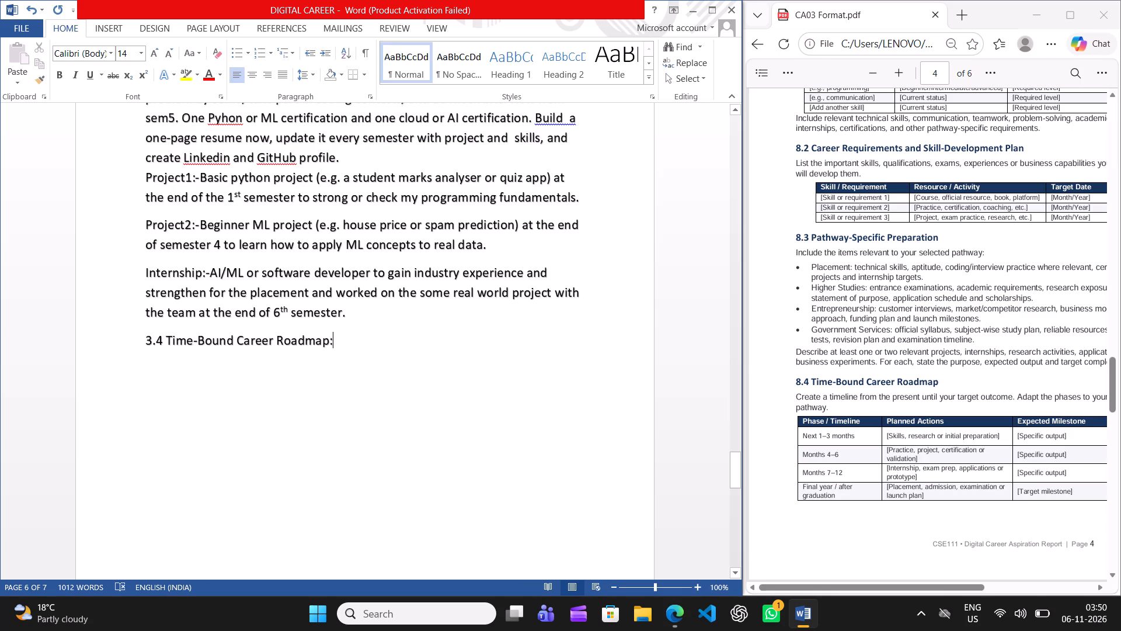
Make the "3.4 Time-Bound Career Roadmap:" heading bold.
drag(356, 344, 148, 345)
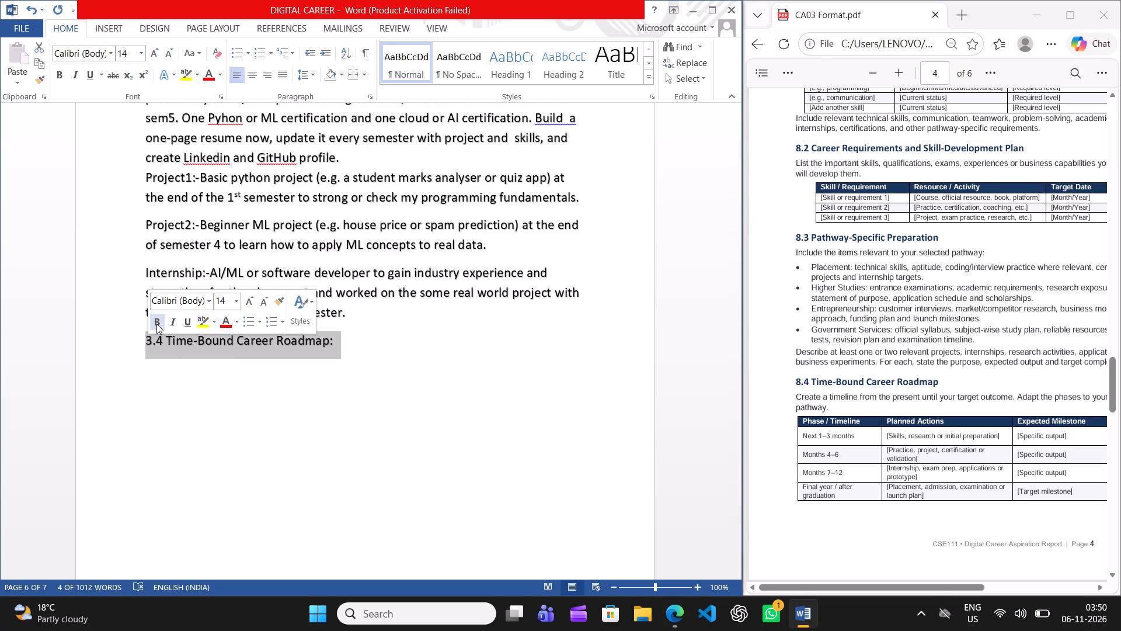
click(156, 324)
click(248, 500)
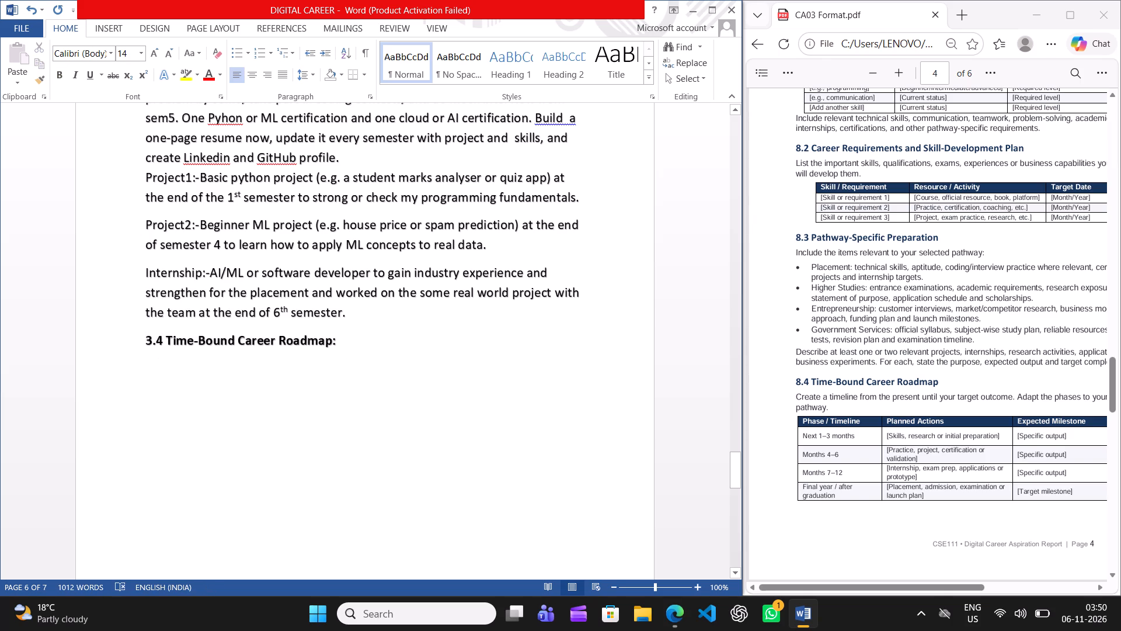
Review the report's earlier section 3 content, including the tables under headings 3.1 and 3.2.
scroll(368, 383, up, 16)
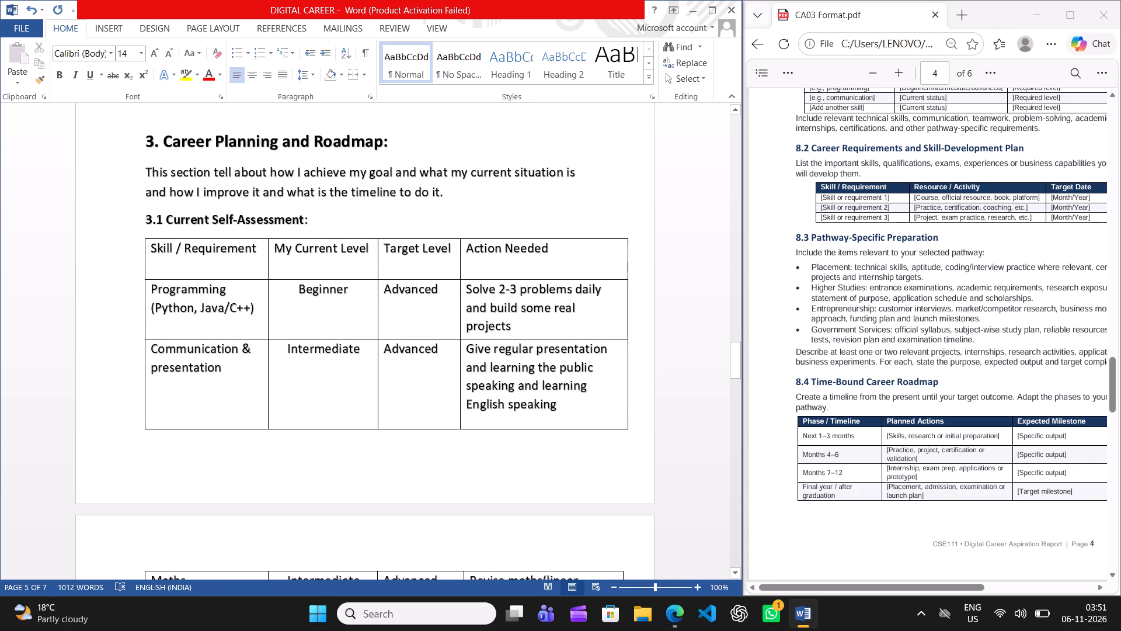
scroll(368, 383, down, 5)
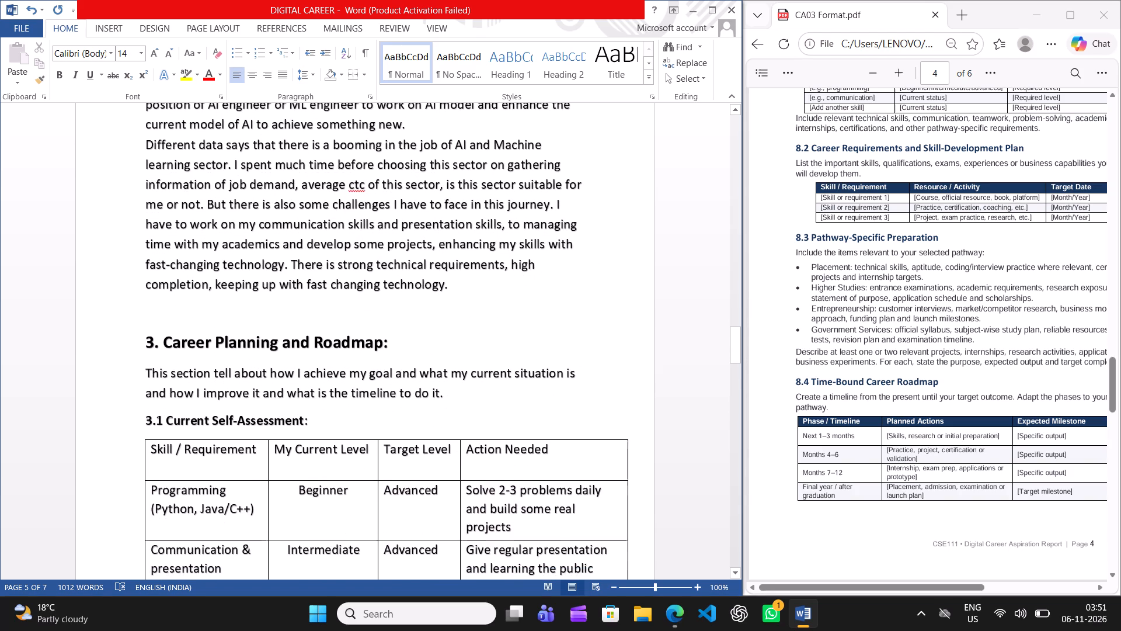
scroll(368, 383, down, 6)
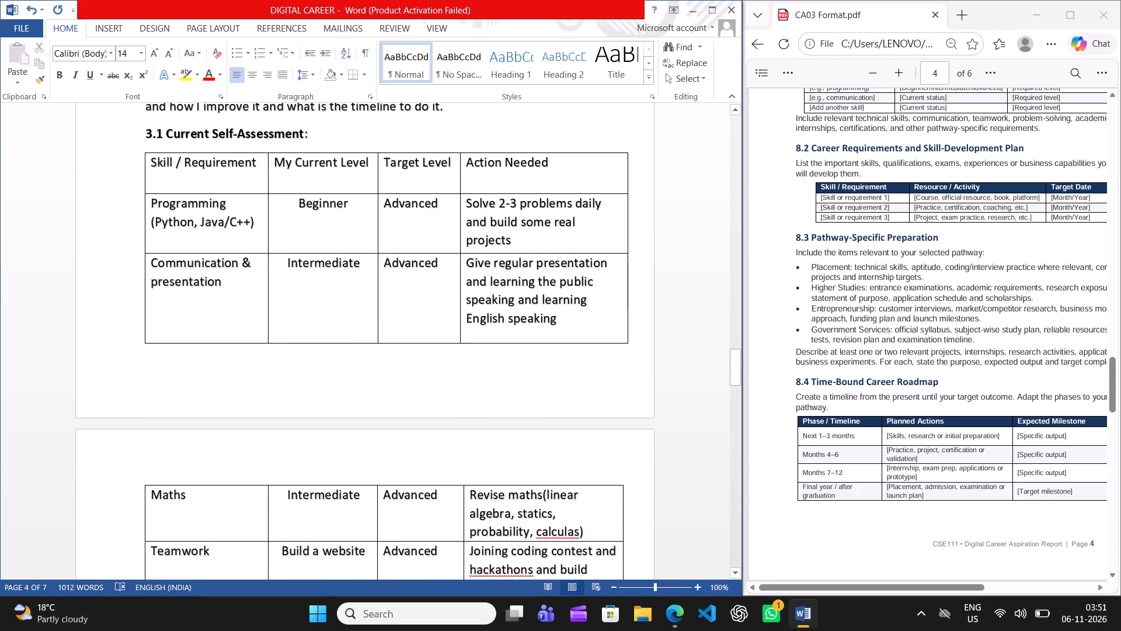
scroll(368, 383, down, 5)
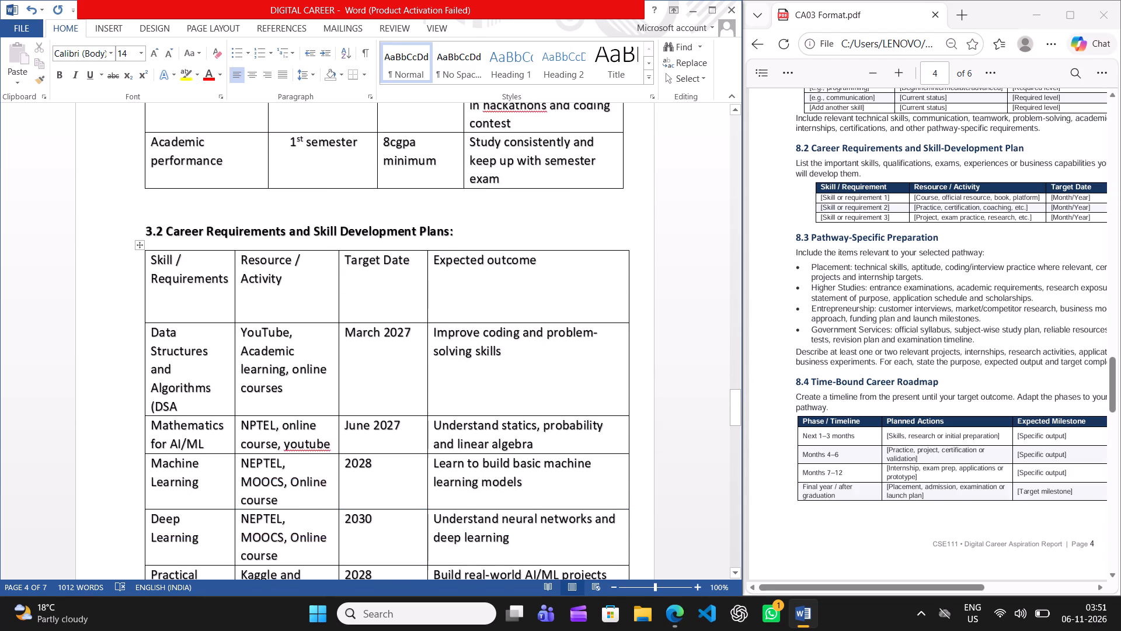
scroll(368, 383, down, 18)
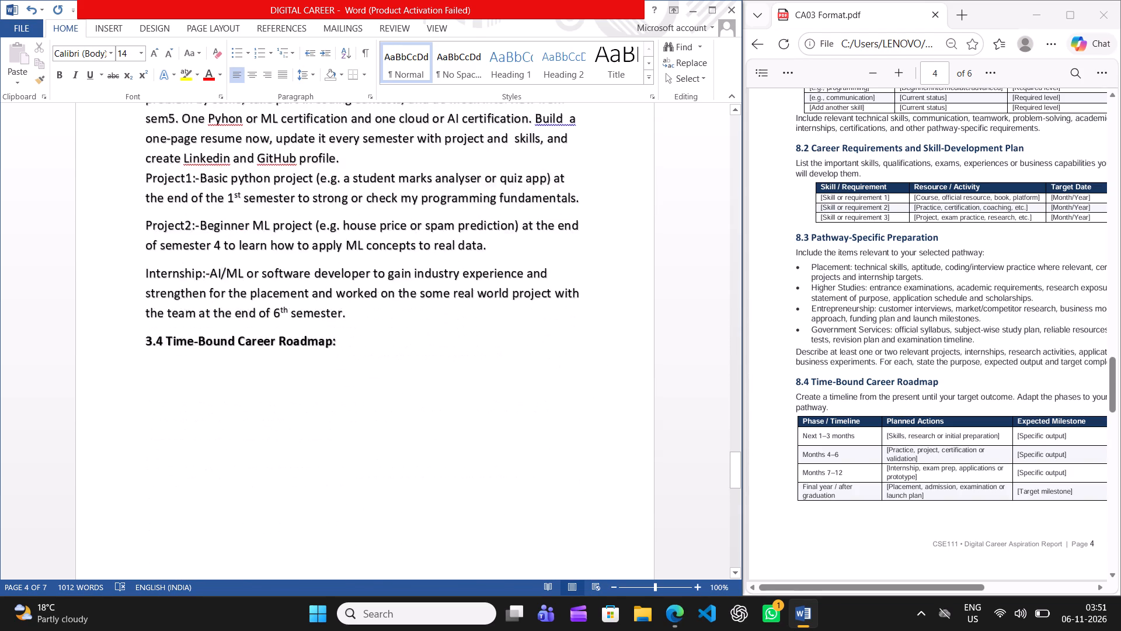
scroll(368, 383, down, 2)
Start a new empty line beneath the "3.4 Time-Bound Career Roadmap:" heading.
click(359, 269)
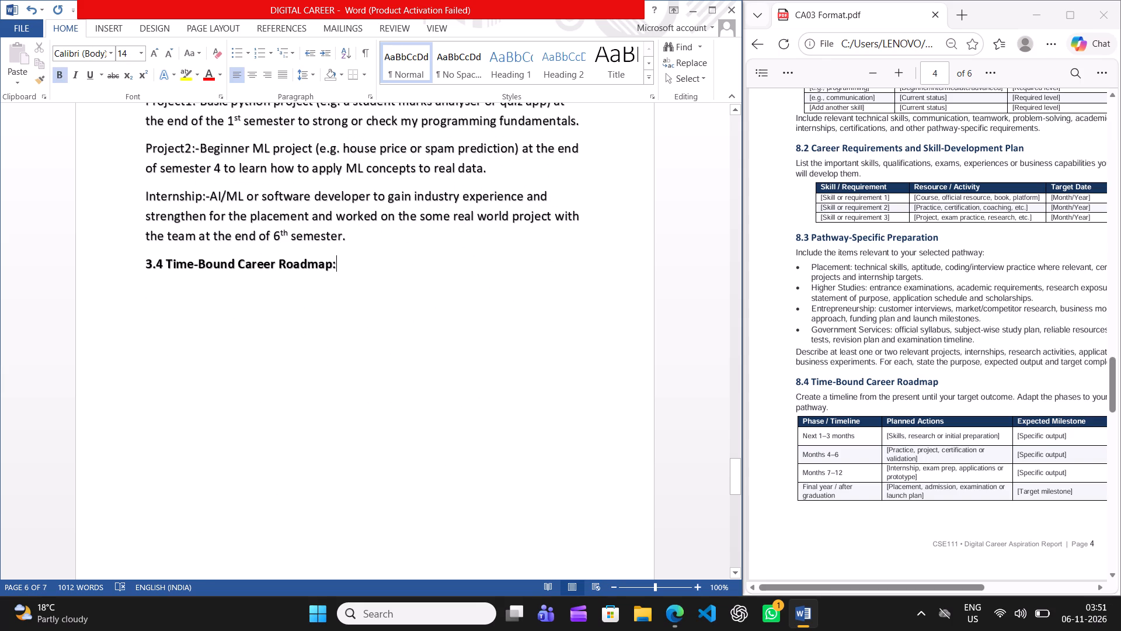
key(Return)
Examine the CA03 Format PDF's requirements for the 8.4 career roadmap table and the sections following it.
scroll(875, 449, down, 1)
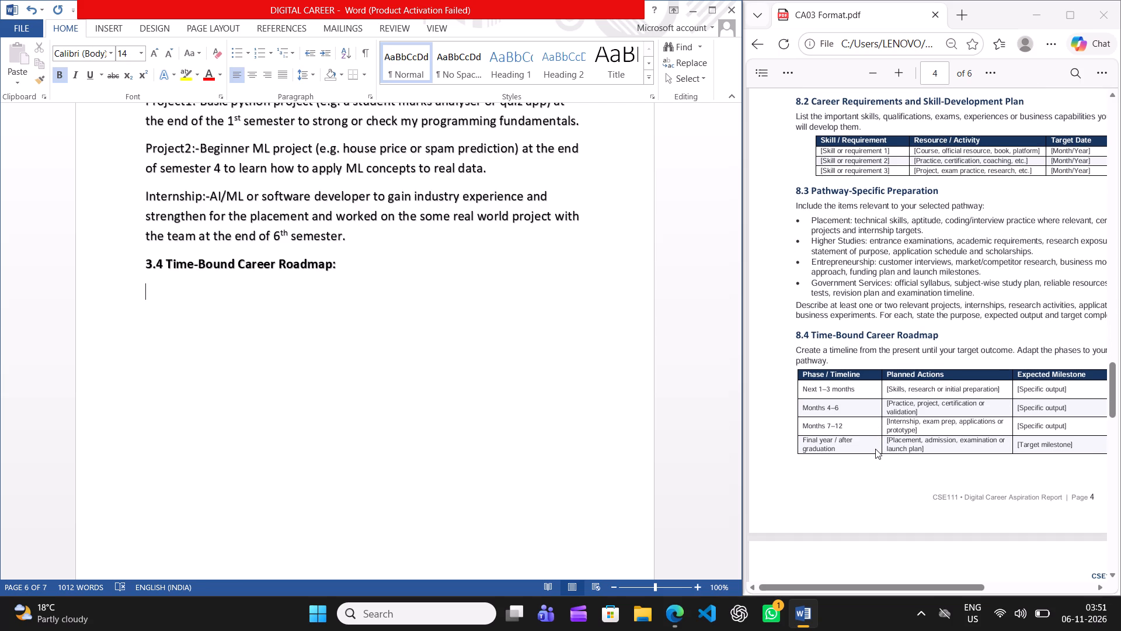
scroll(875, 449, down, 2)
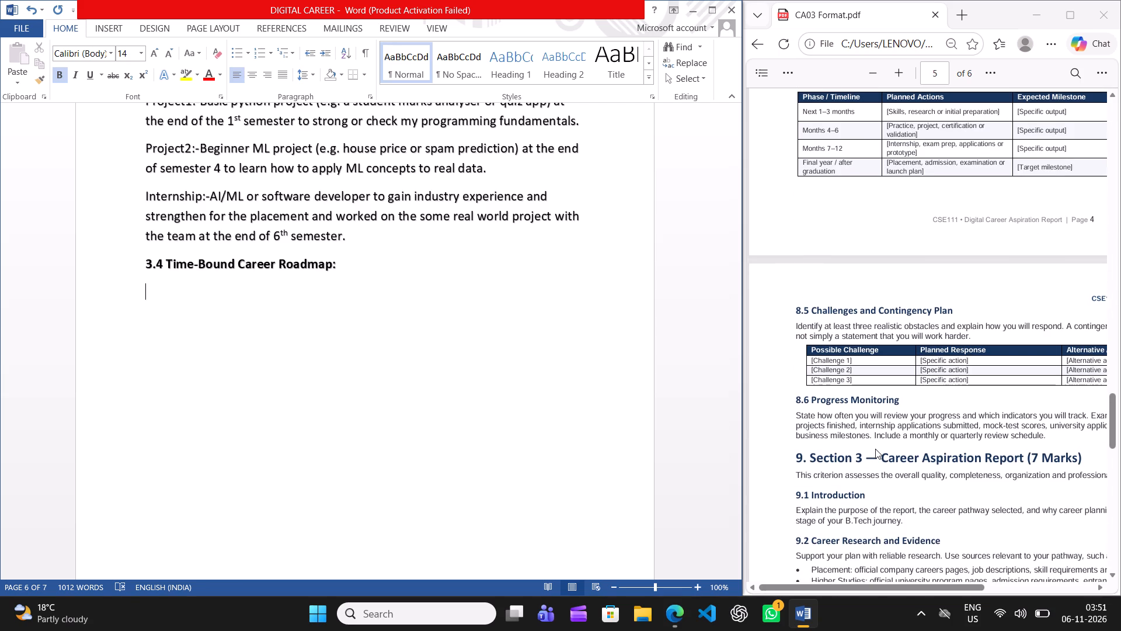
scroll(875, 449, down, 1)
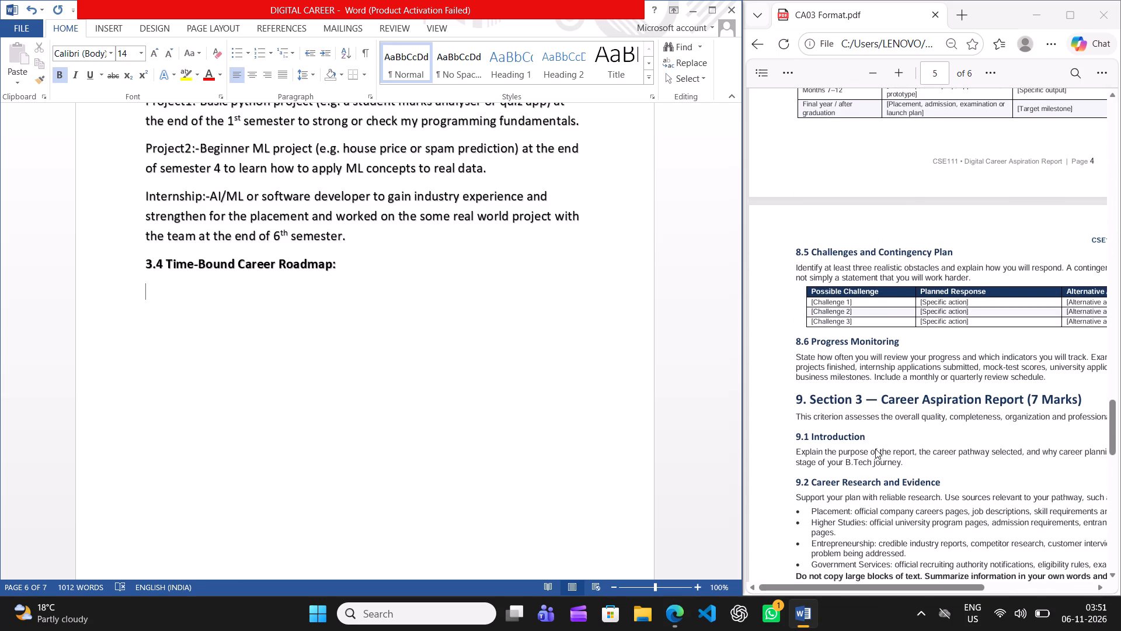
scroll(875, 449, down, 2)
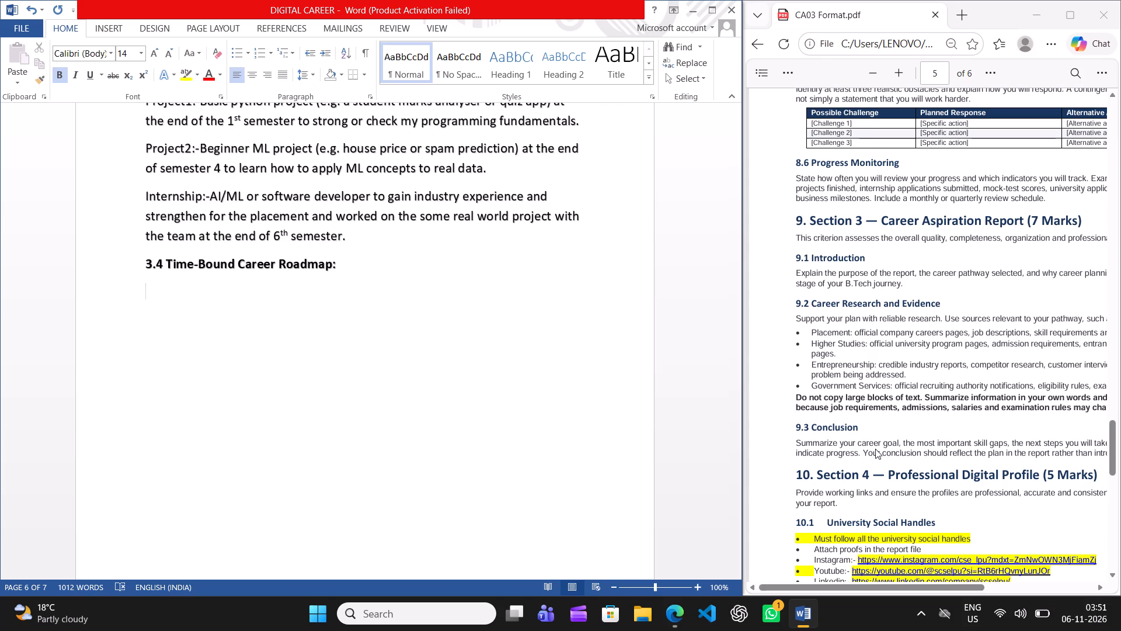
scroll(875, 449, up, 1)
scroll(993, 394, up, 2)
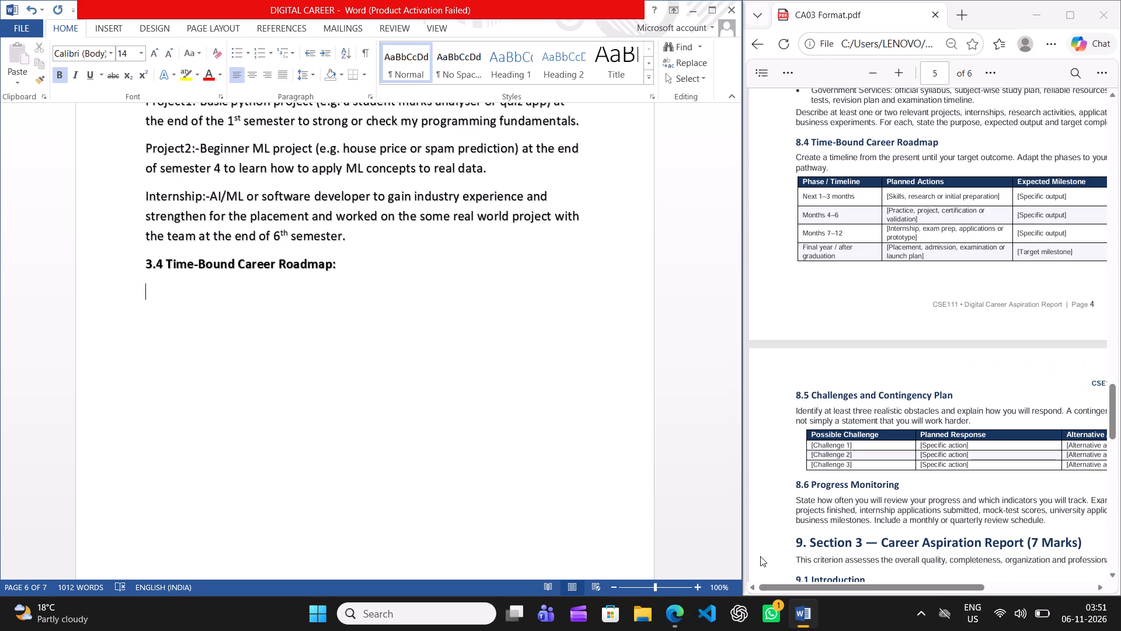
Find the AI_ML_24_Month_Learning_Roadmap PDF in the Downloads folder and open it.
click(643, 613)
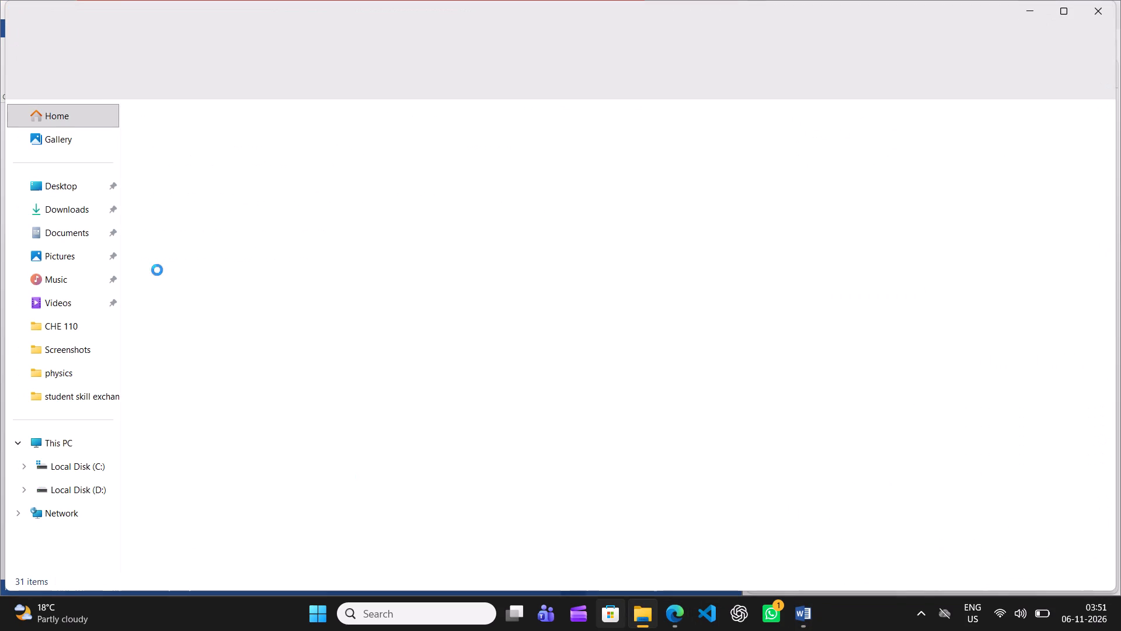
click(78, 210)
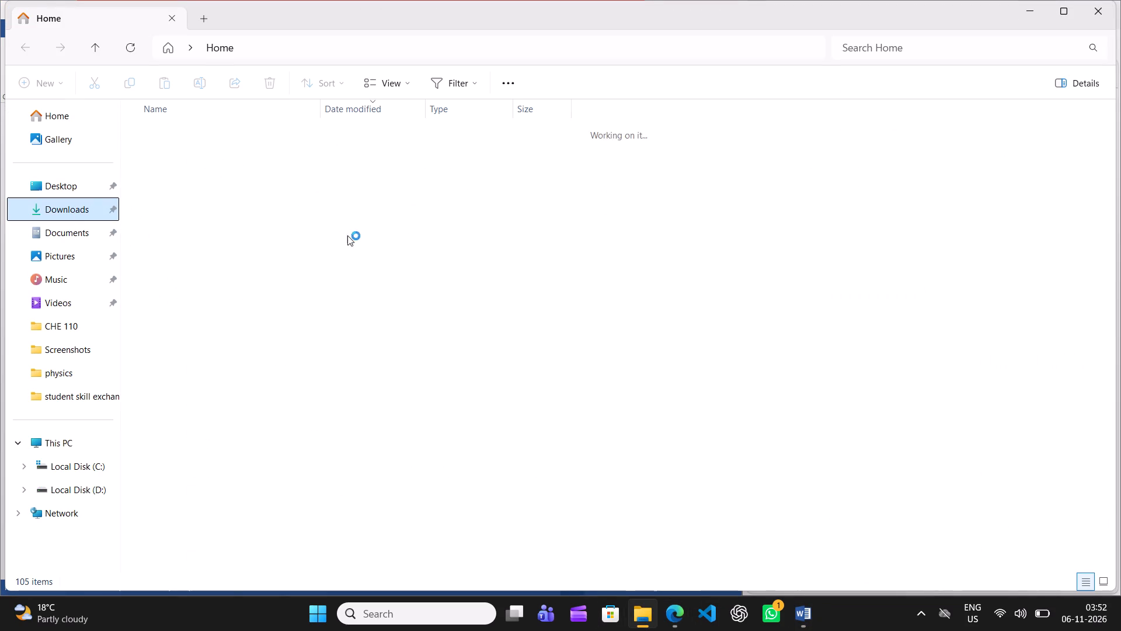
scroll(357, 230, down, 4)
scroll(357, 230, up, 6)
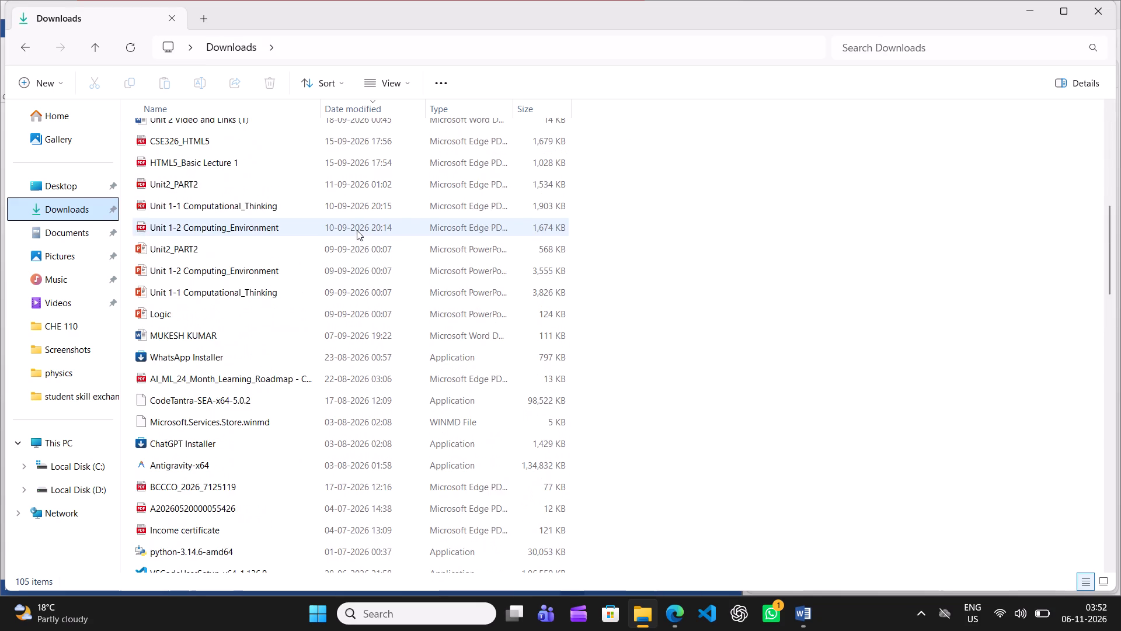
scroll(357, 230, up, 6)
scroll(357, 230, down, 1)
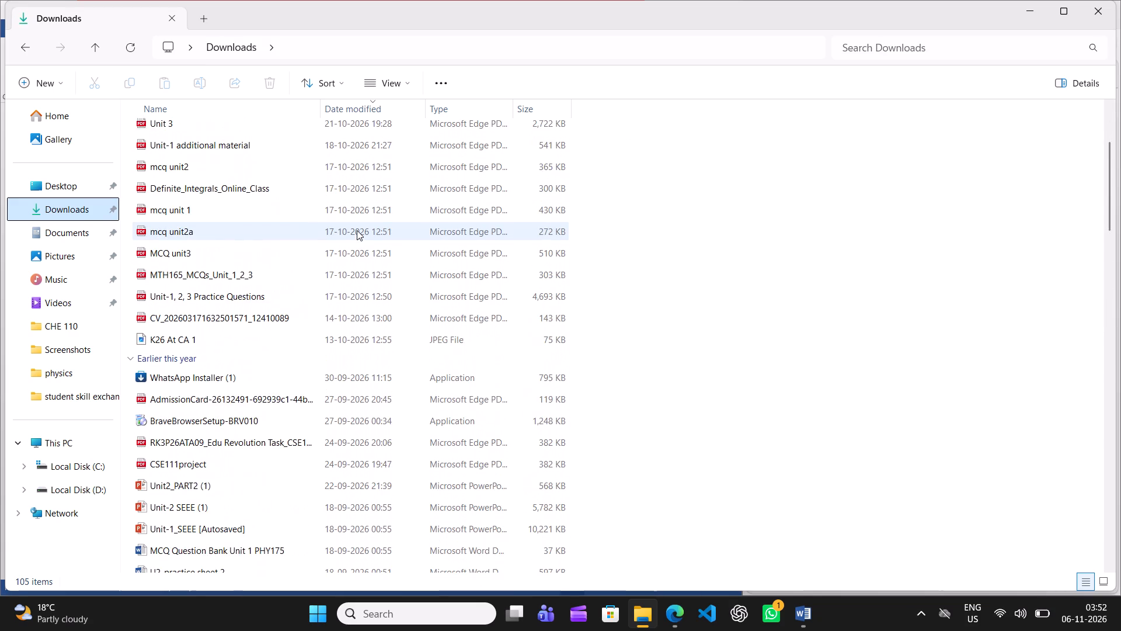
scroll(357, 230, down, 1)
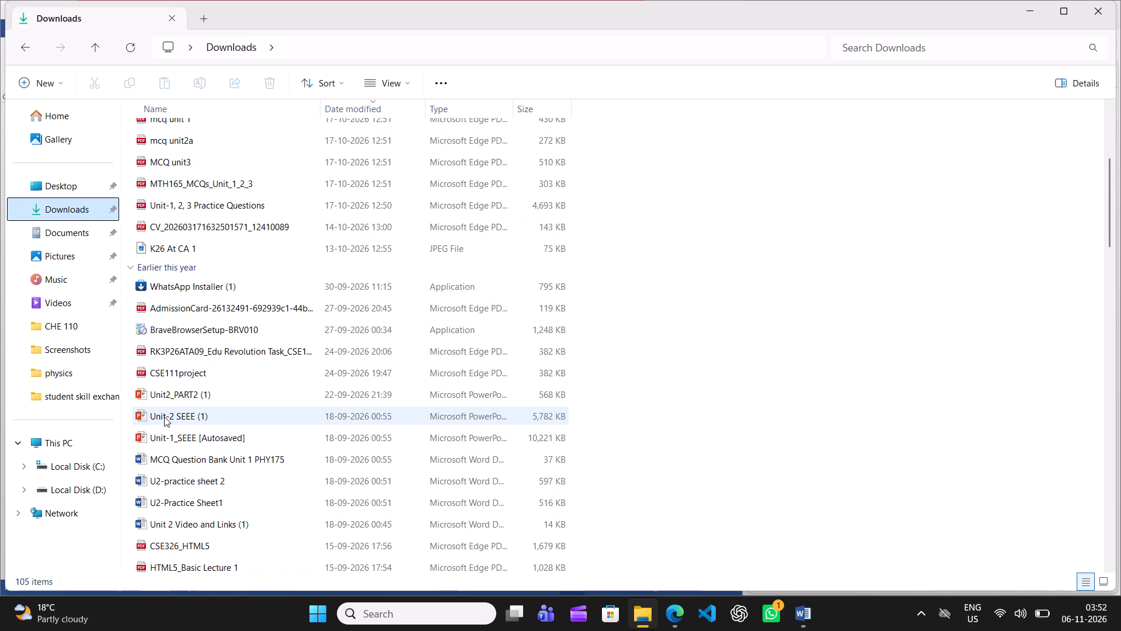
scroll(164, 417, down, 2)
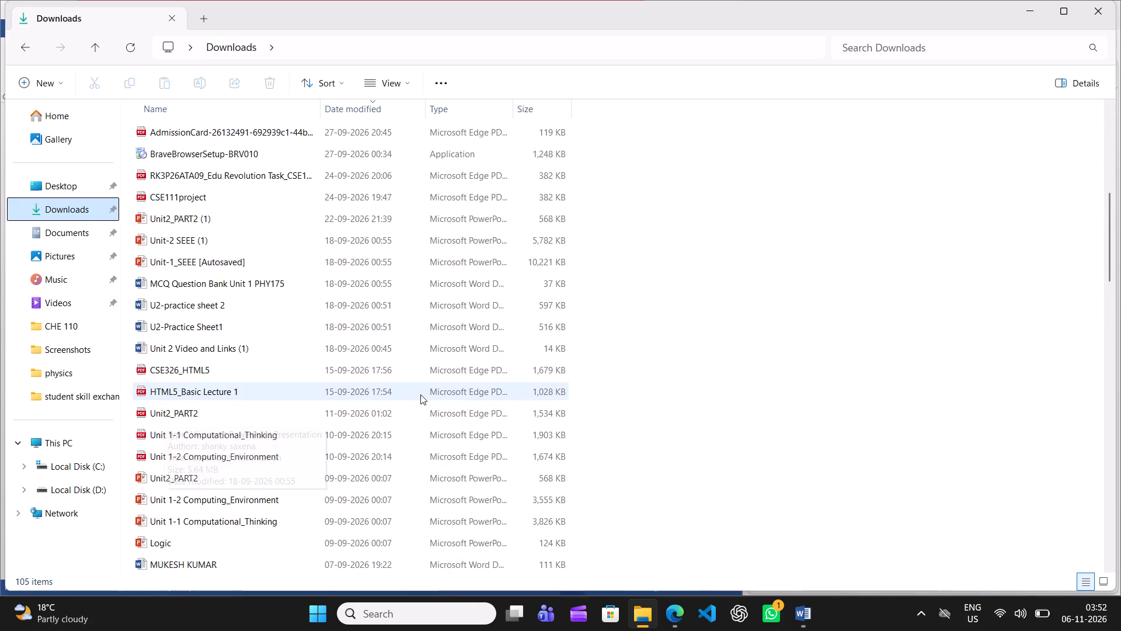
scroll(214, 560, down, 1)
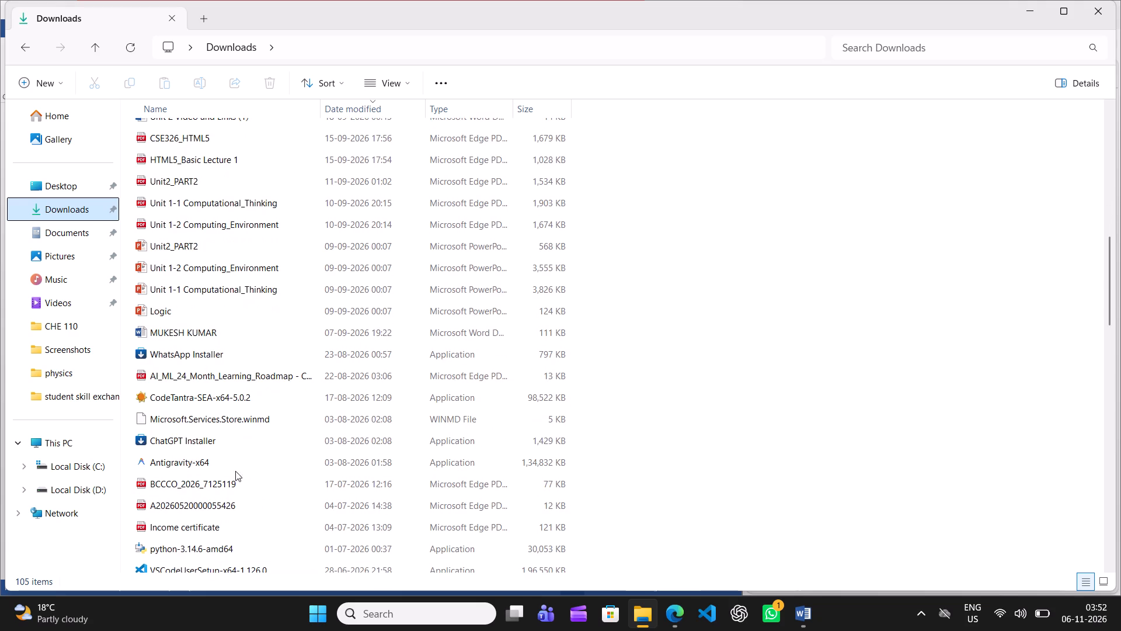
click(210, 386)
drag(210, 386, 221, 376)
double_click(221, 376)
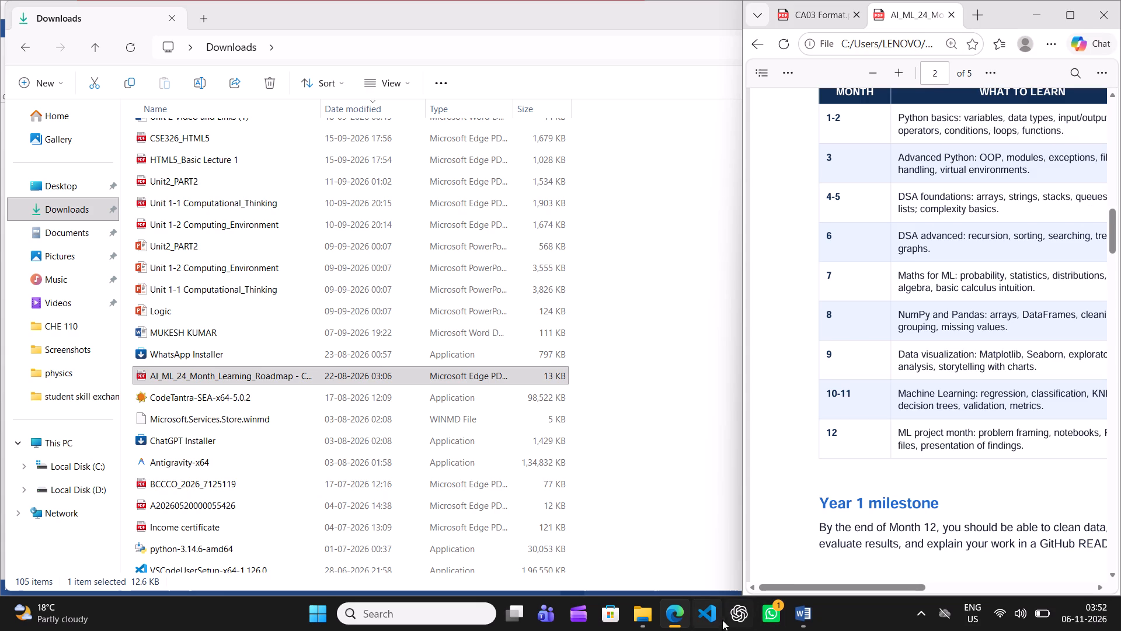
Compare the roadmap PDF's Year 1 table with the 8.4 Time-Bound Career Roadmap table in the CA03 Format PDF.
click(795, 608)
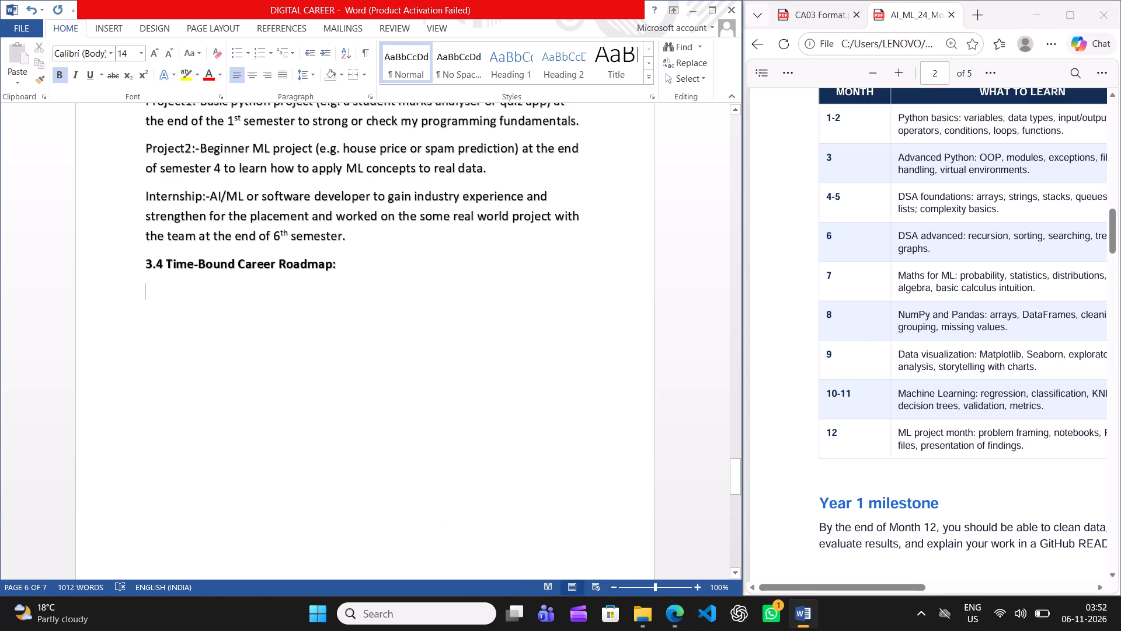
scroll(900, 198, up, 1)
scroll(900, 198, left, 2)
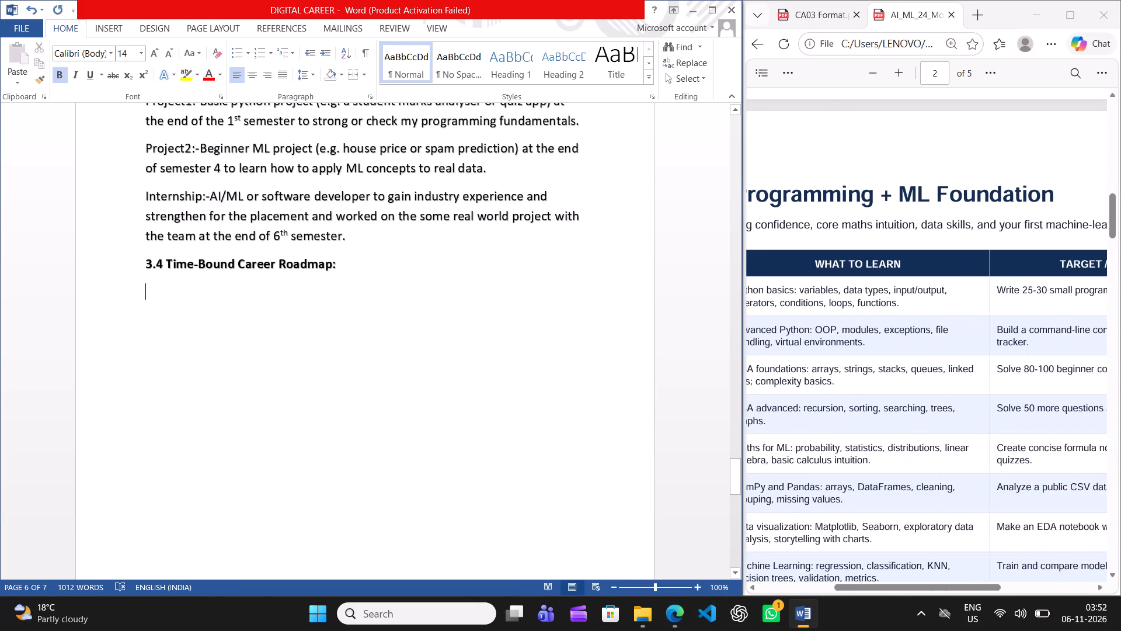
scroll(900, 198, left, 1)
scroll(900, 198, right, 3)
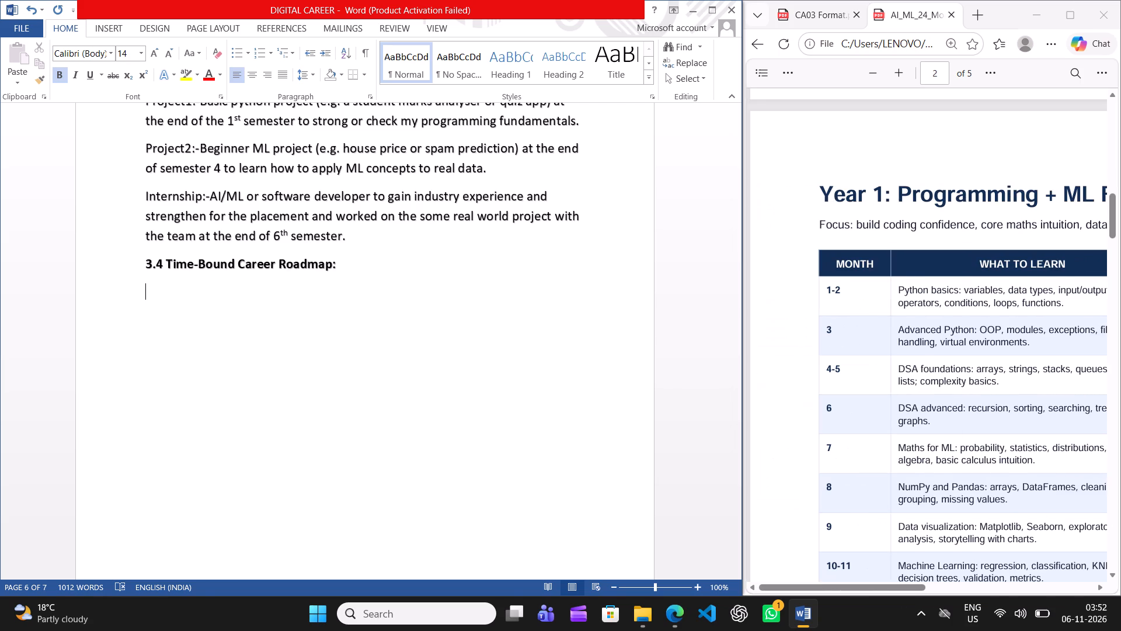
click(805, 0)
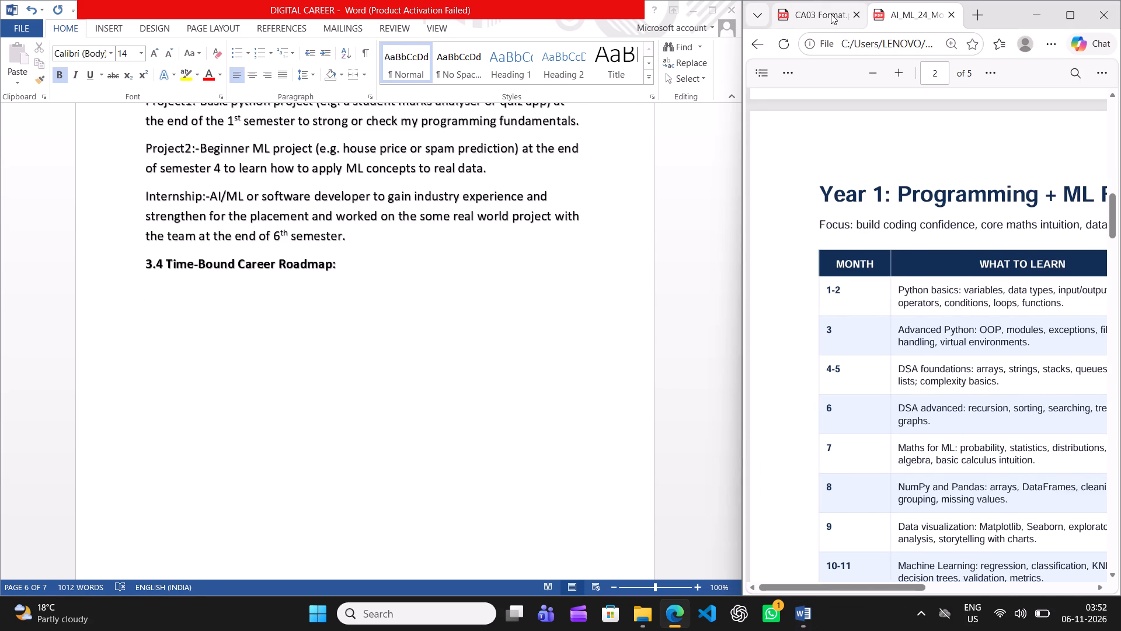
click(831, 14)
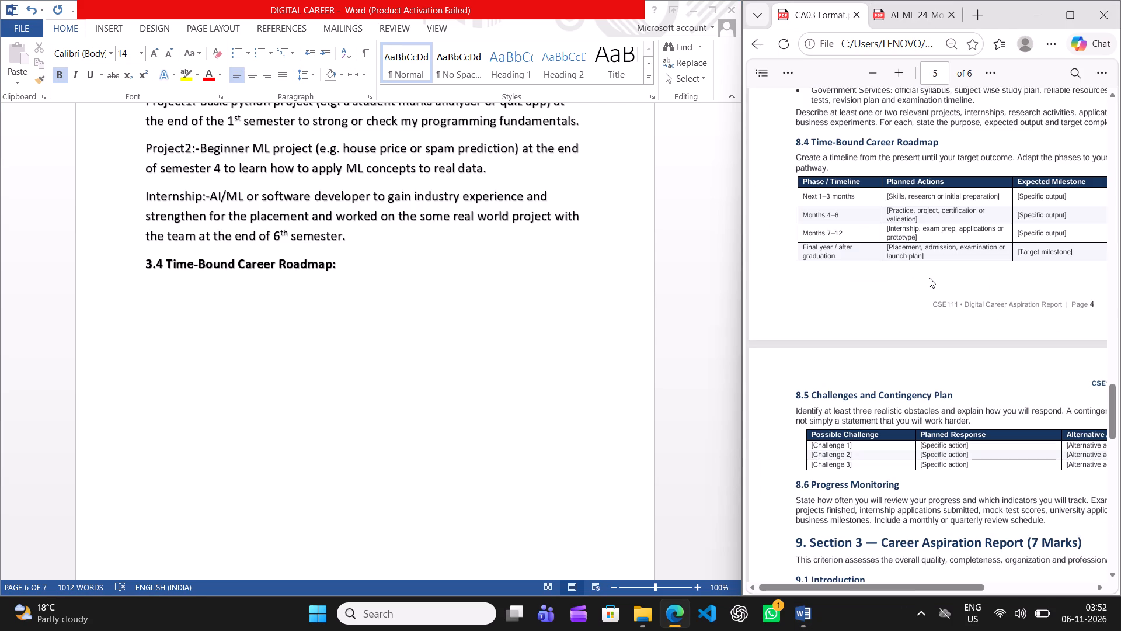
click(913, 16)
scroll(942, 283, left, 1)
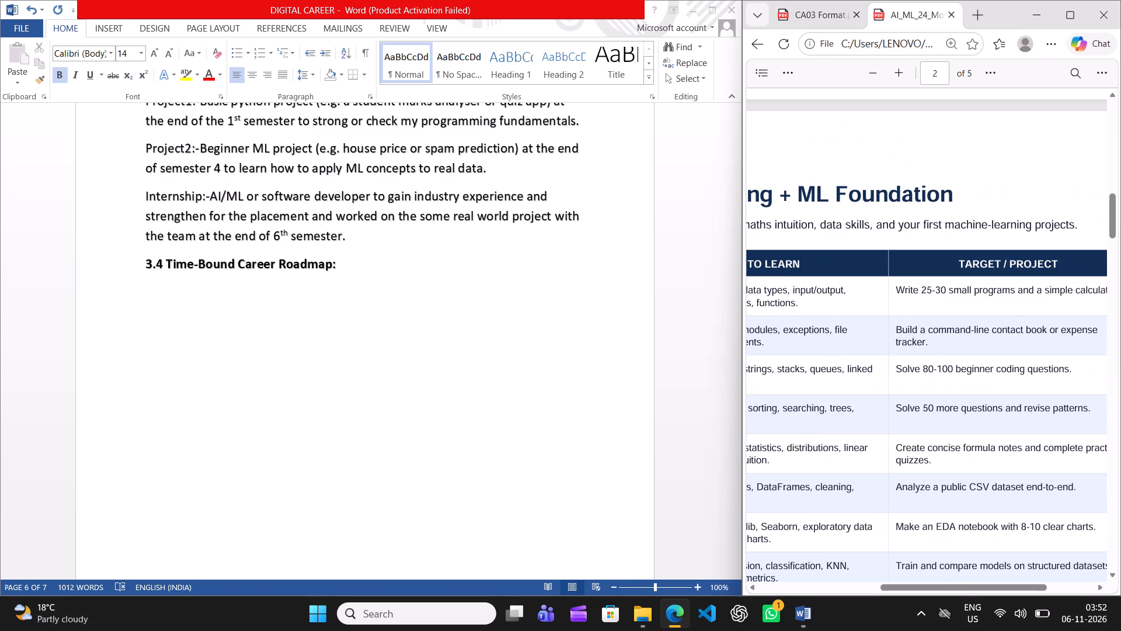
click(816, 20)
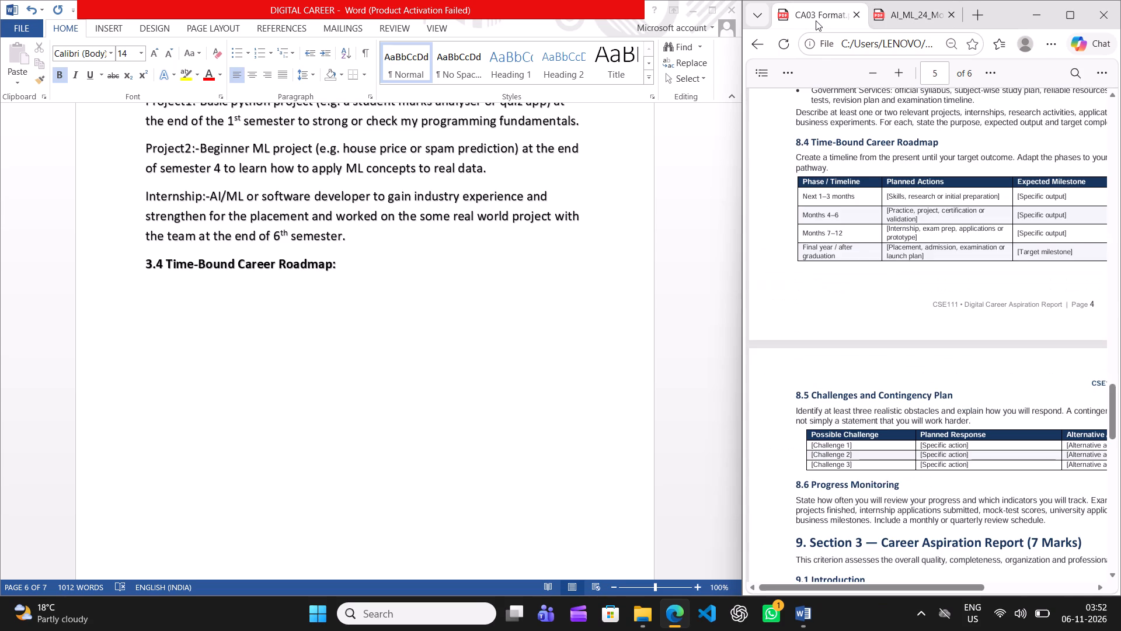
click(906, 15)
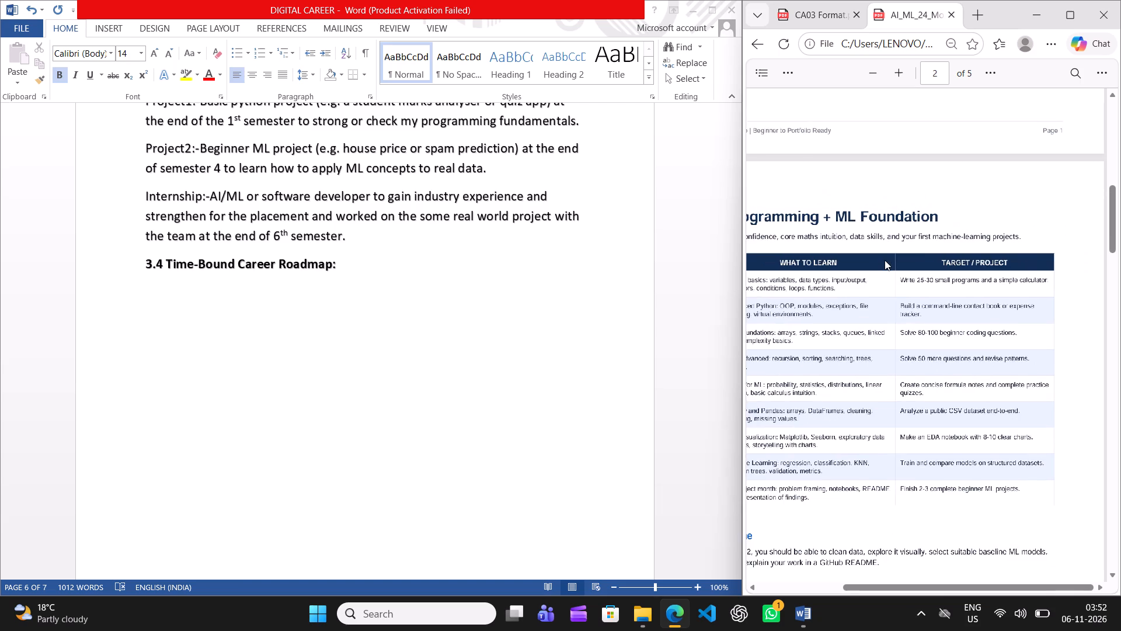
scroll(885, 260, right, 1)
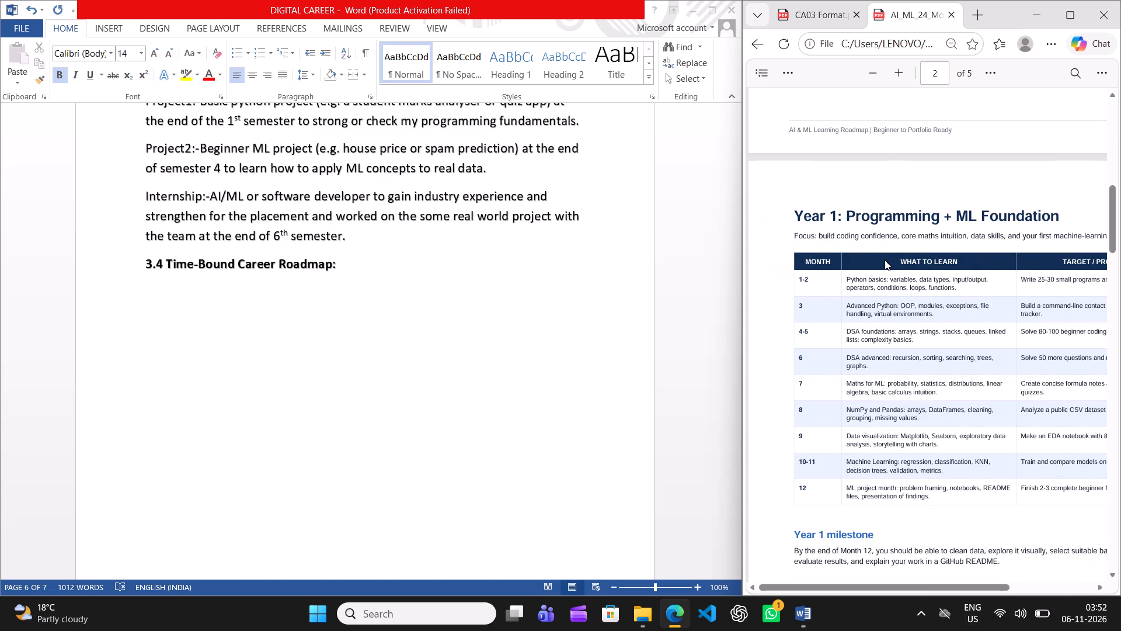
scroll(885, 260, left, 1)
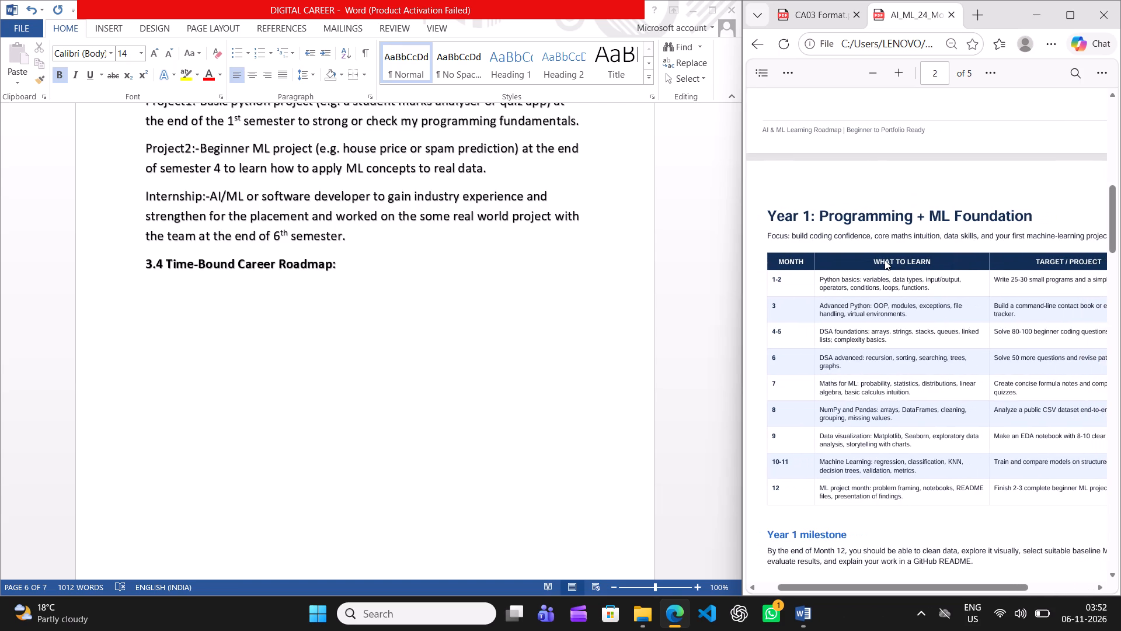
scroll(885, 260, left, 1)
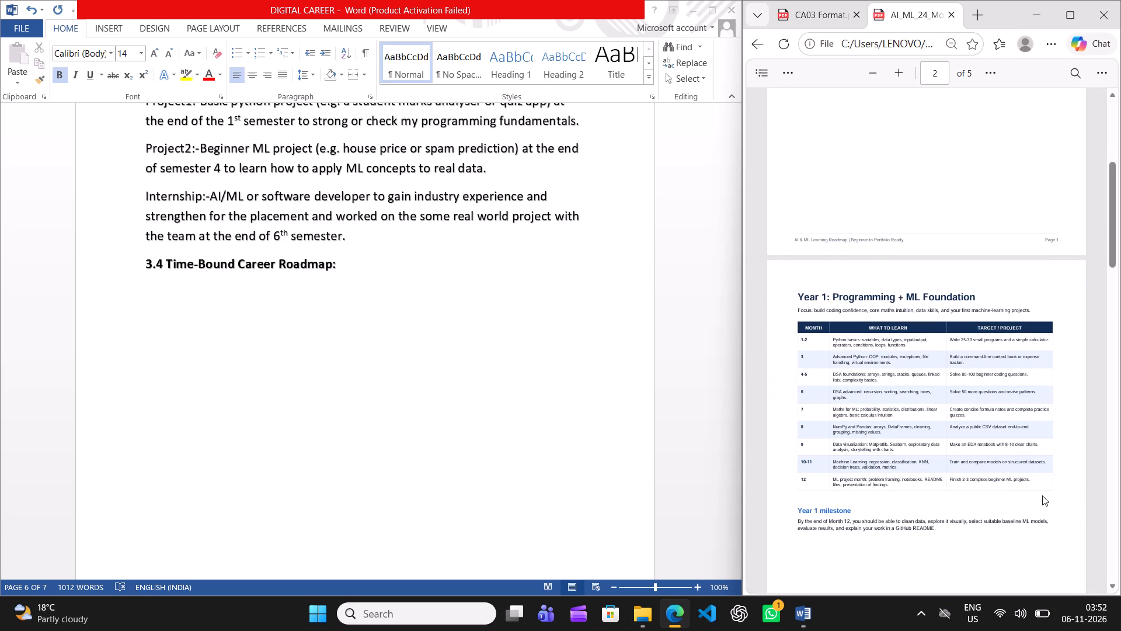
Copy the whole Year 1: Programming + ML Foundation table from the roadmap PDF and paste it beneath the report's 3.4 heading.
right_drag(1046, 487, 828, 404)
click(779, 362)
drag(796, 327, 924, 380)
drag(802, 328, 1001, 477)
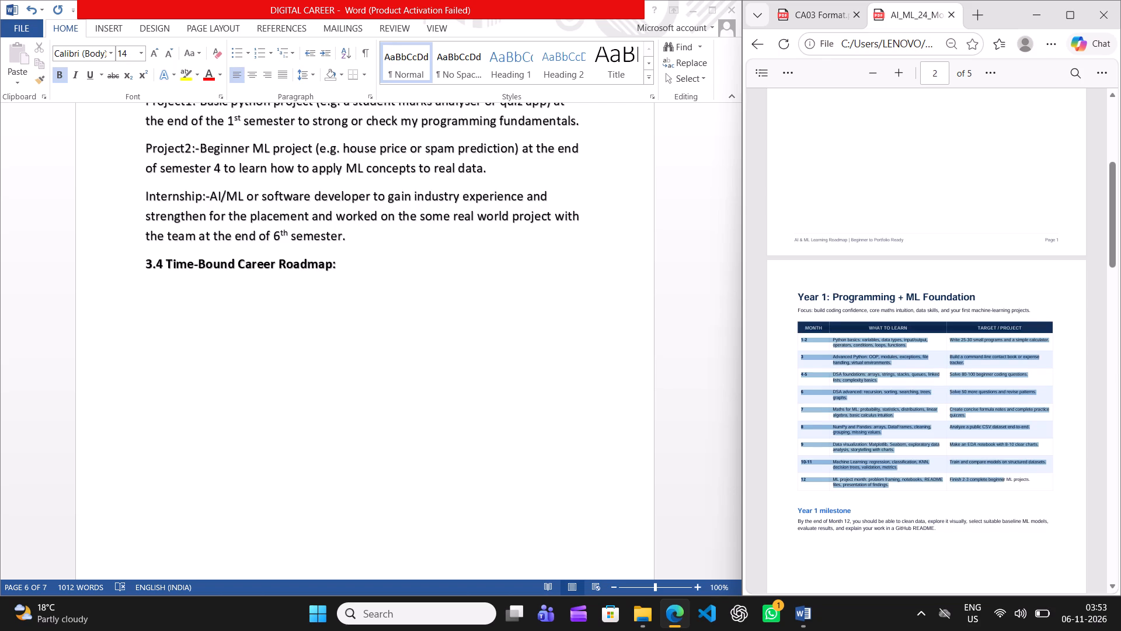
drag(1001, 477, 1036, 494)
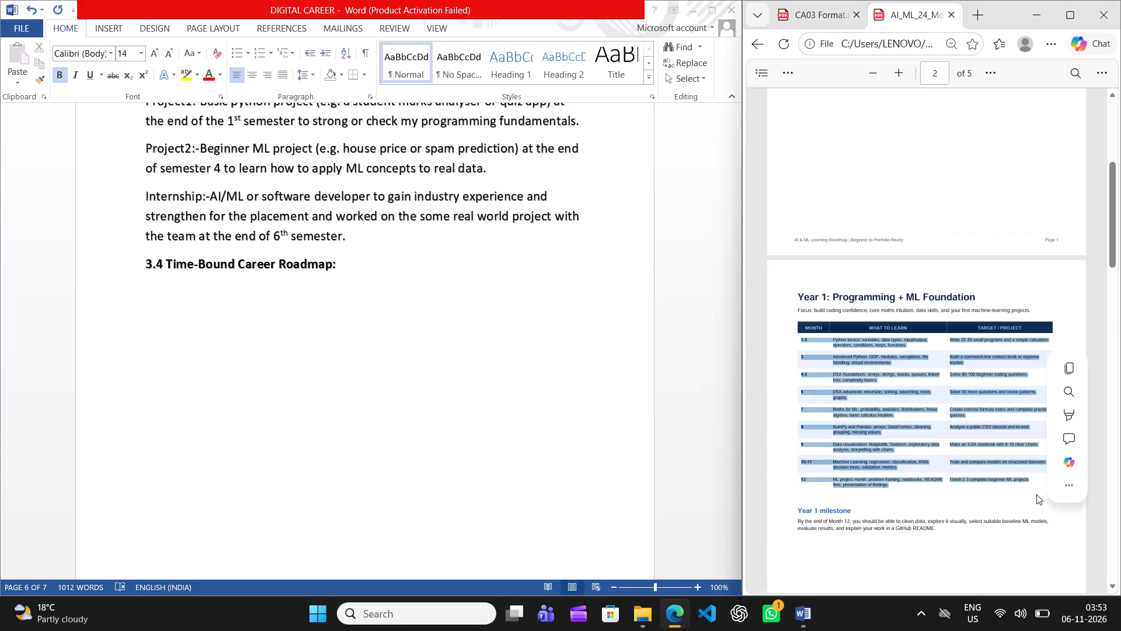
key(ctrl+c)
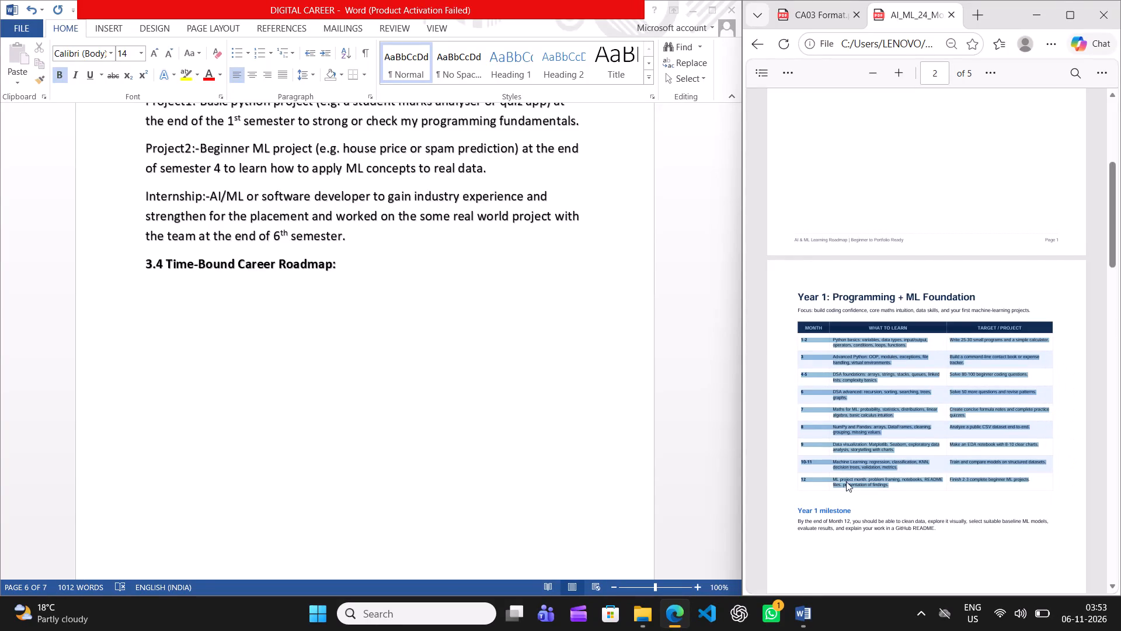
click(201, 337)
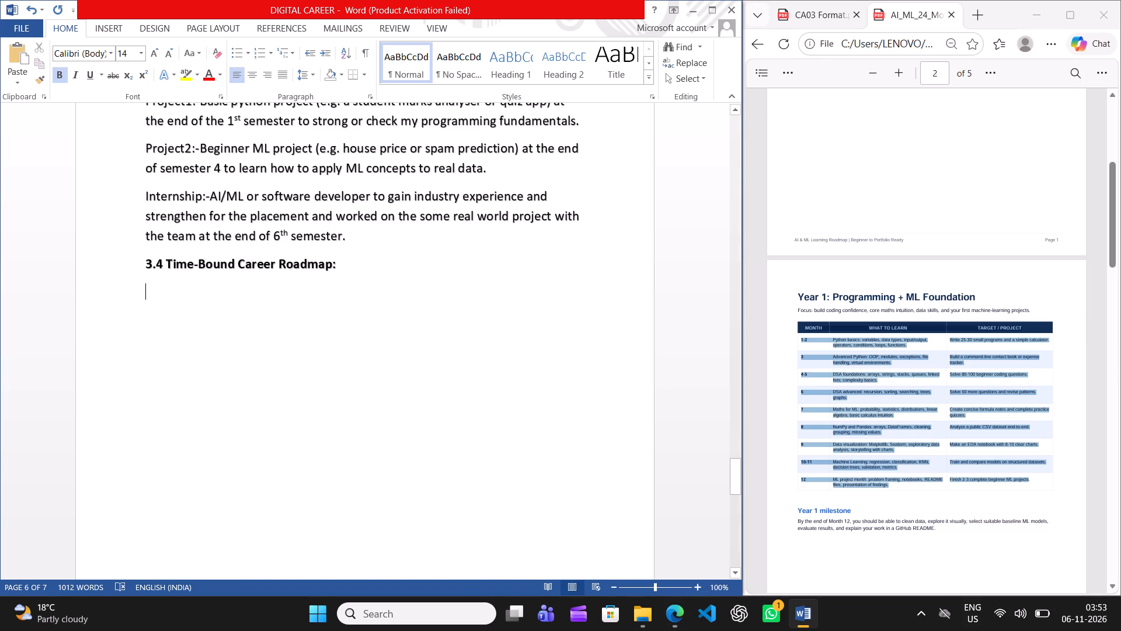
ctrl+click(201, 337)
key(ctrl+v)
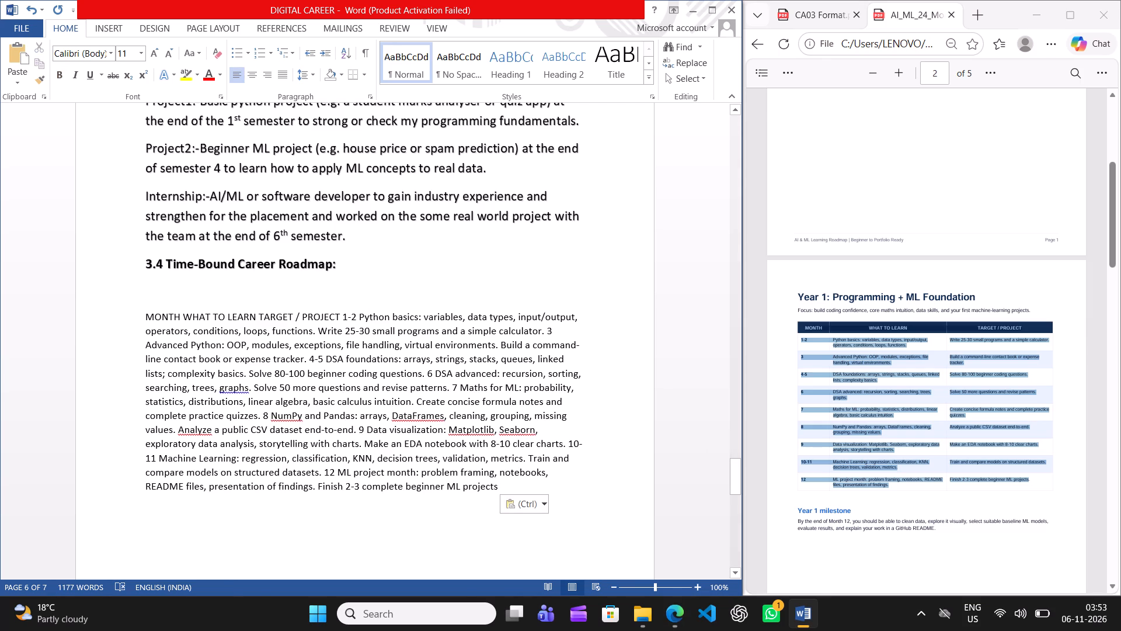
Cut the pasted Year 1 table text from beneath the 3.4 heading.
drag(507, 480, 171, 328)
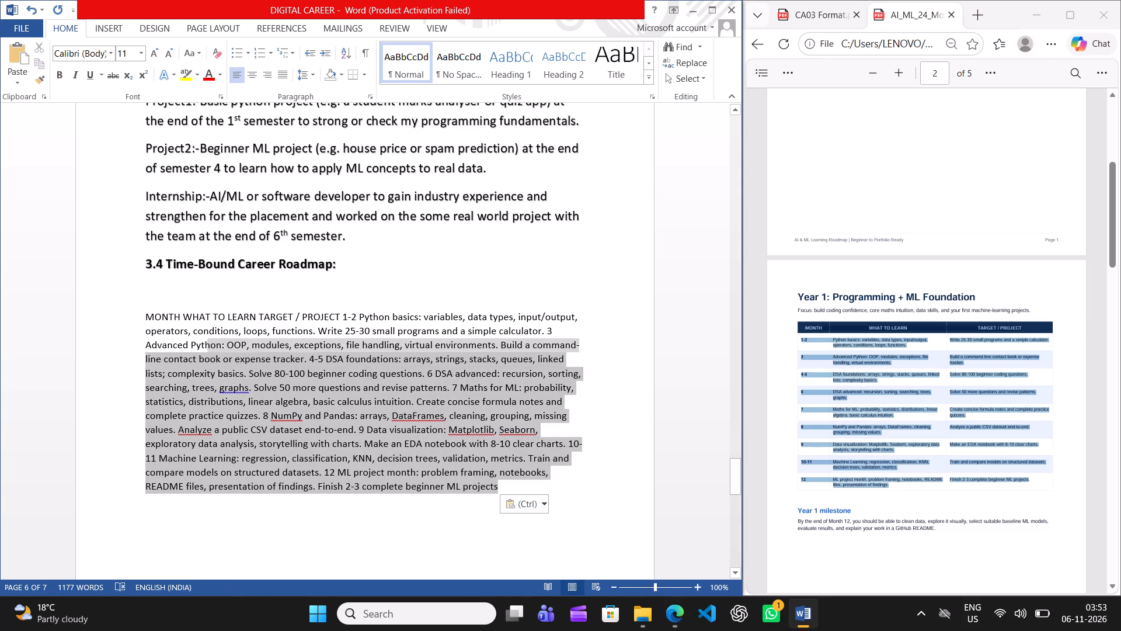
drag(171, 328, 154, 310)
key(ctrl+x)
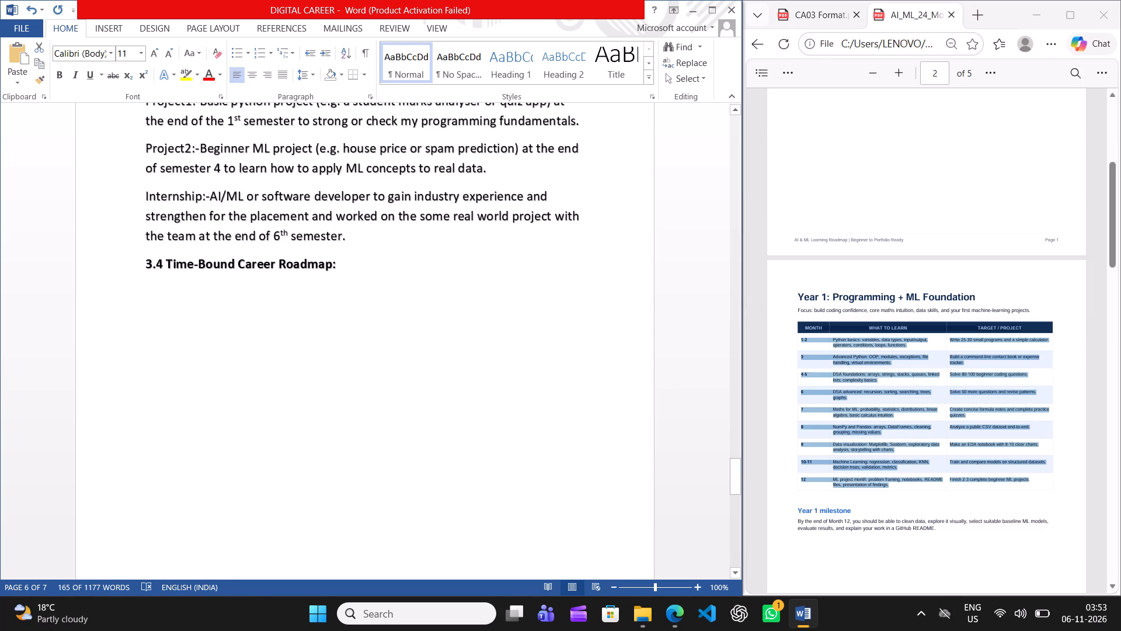
Examine the roadmap PDF's Year 1 and Year 2 tables, their milestones, and the Recommended Learning Resources page.
click(778, 319)
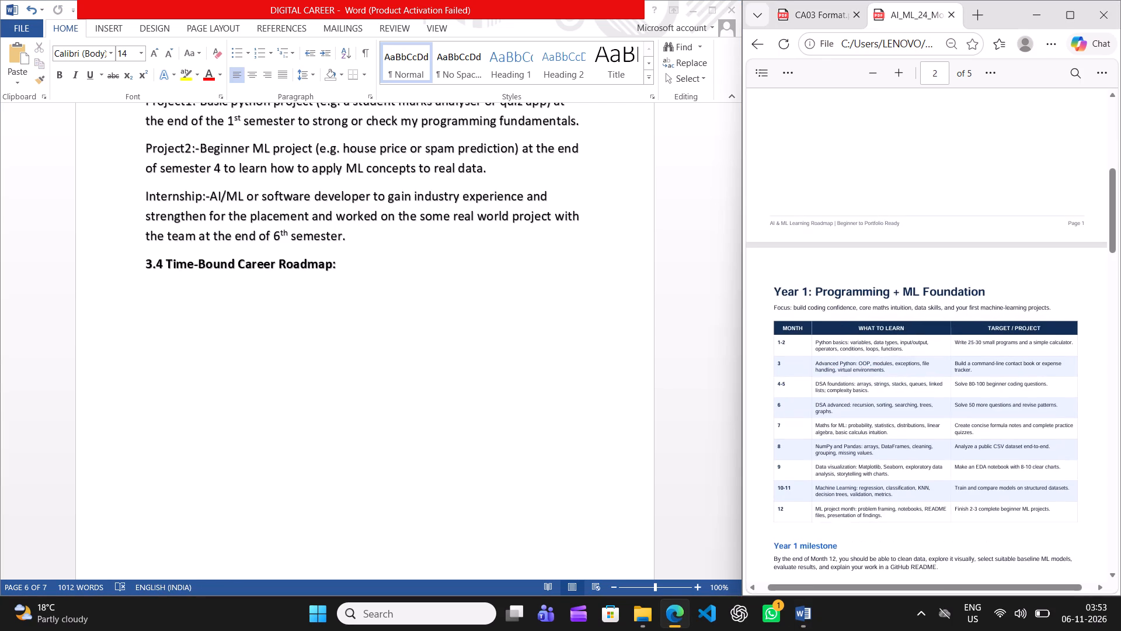
scroll(865, 324, down, 1)
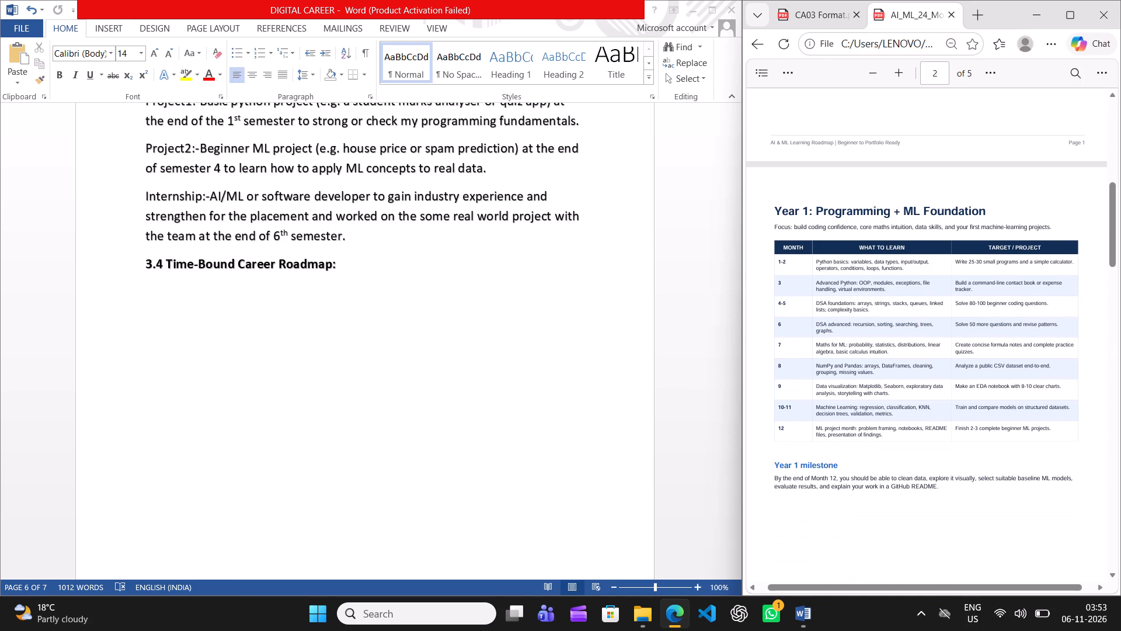
scroll(865, 324, down, 4)
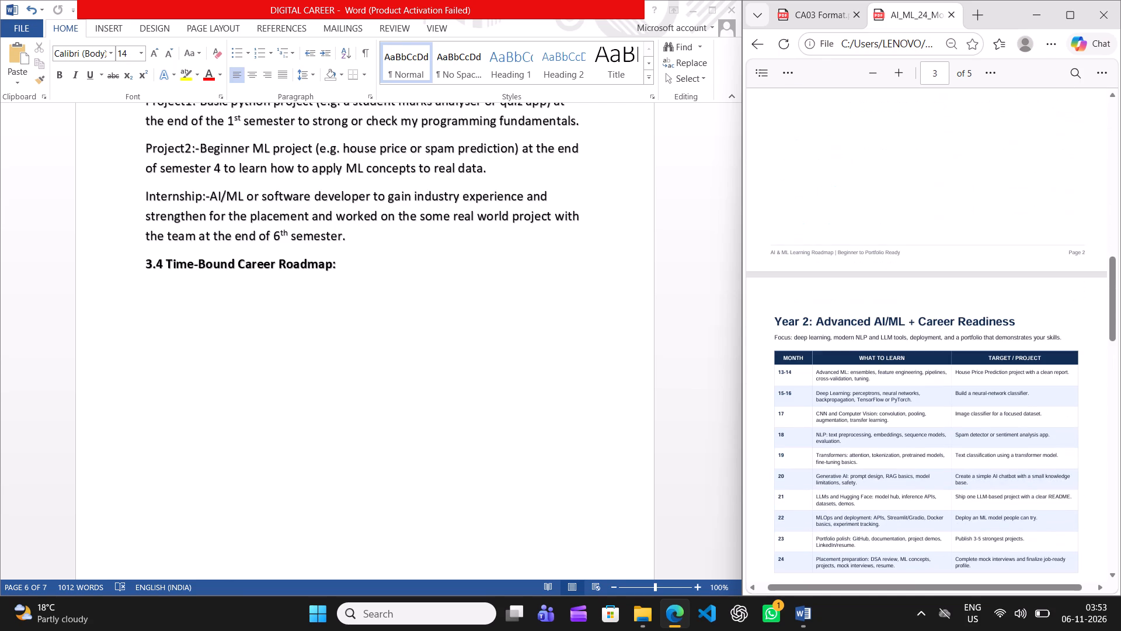
scroll(865, 324, down, 1)
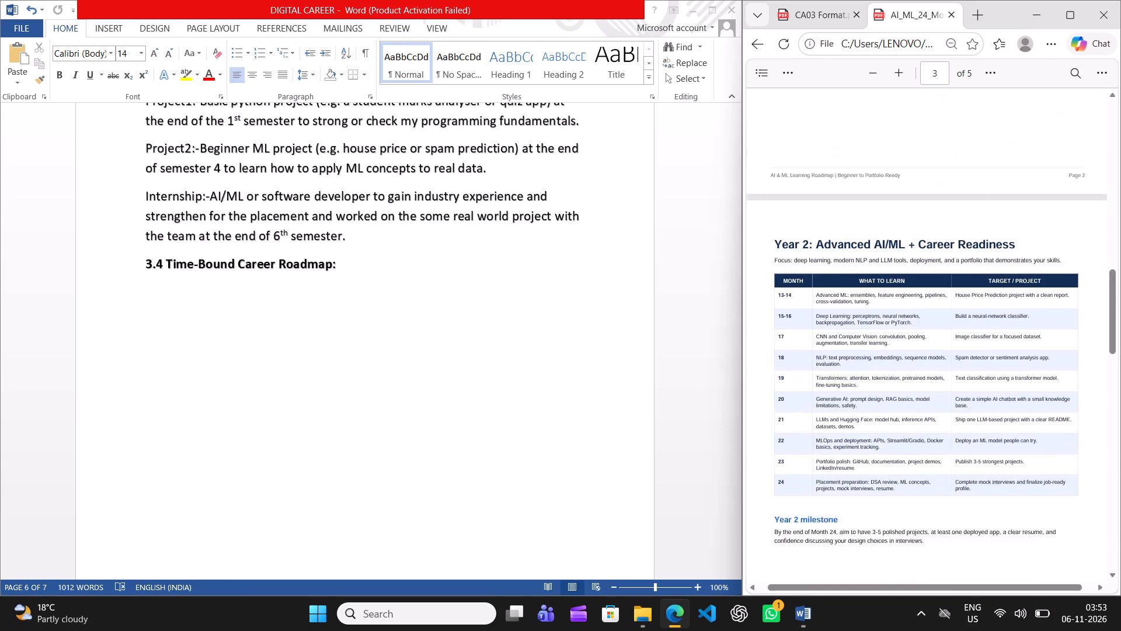
scroll(865, 324, down, 2)
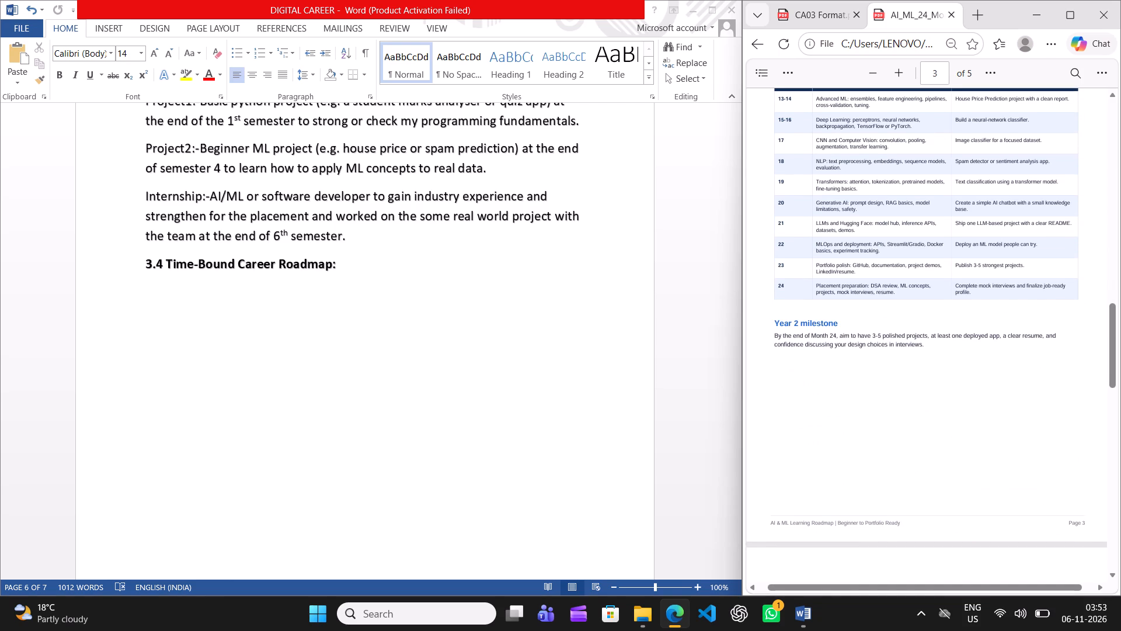
scroll(865, 324, down, 4)
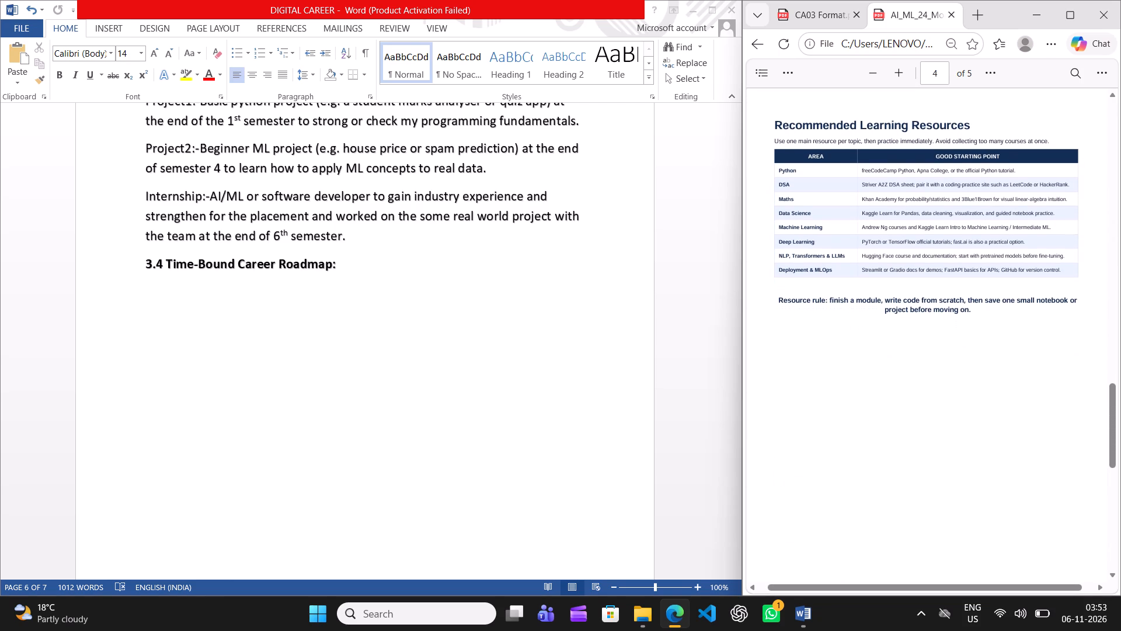
Examine the roadmap PDF's Daily Study Schedule page, then recheck its Year 2 and Year 1 tables and milestones.
scroll(865, 324, down, 1)
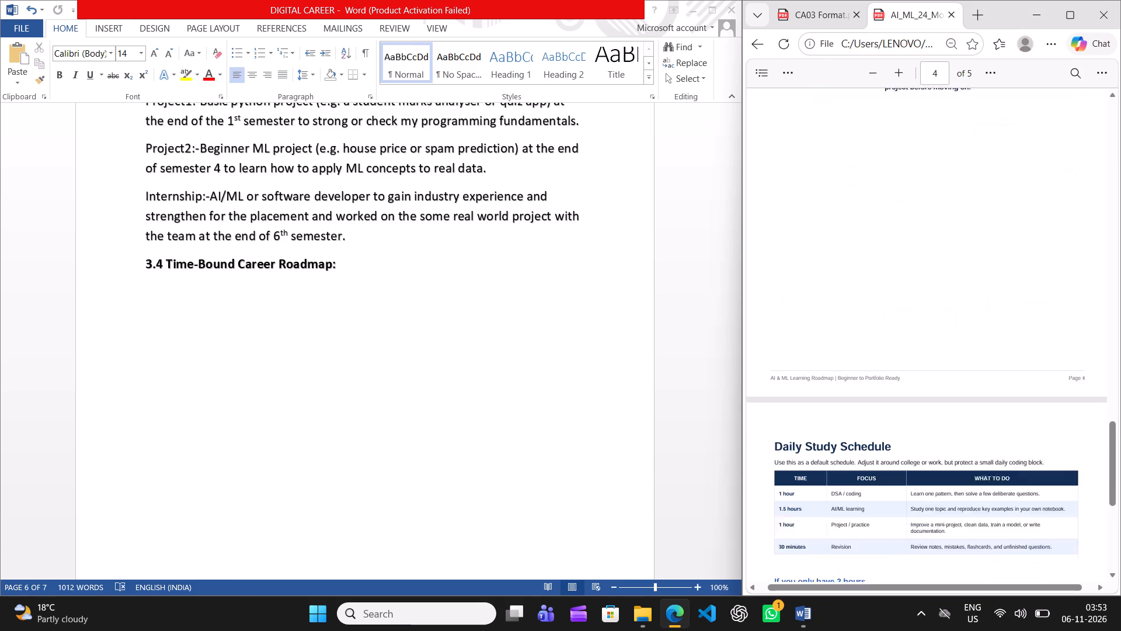
scroll(865, 324, down, 2)
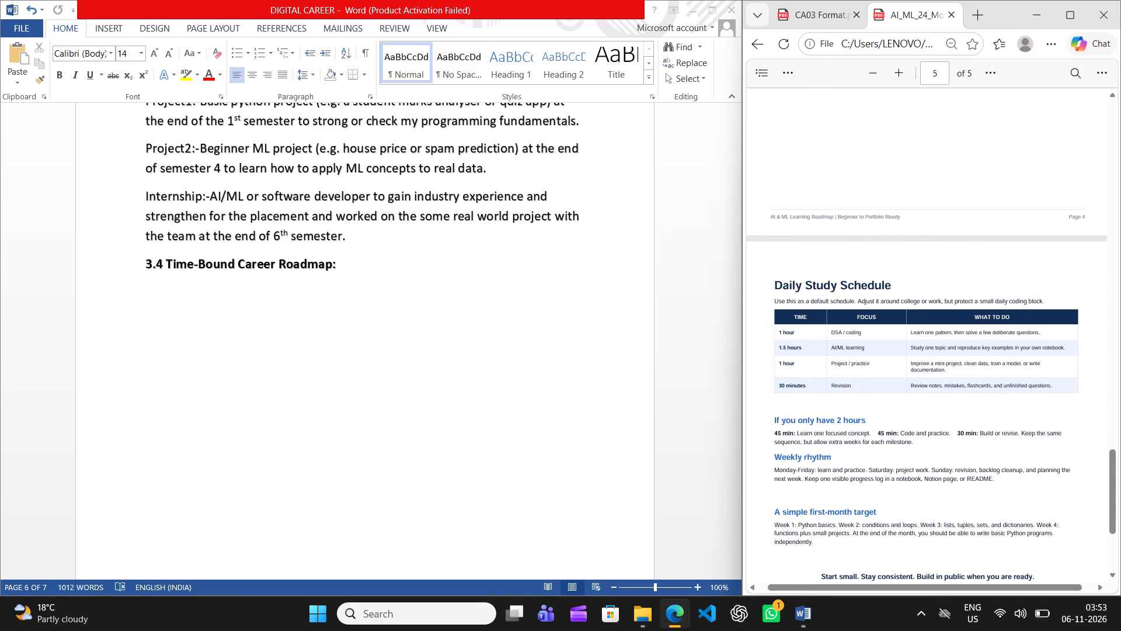
scroll(865, 324, down, 2)
scroll(865, 324, up, 4)
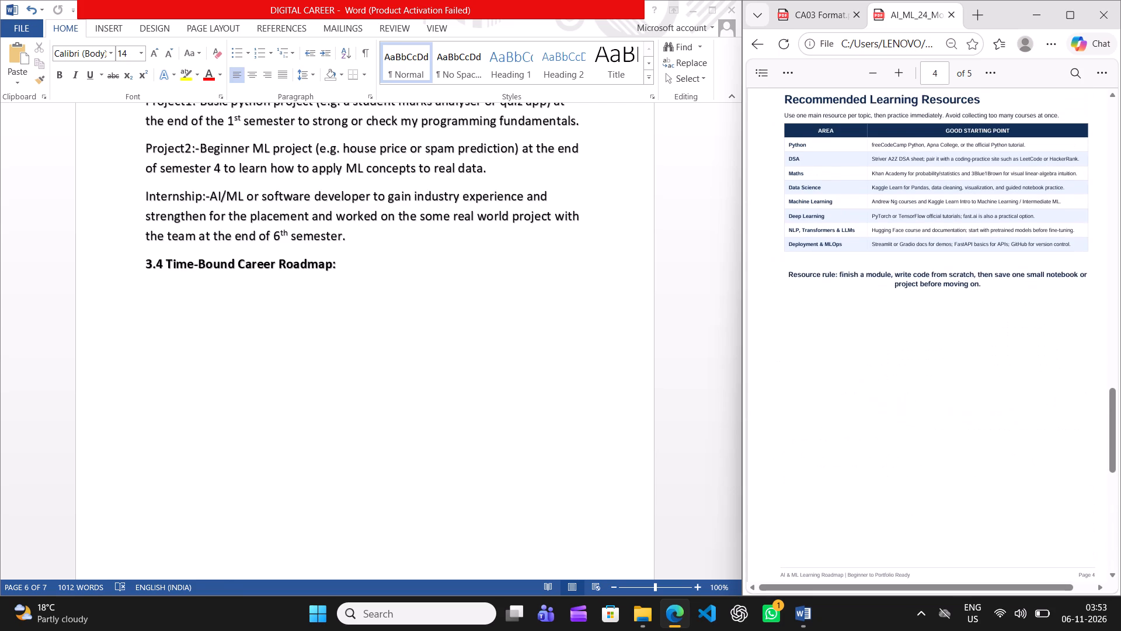
scroll(847, 273, up, 4)
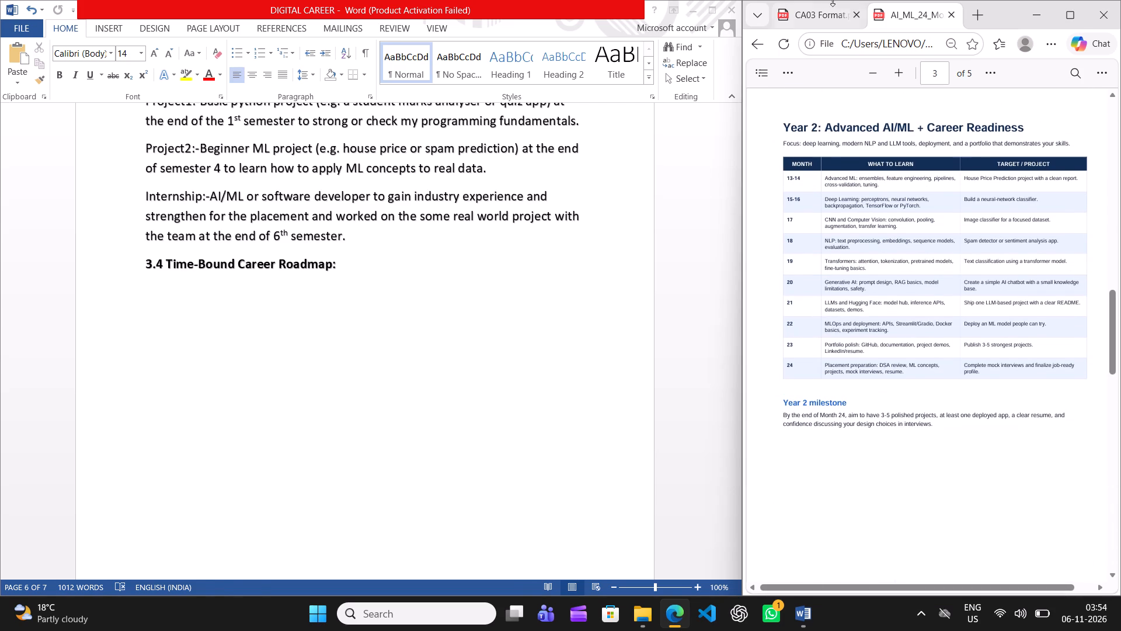
click(819, 1)
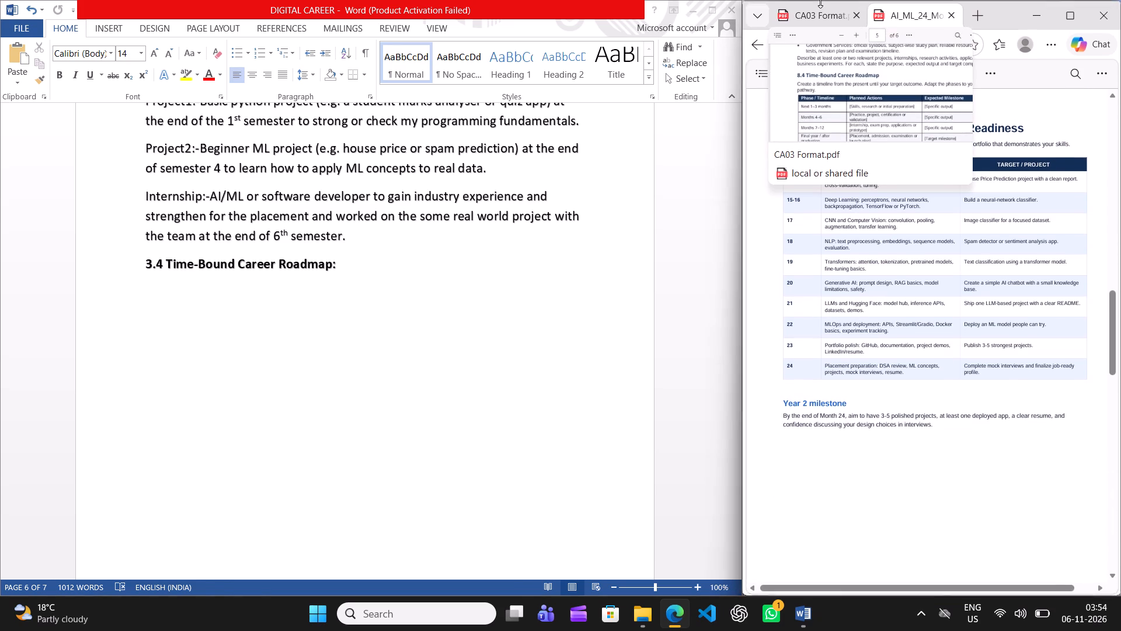
scroll(903, 249, up, 2)
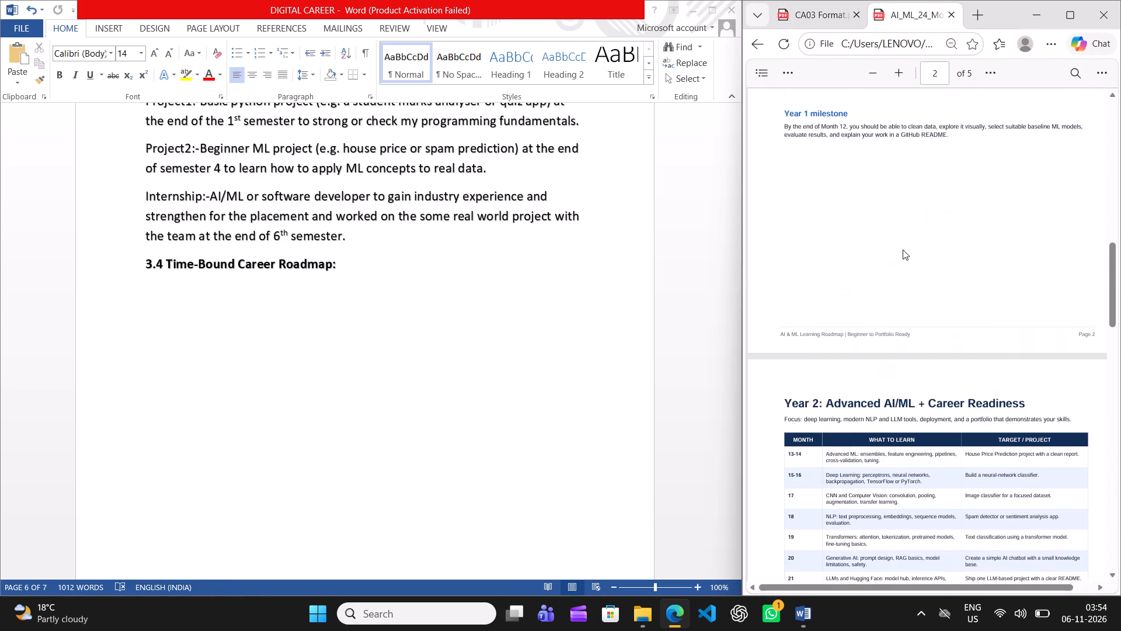
scroll(903, 249, up, 3)
scroll(903, 249, down, 2)
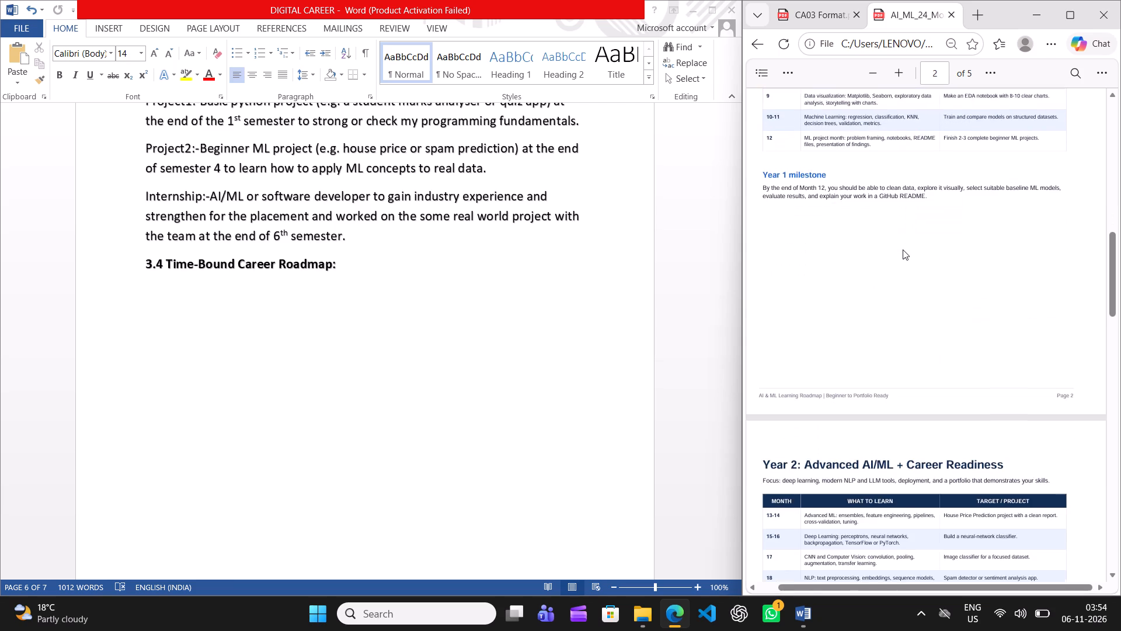
scroll(903, 249, down, 2)
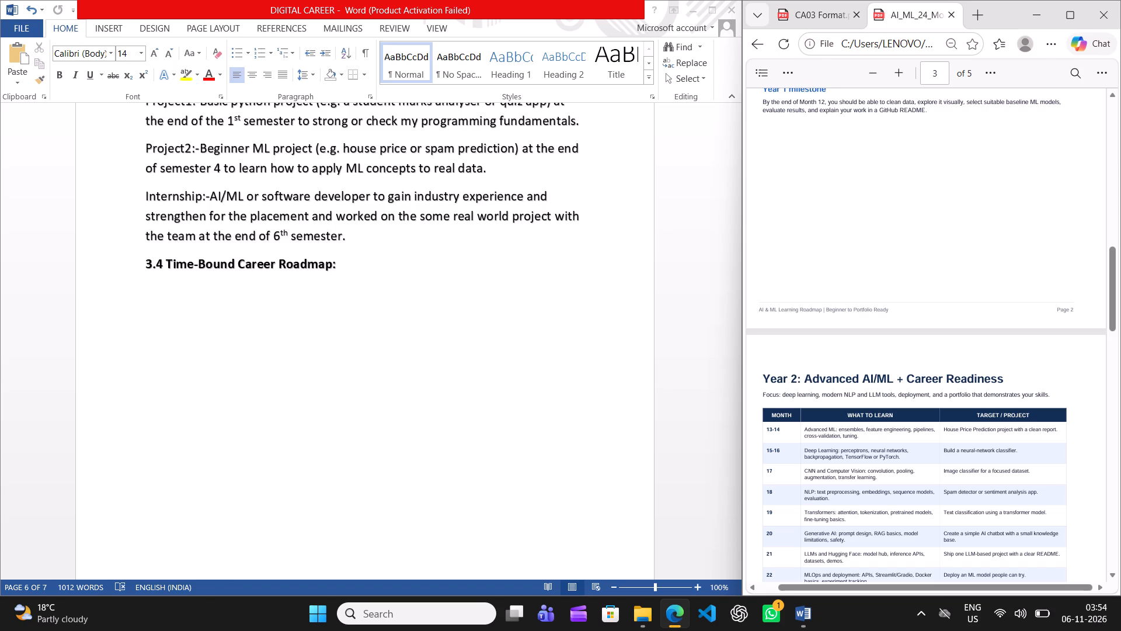
scroll(883, 447, down, 1)
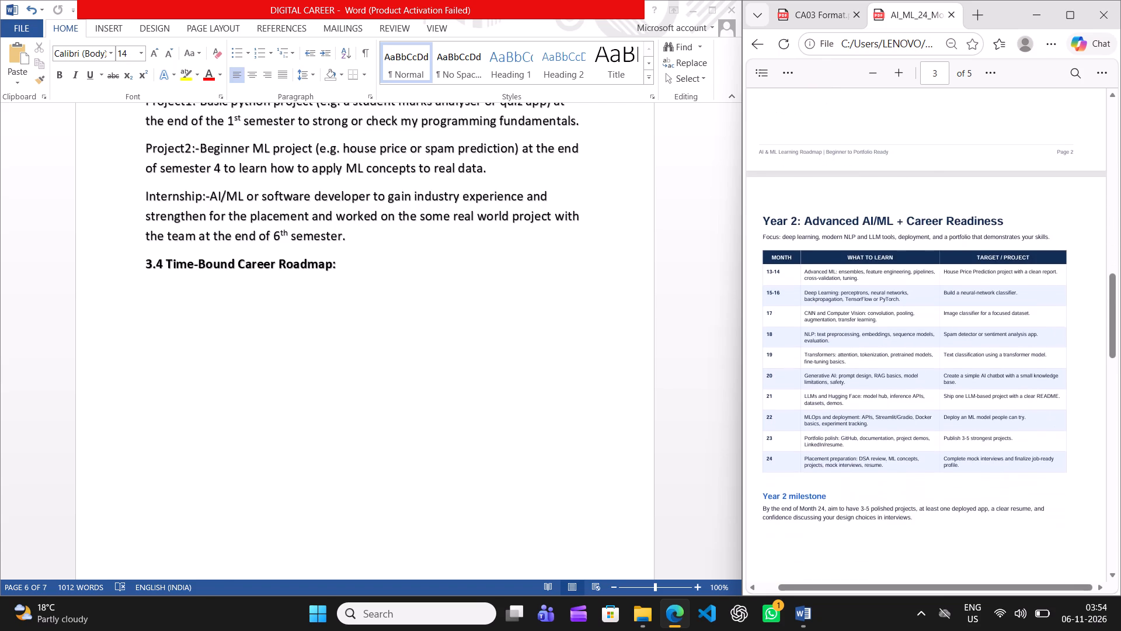
scroll(883, 447, down, 1)
scroll(883, 447, up, 2)
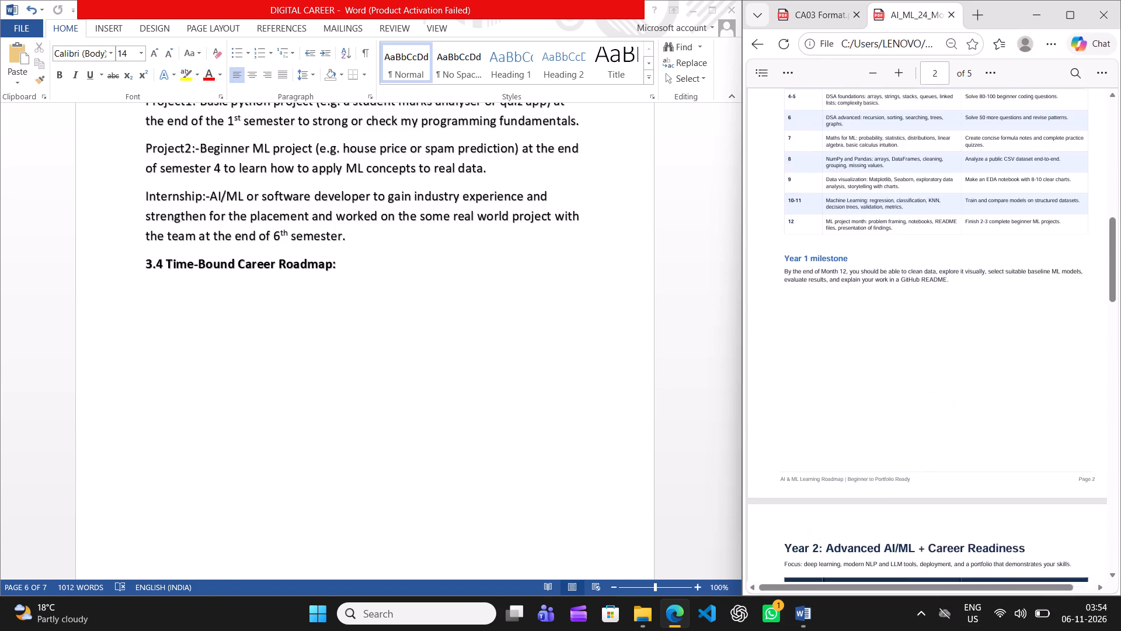
scroll(883, 447, up, 2)
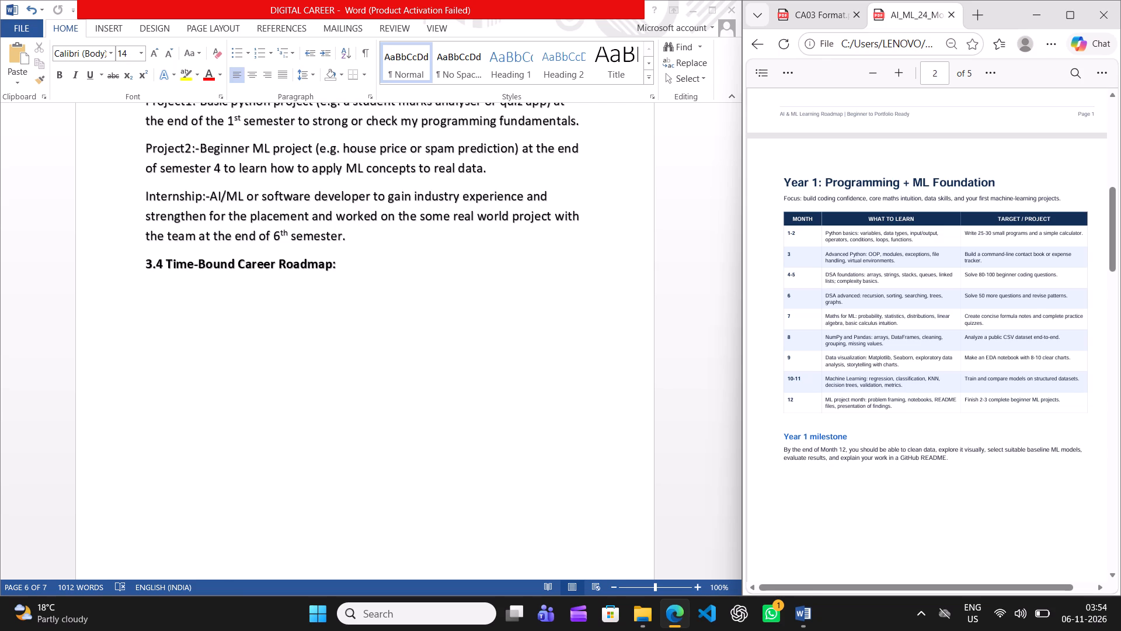
Maximize the roadmap PDF's window and examine the Year 1 and Year 2 tables at a larger zoom.
click(1060, 18)
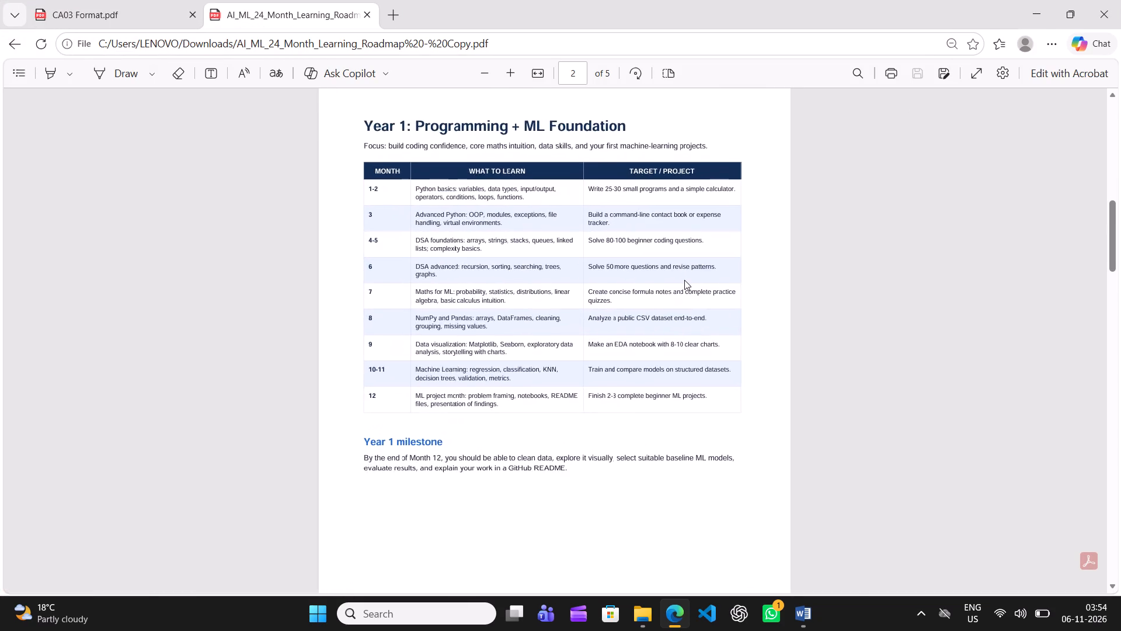
scroll(684, 280, up, 1)
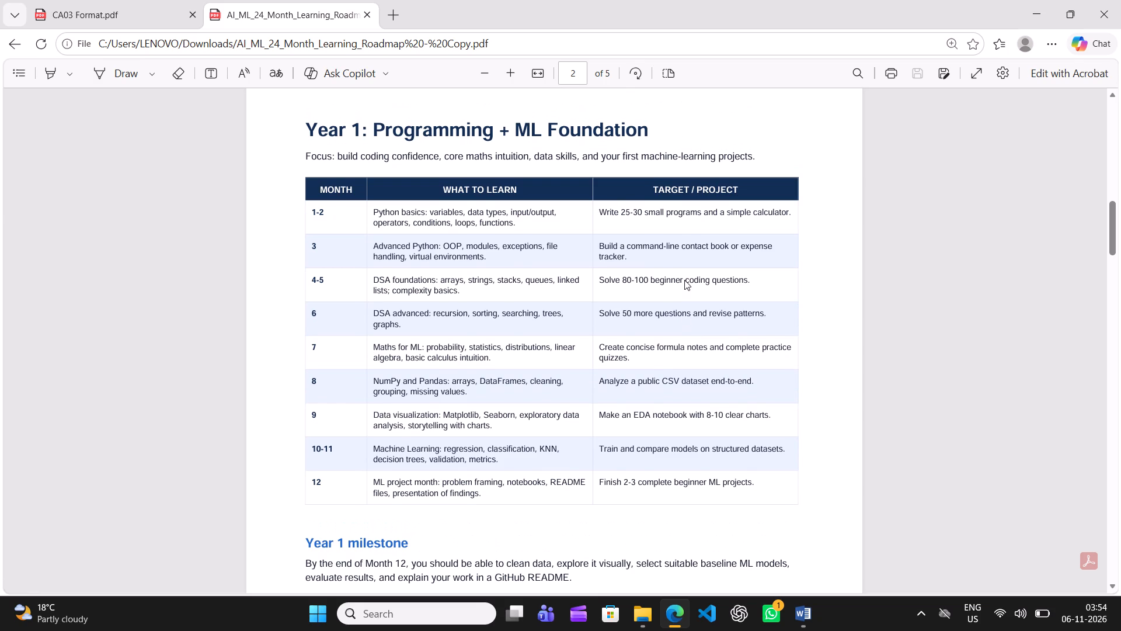
scroll(684, 280, down, 6)
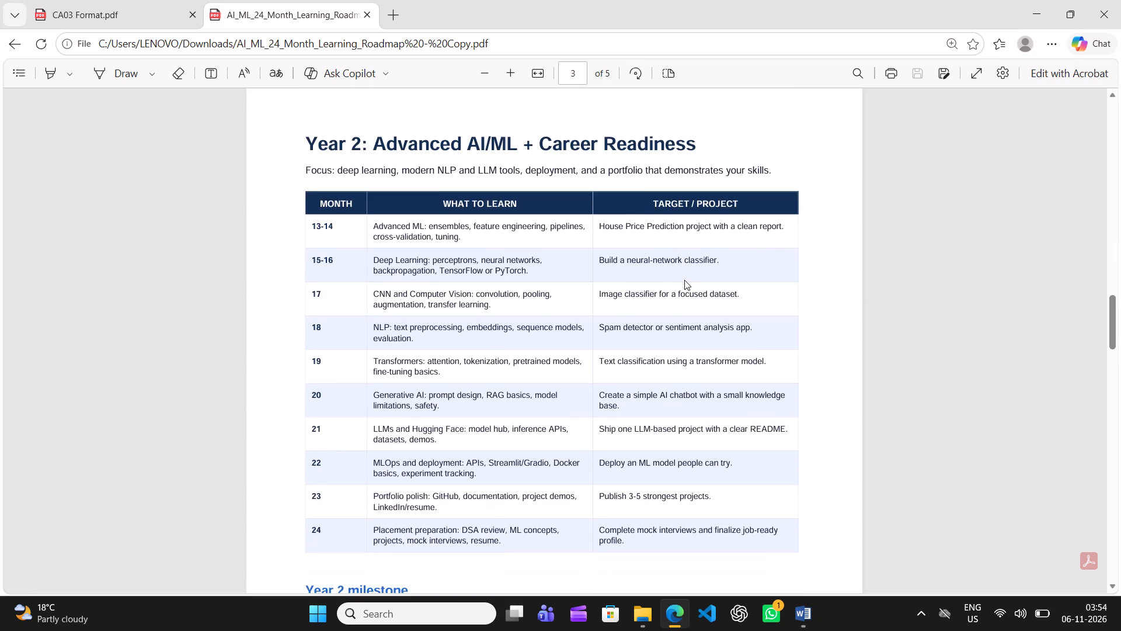
scroll(684, 280, down, 1)
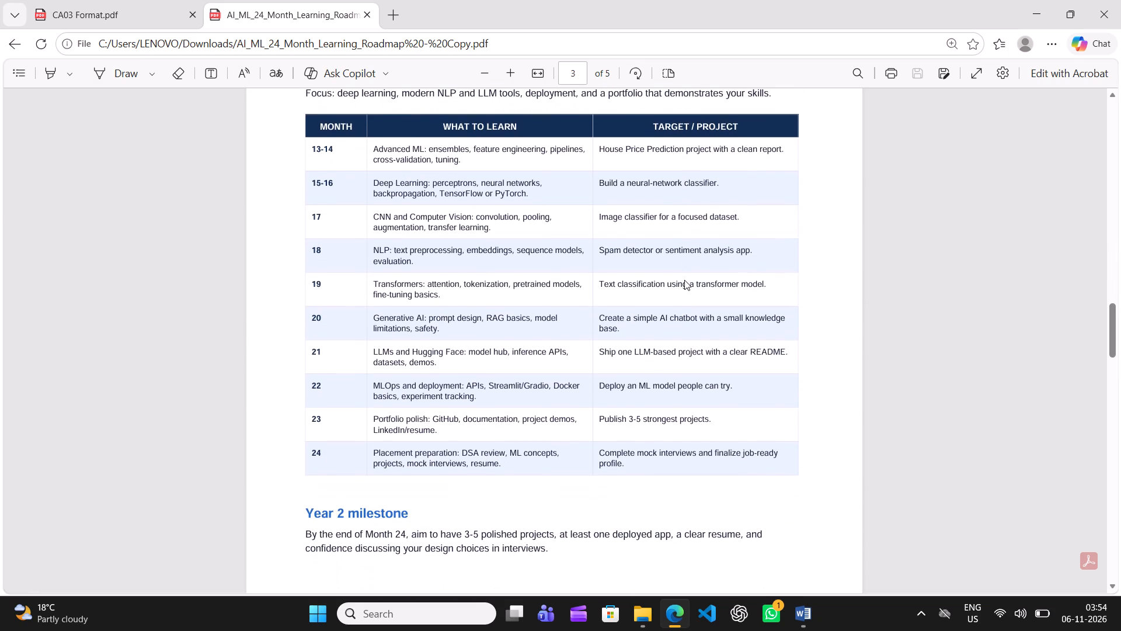
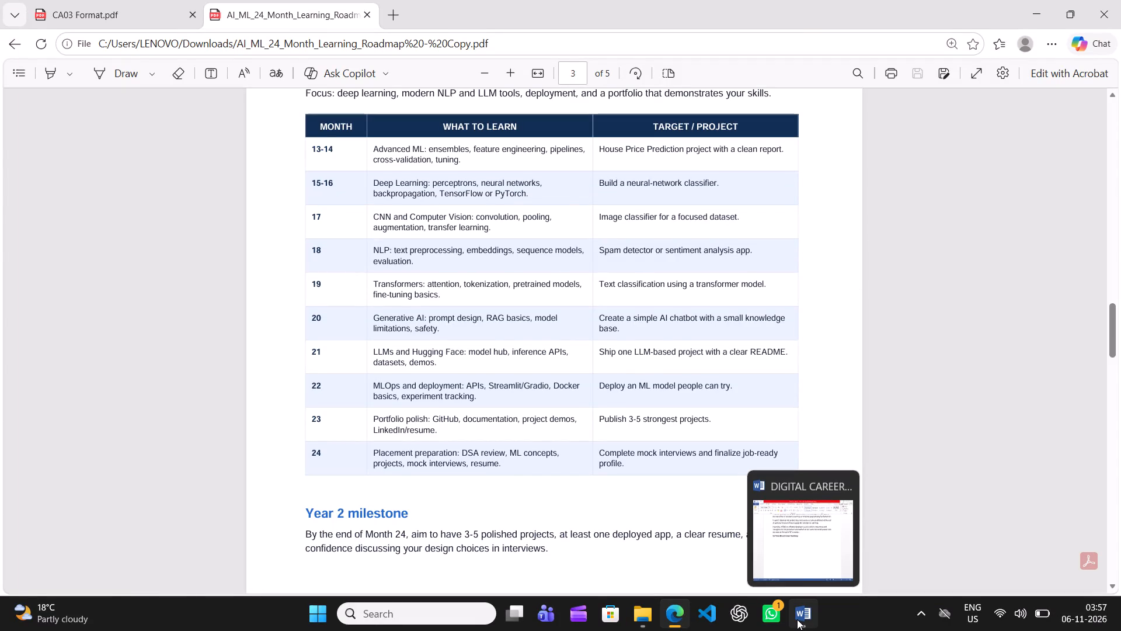
Switch to the Word report and arrange it side by side with the roadmap PDF, giving the report the wider share of the screen.
click(798, 566)
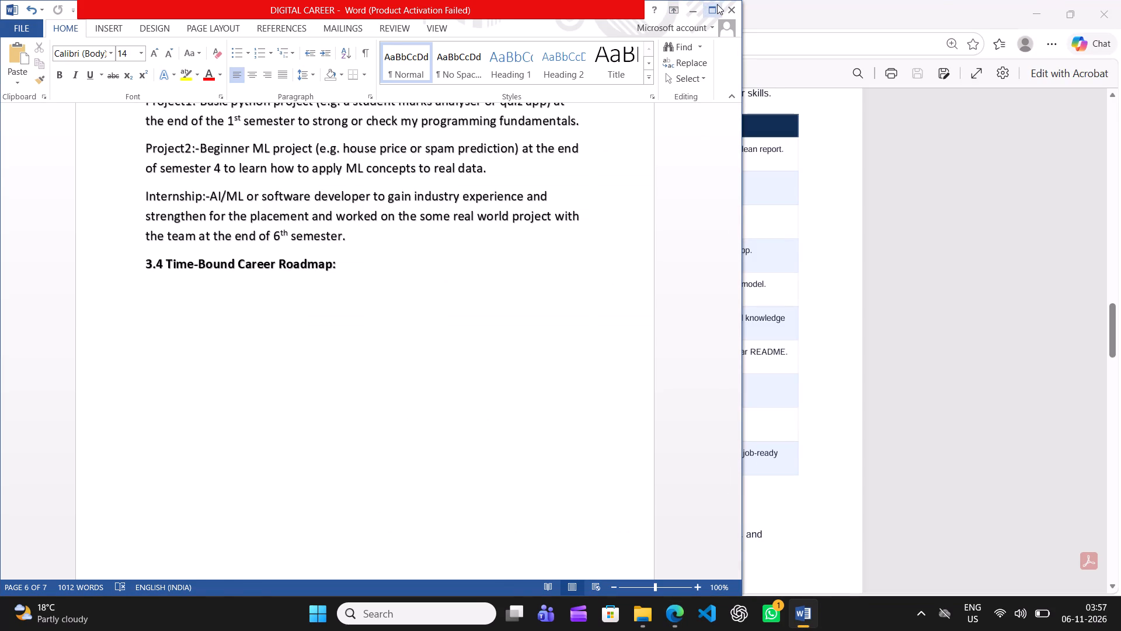
click(695, 61)
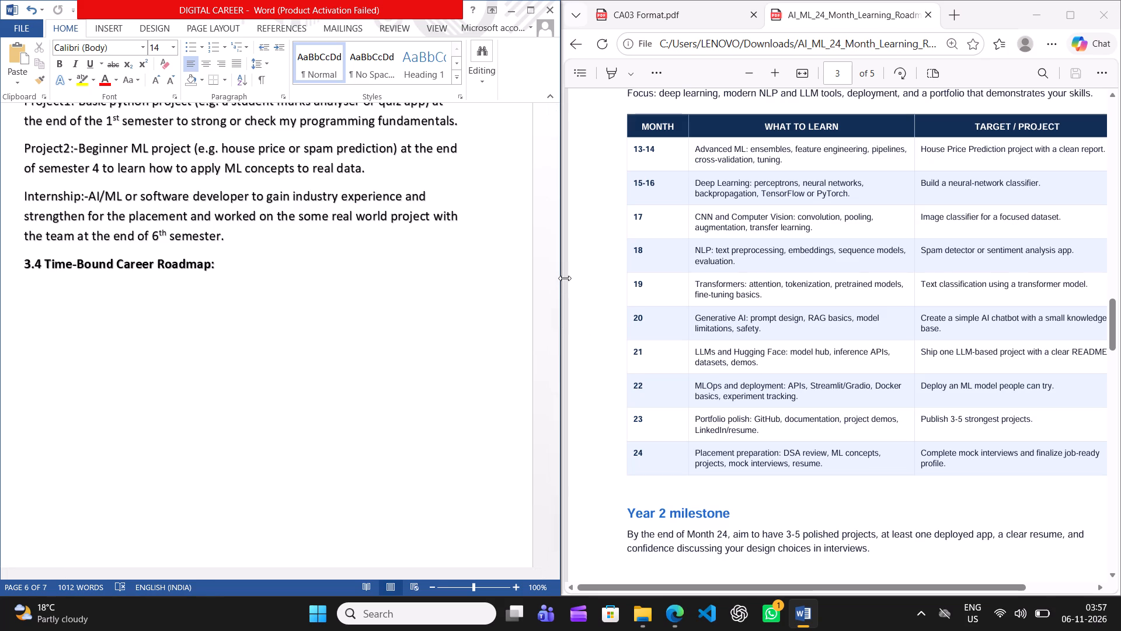
drag(565, 278, 694, 232)
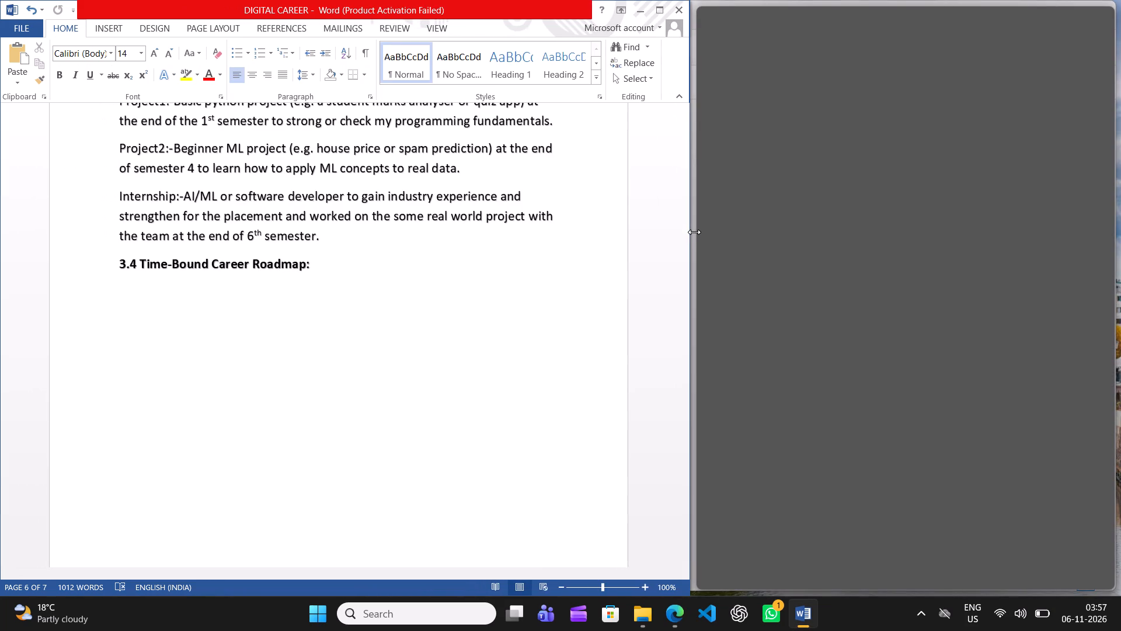
Widen the Word report slightly against the roadmap PDF in the side-by-side arrangement.
drag(694, 232, 722, 237)
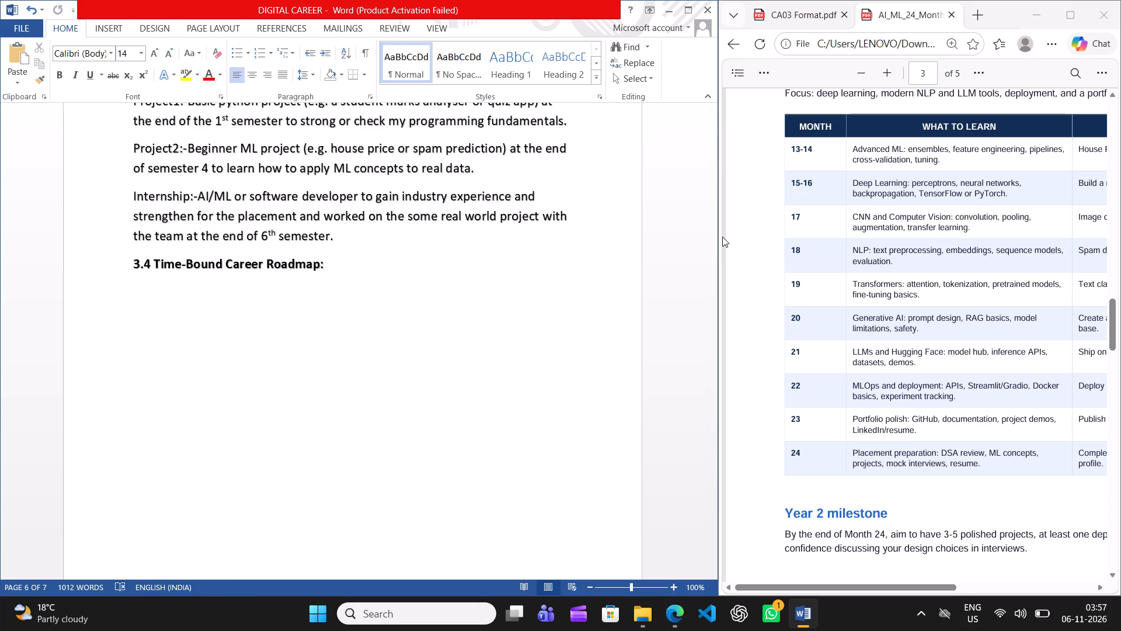
Switch to WhatsApp.
click(778, 618)
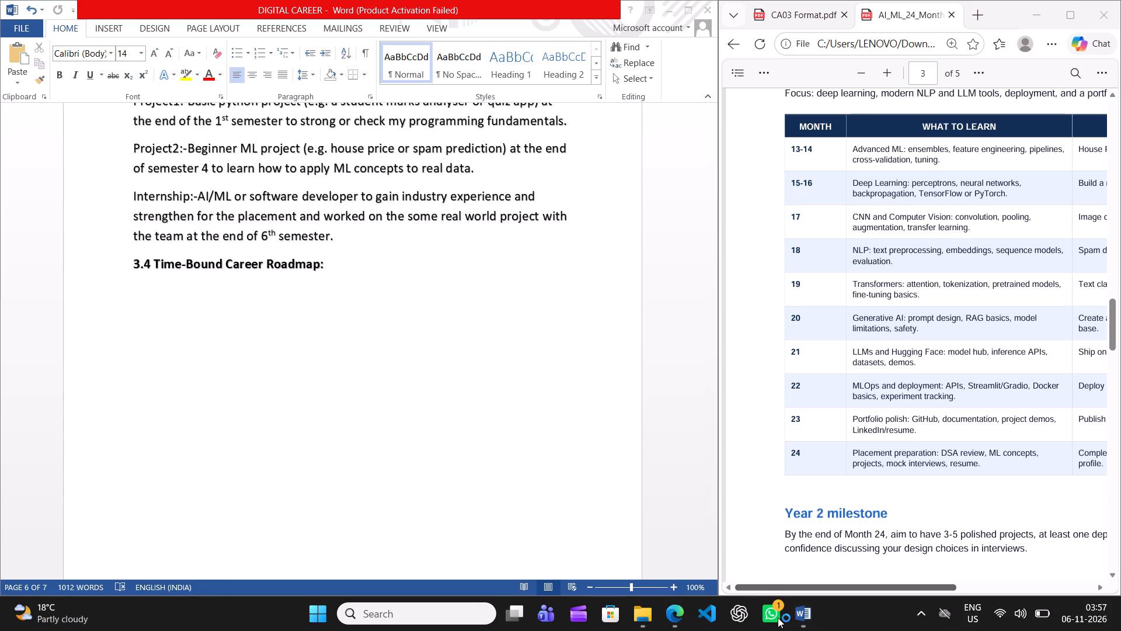
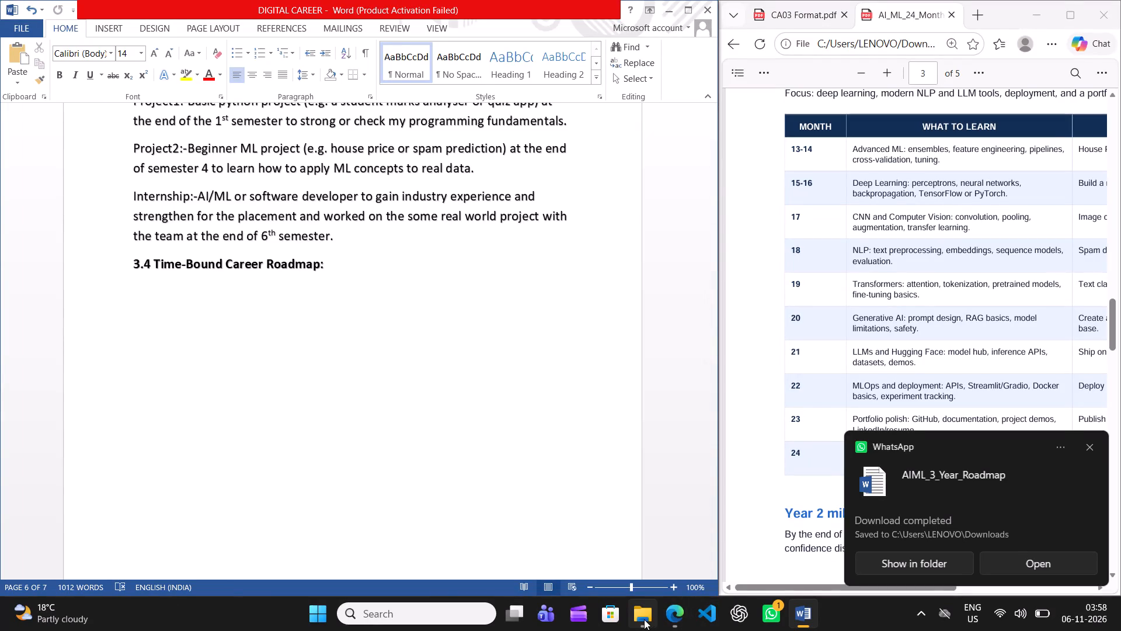
Switch to File Explorer and open the newly downloaded AIML_3_Year_Roadmap document from the Downloads folder, dismissing the WhatsApp notification.
click(642, 619)
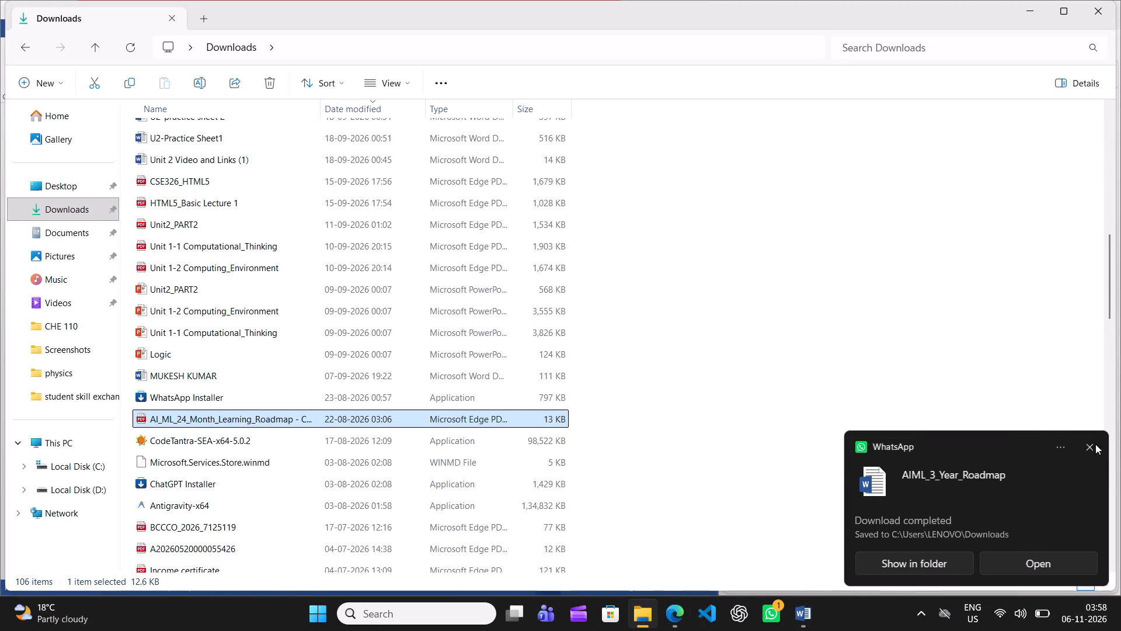
click(1091, 445)
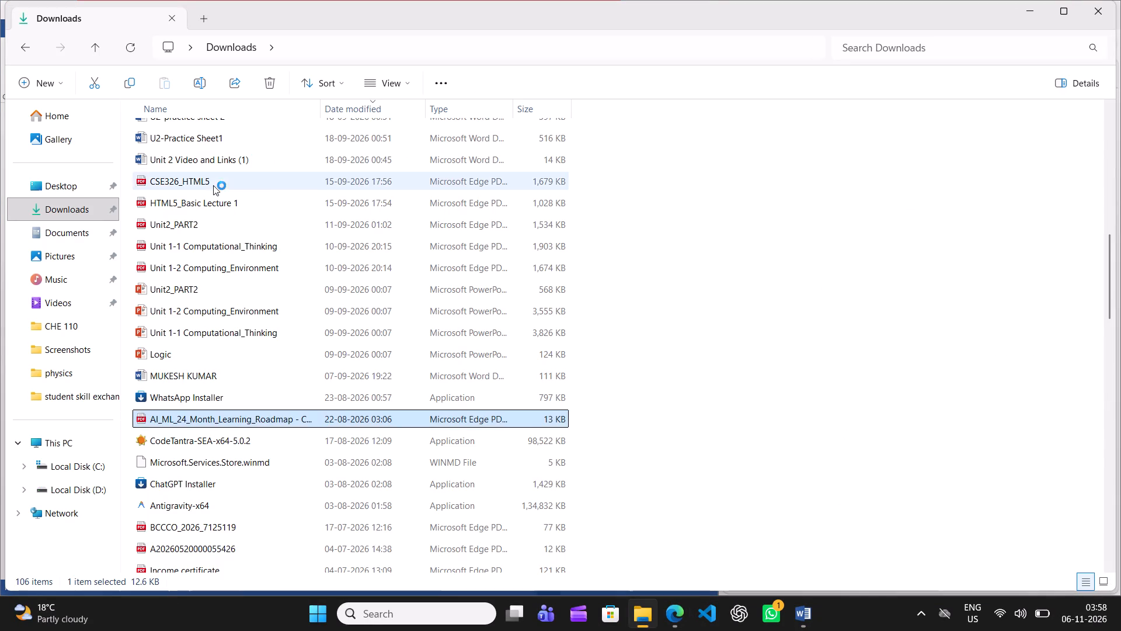
scroll(213, 185, up, 8)
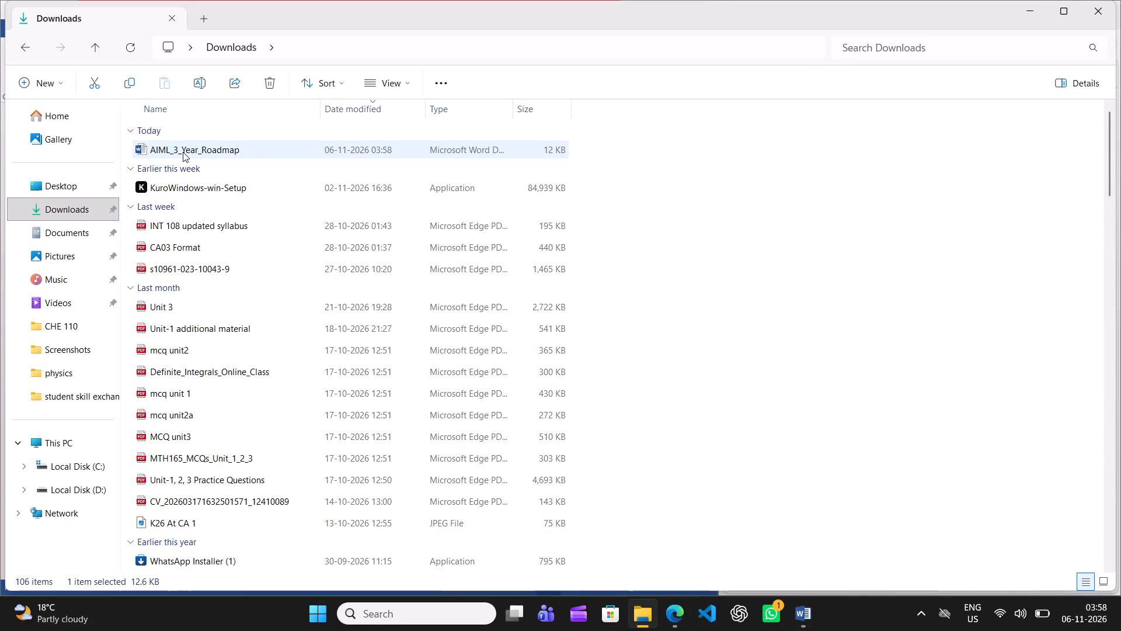
double_click(183, 152)
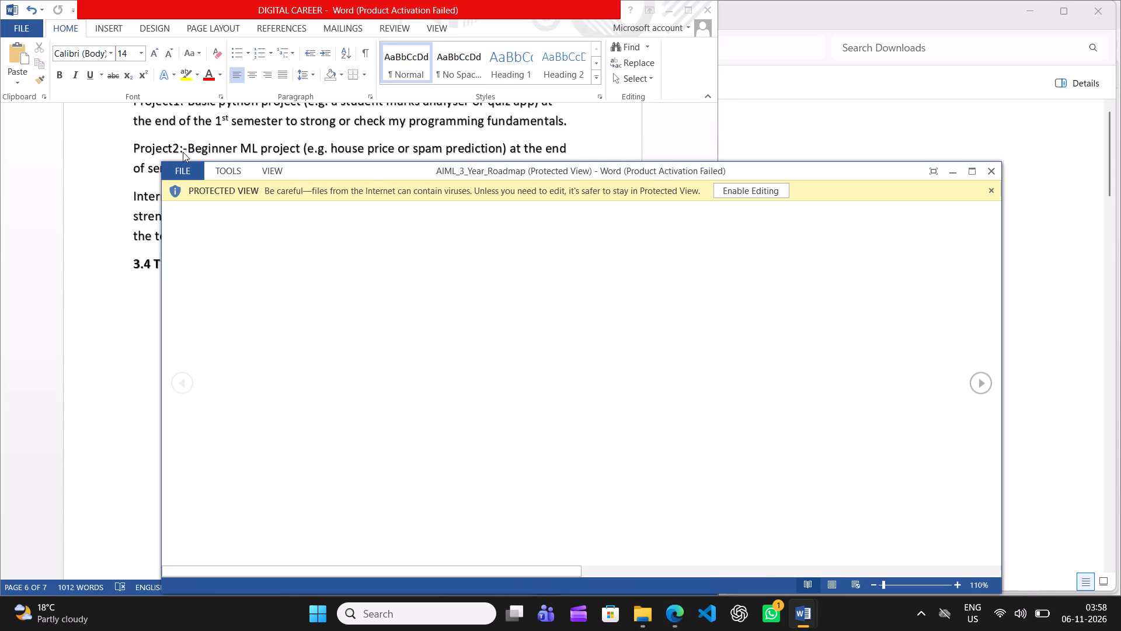
Enable editing of the AIML_3_Year_Roadmap document and look through its Year 1 and Year 2 plans.
scroll(454, 366, down, 1)
scroll(454, 366, right, 2)
click(740, 183)
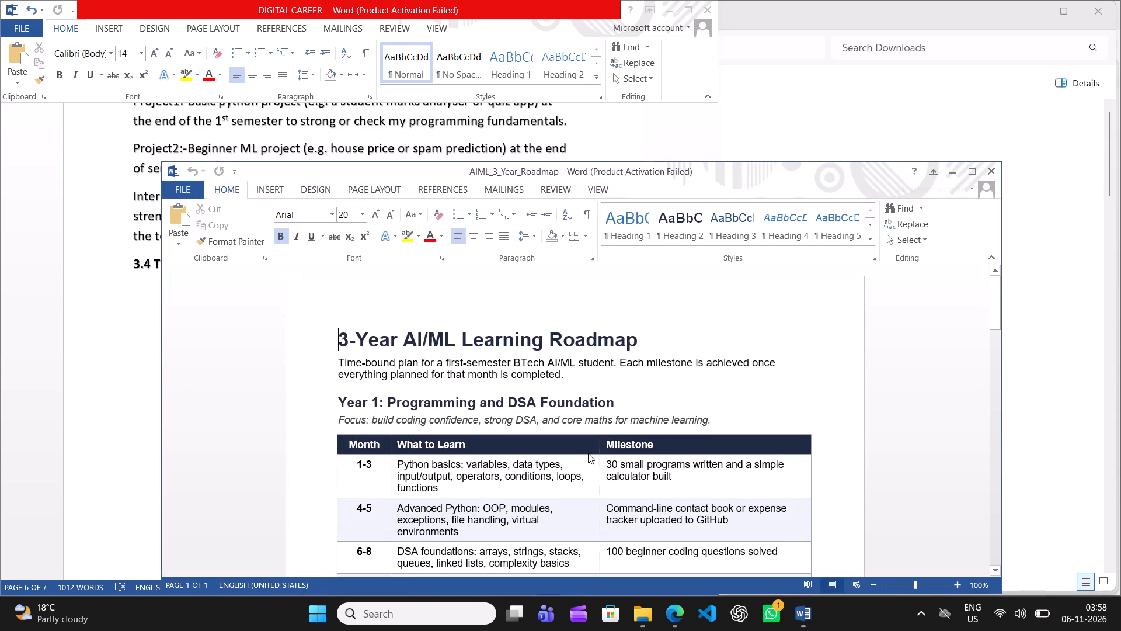
scroll(566, 464, down, 1)
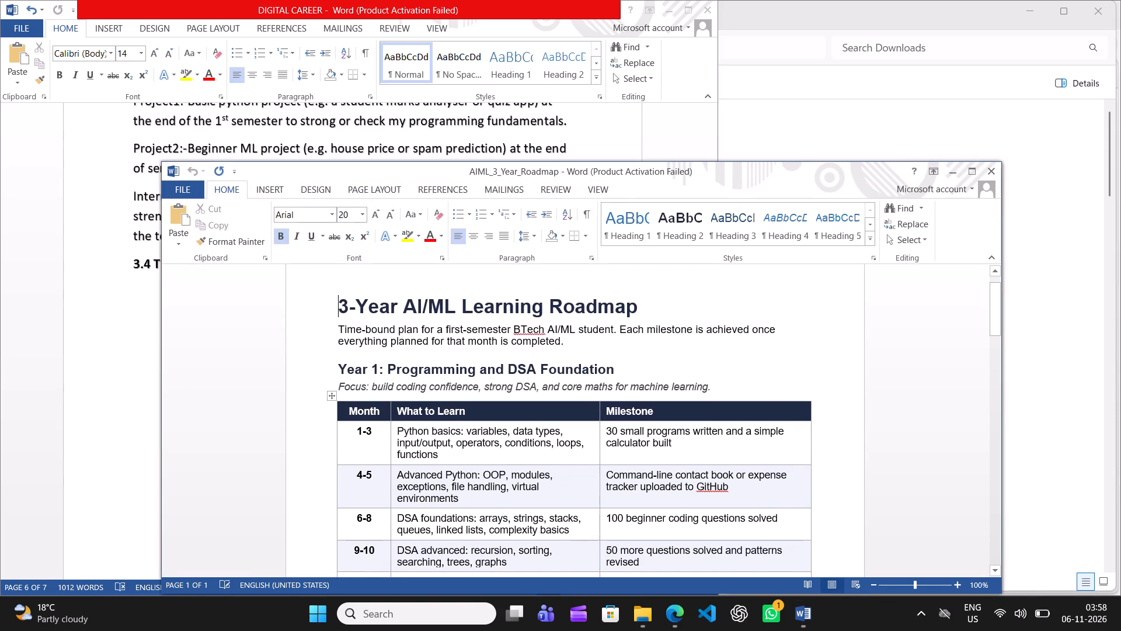
scroll(448, 349, down, 1)
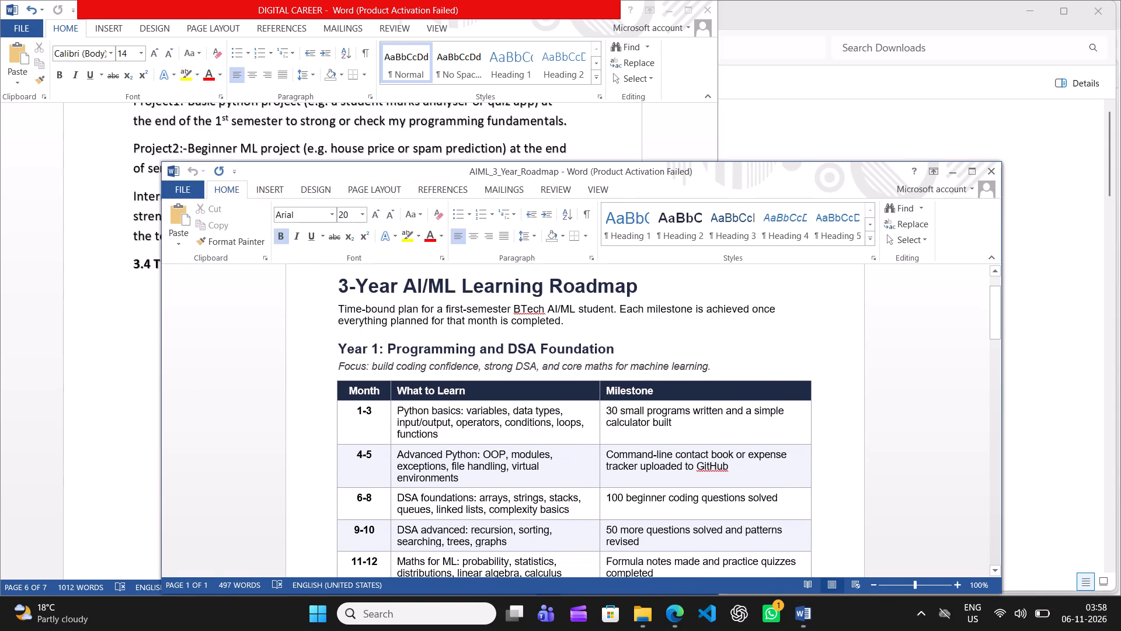
scroll(448, 349, down, 2)
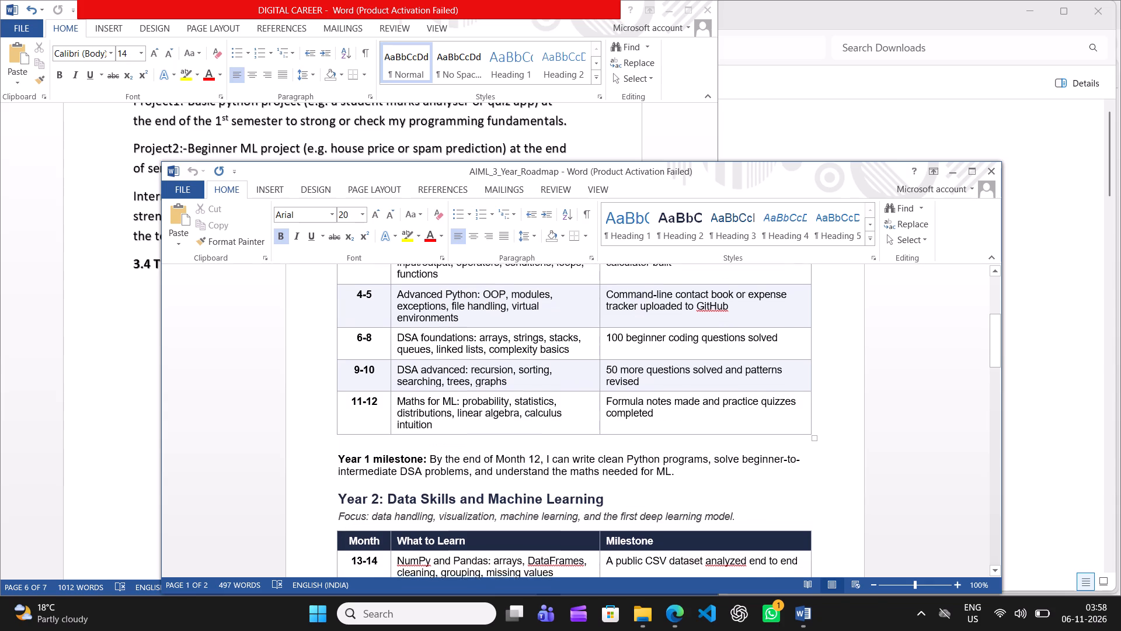
scroll(448, 349, up, 3)
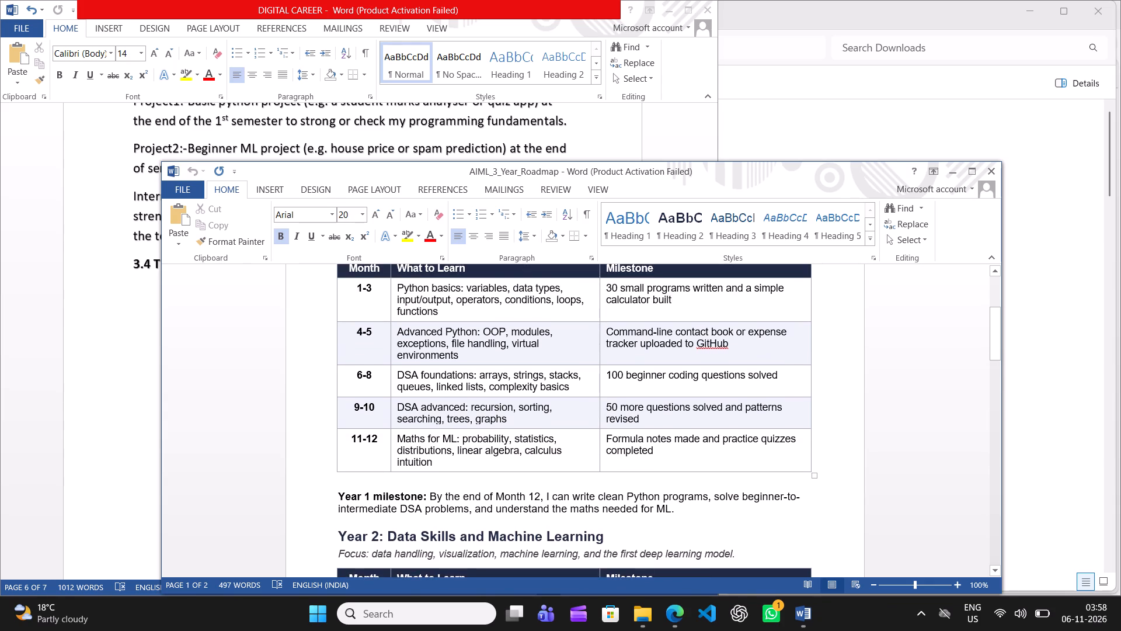
scroll(448, 349, up, 1)
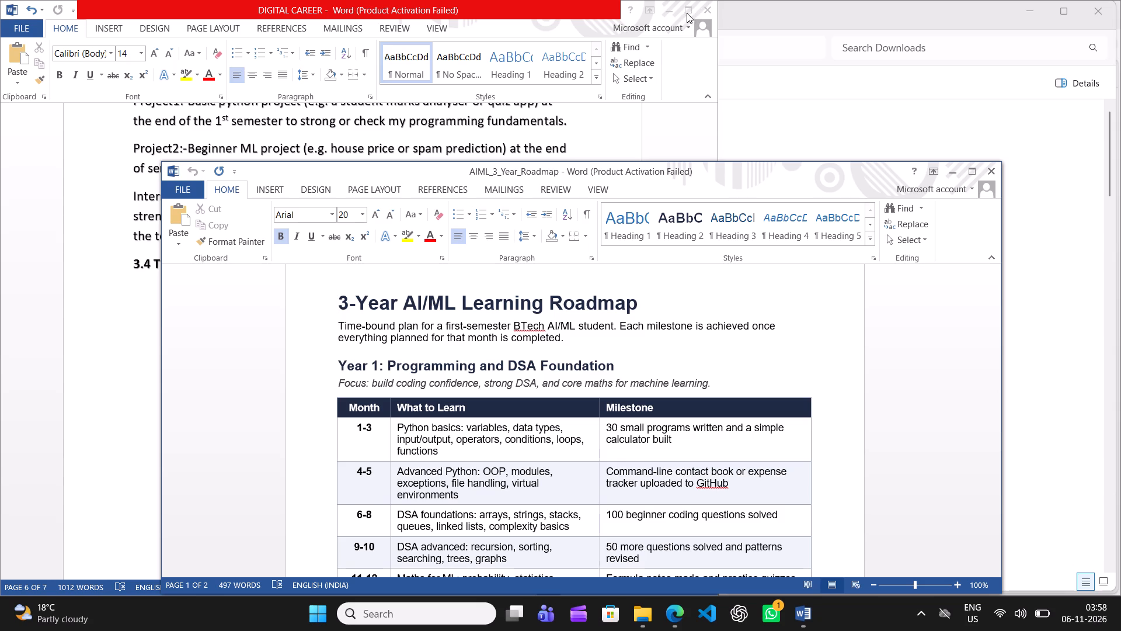
Arrange the DIGITAL CAREER report and the AIML_3_Year_Roadmap document side by side in equal halves.
click(952, 171)
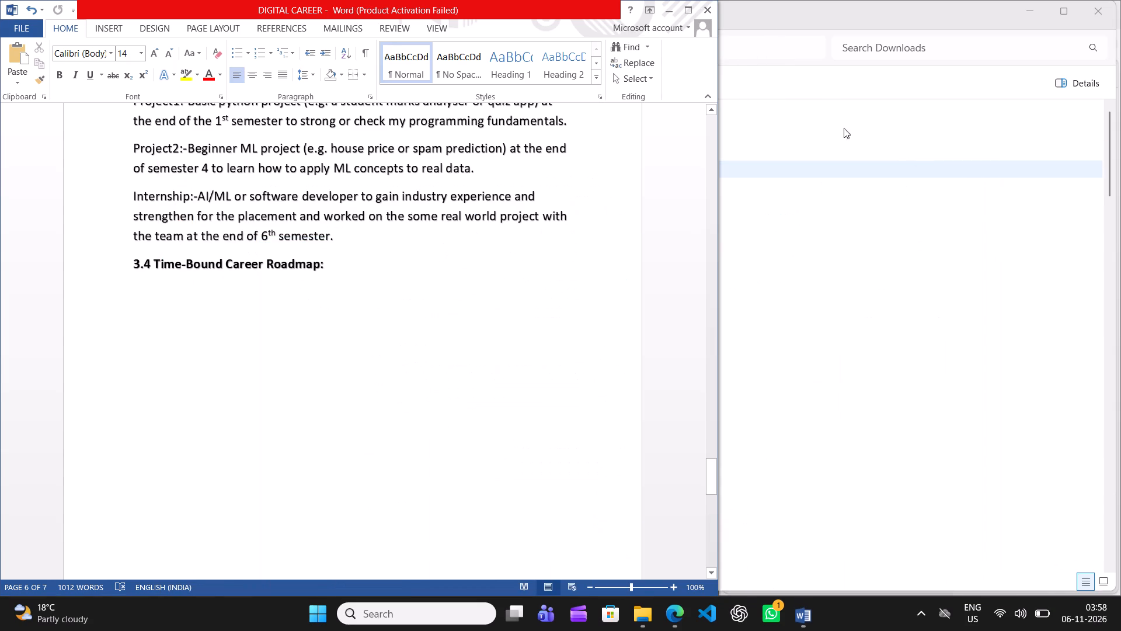
click(680, 10)
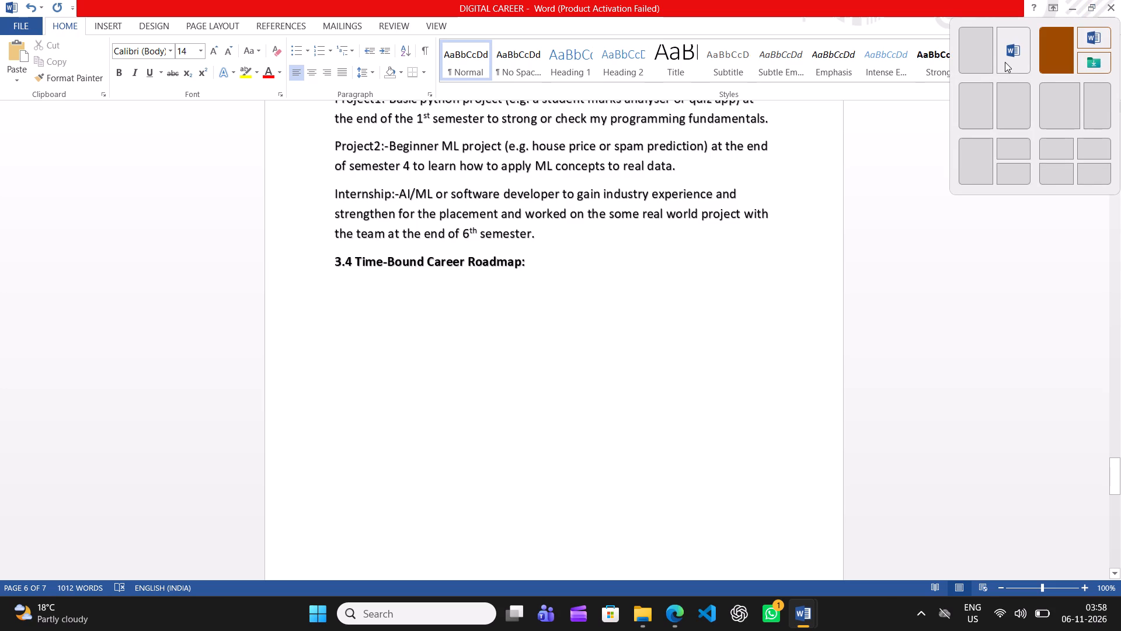
click(1005, 62)
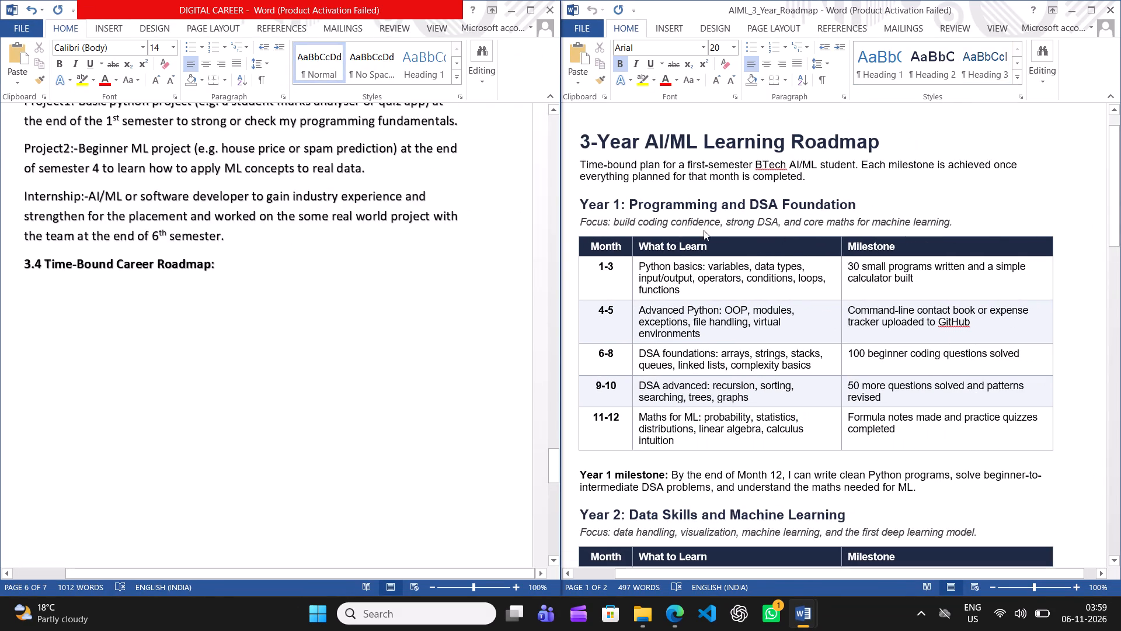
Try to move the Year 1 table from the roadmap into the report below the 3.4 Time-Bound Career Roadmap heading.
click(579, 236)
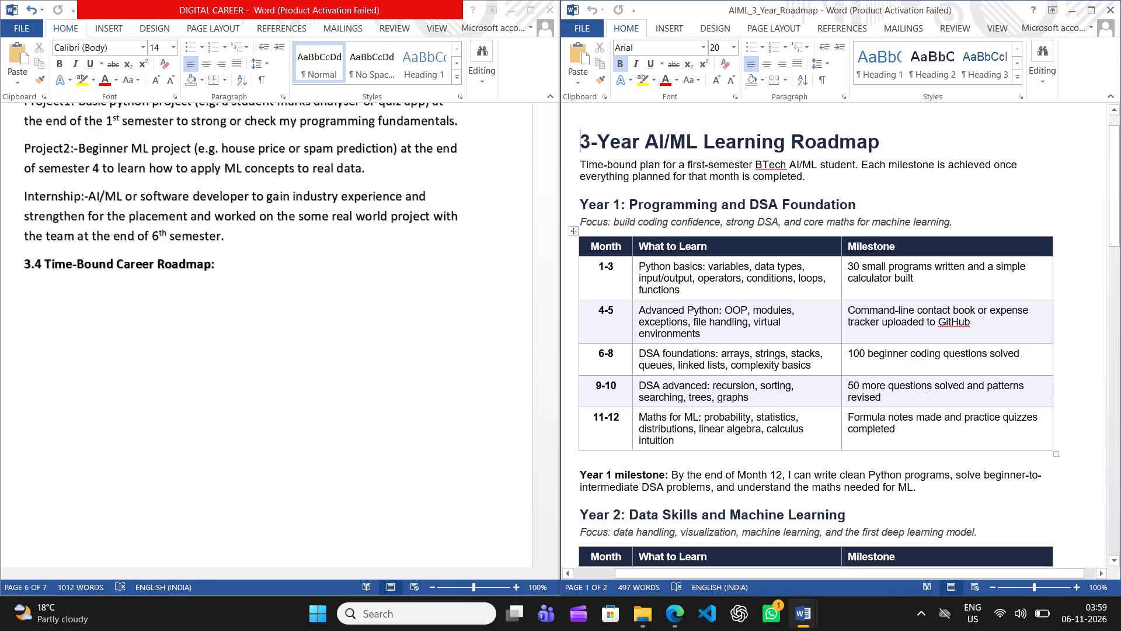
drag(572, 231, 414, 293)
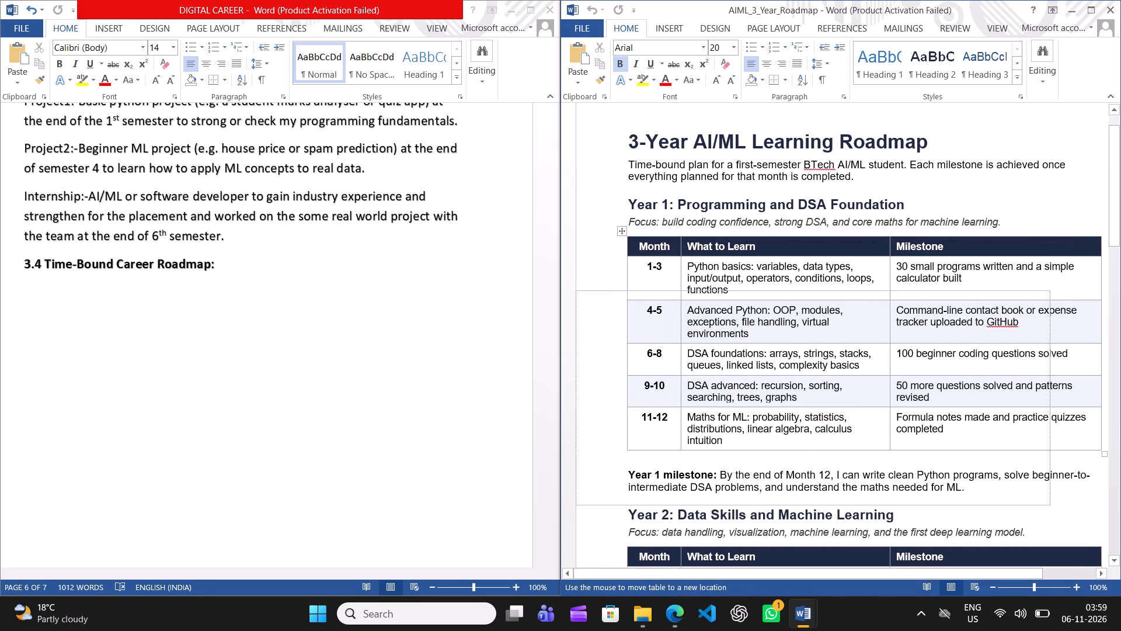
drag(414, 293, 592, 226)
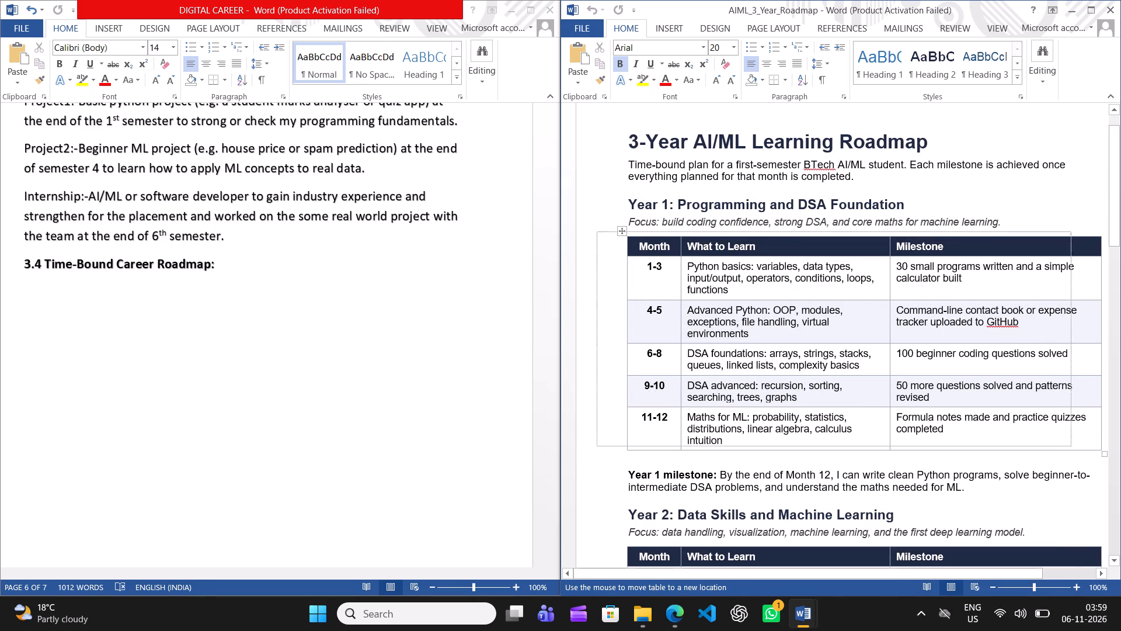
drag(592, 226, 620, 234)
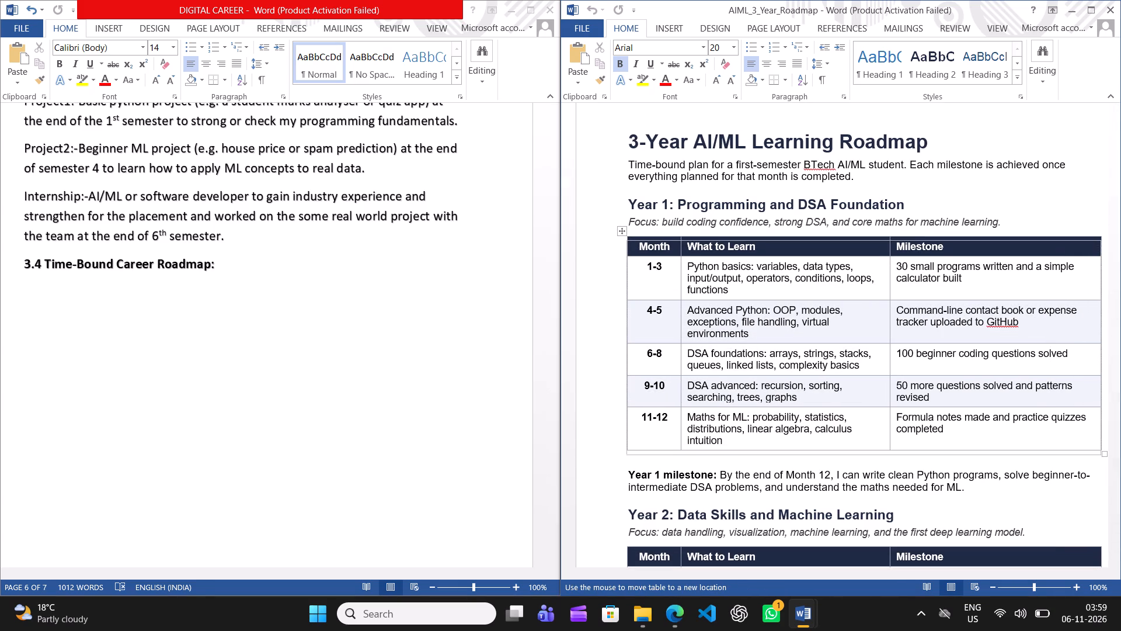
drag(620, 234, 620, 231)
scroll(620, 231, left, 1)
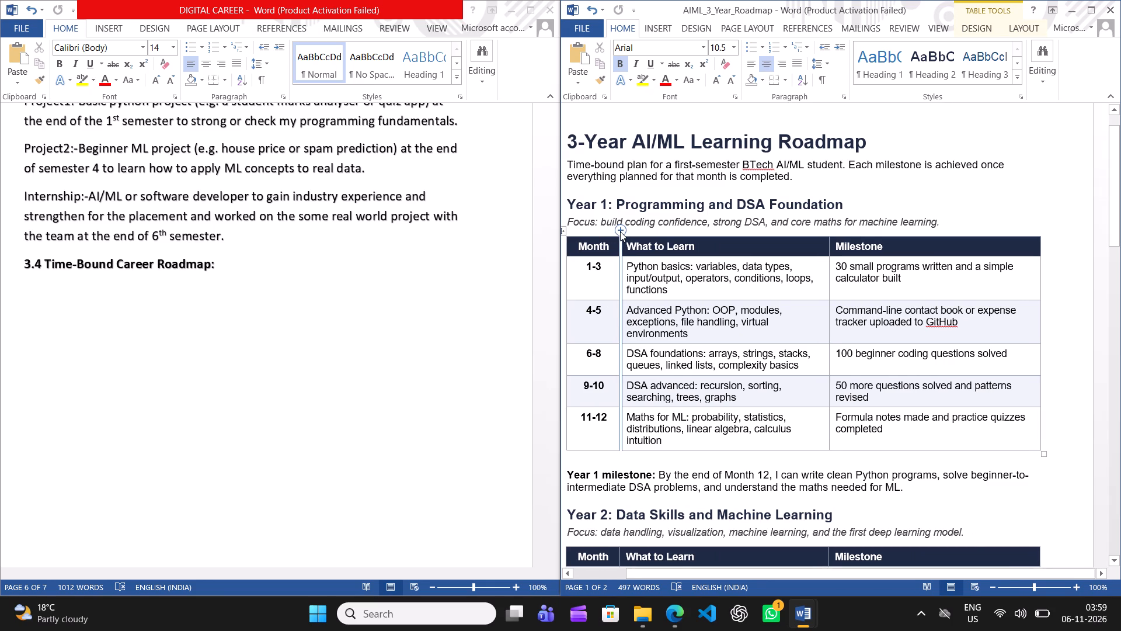
Copy the roadmap's Year 1: Programming and DSA Foundation section, from heading through milestone, into the report below the 3.4 Time-Bound Career Roadmap heading.
ctrl+scroll(620, 231, down, 4)
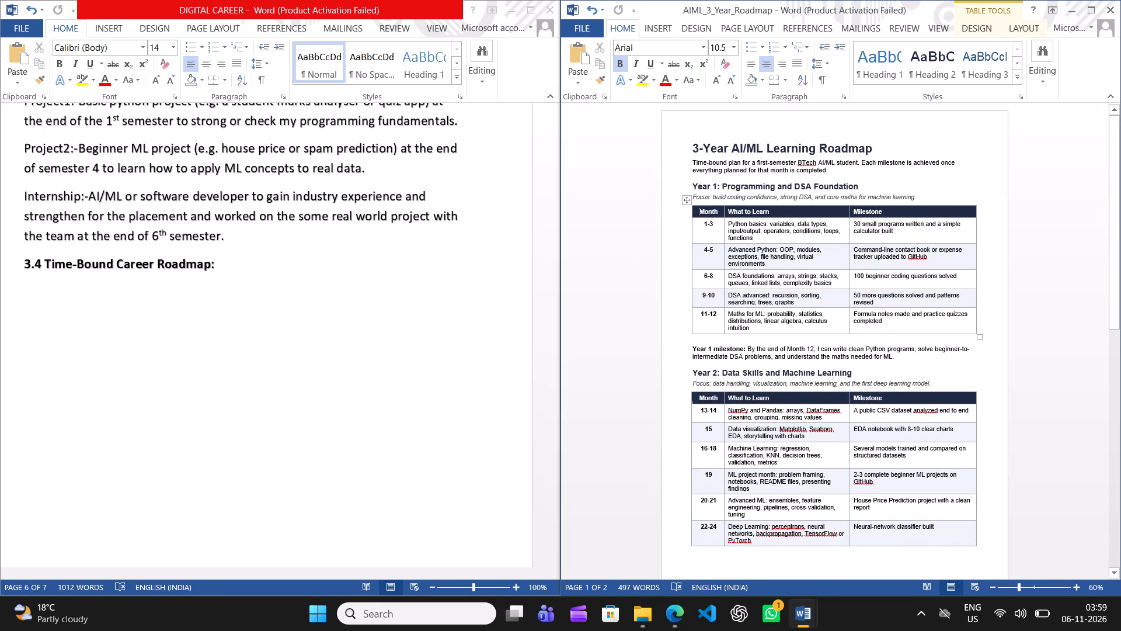
ctrl+scroll(620, 231, up, 1)
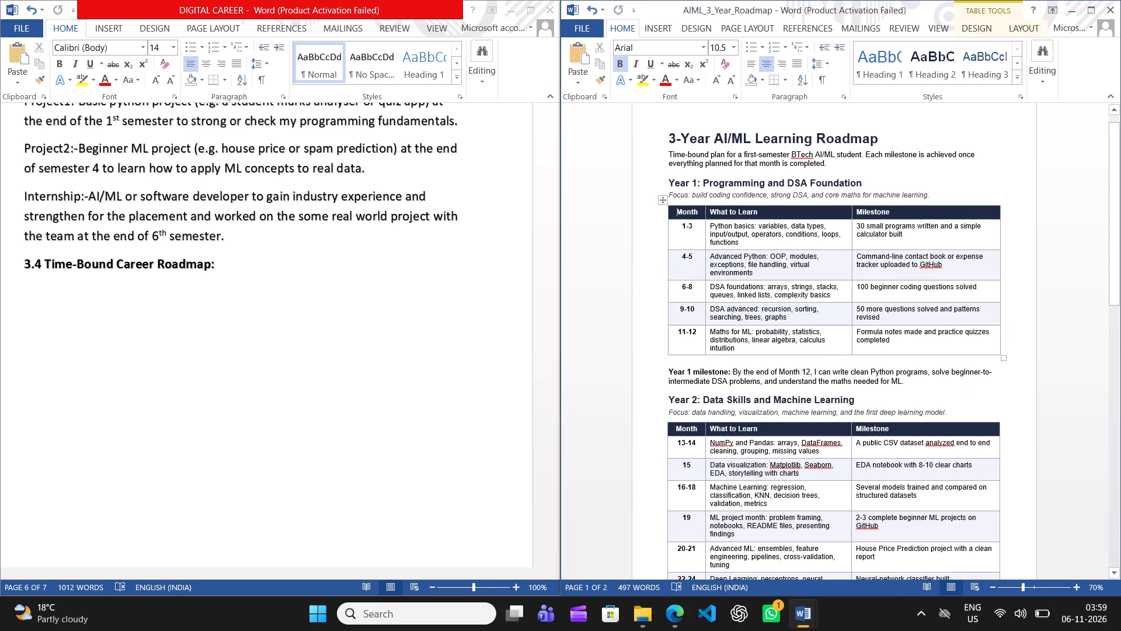
drag(915, 388, 632, 190)
key(ctrl+c)
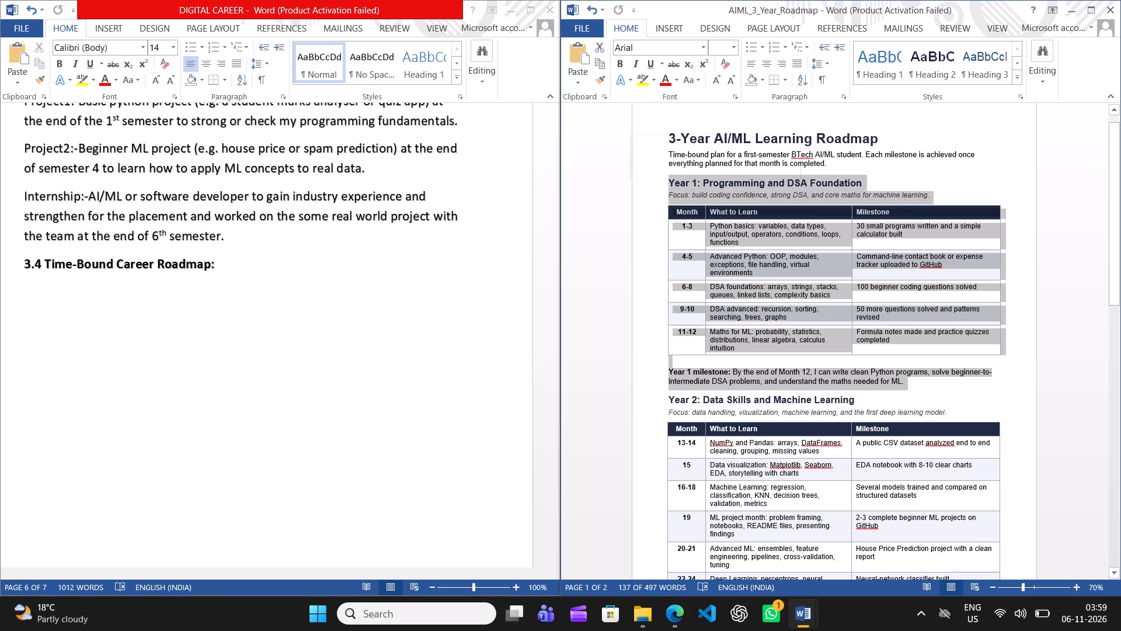
click(194, 324)
click(194, 324)
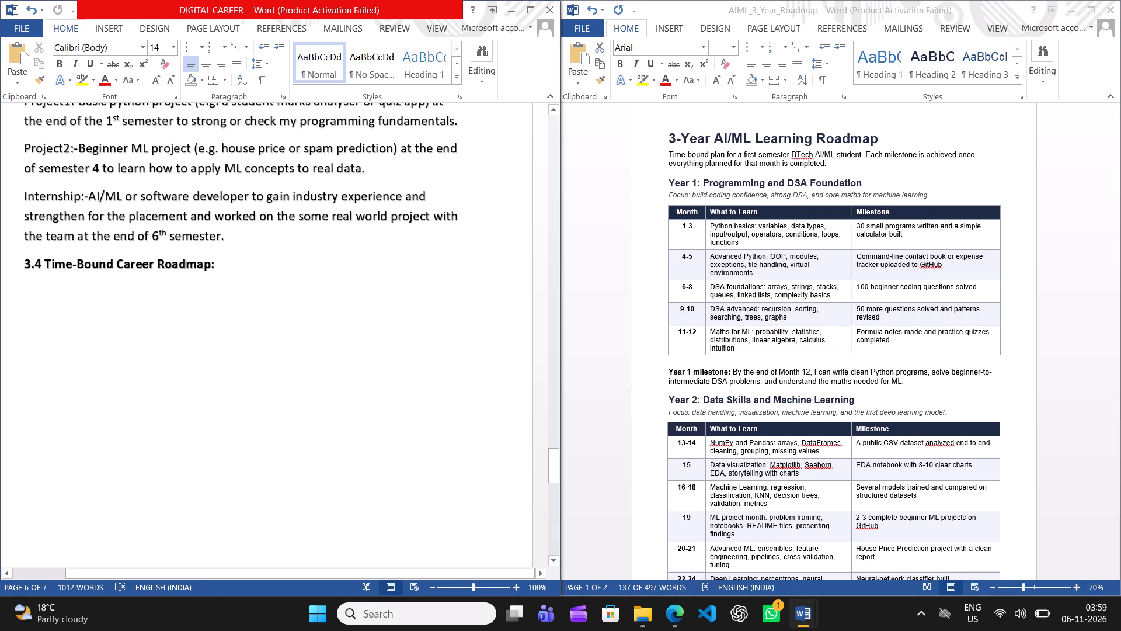
click(144, 313)
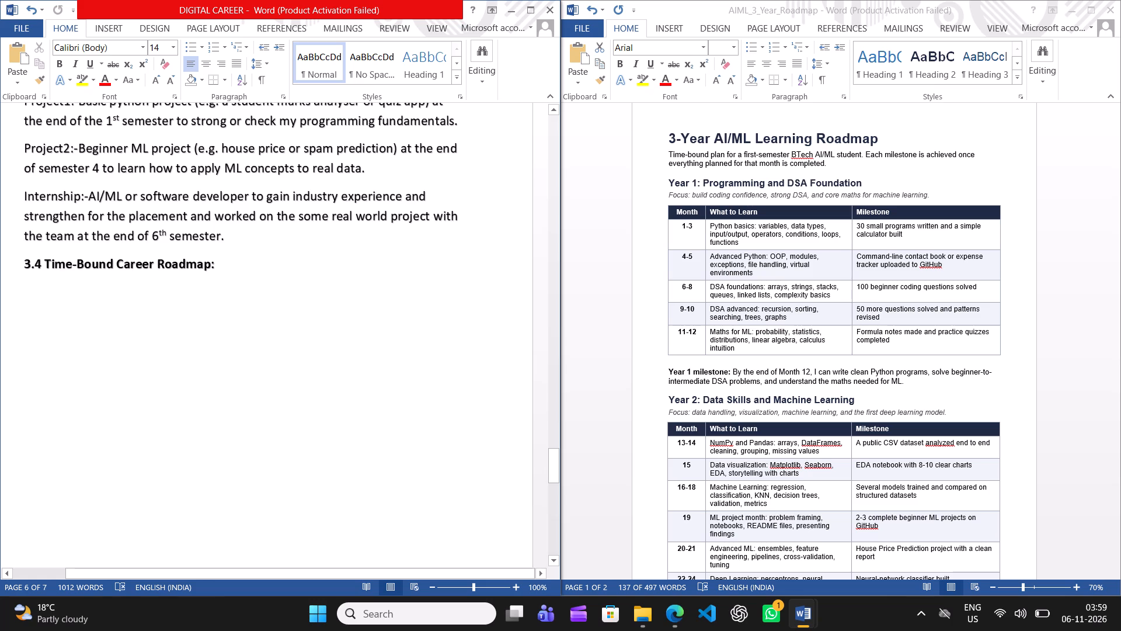
click(229, 262)
key(Down)
key(ctrl+v)
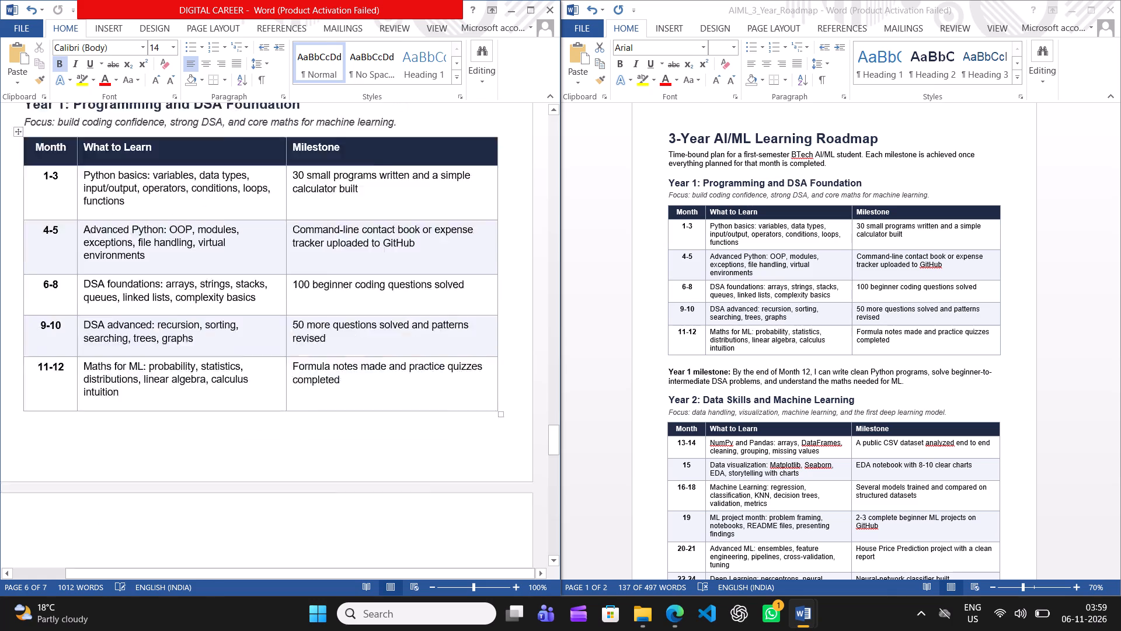
Review the Year 1 heading, table and milestone text pasted into the report's section 3.4.
scroll(274, 315, up, 2)
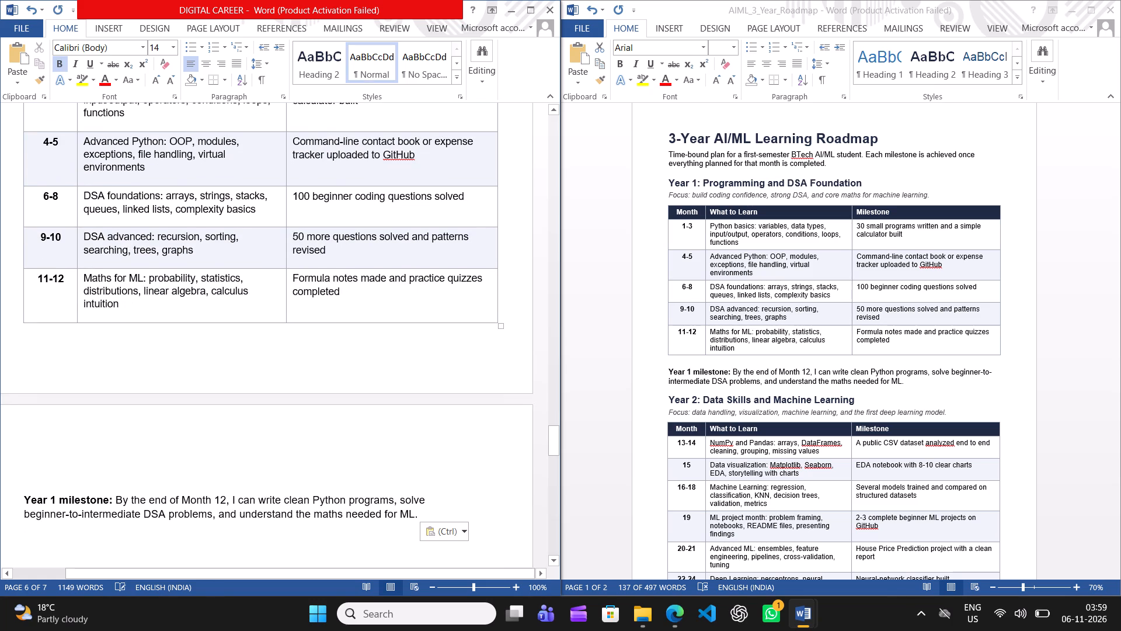
scroll(274, 315, up, 2)
scroll(234, 265, up, 3)
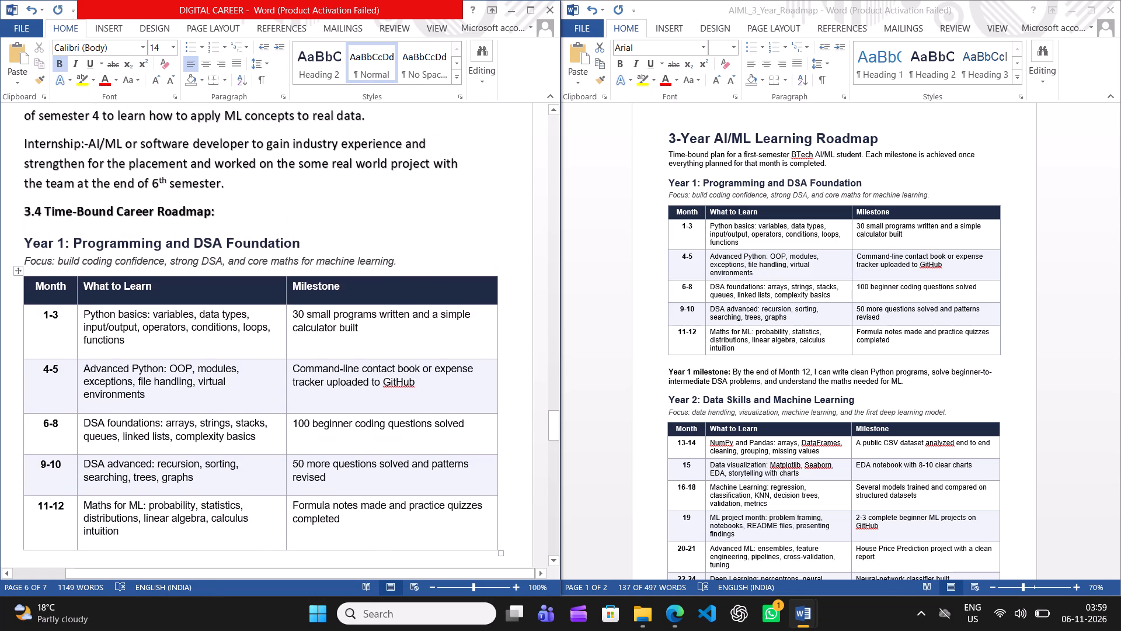
scroll(234, 265, down, 2)
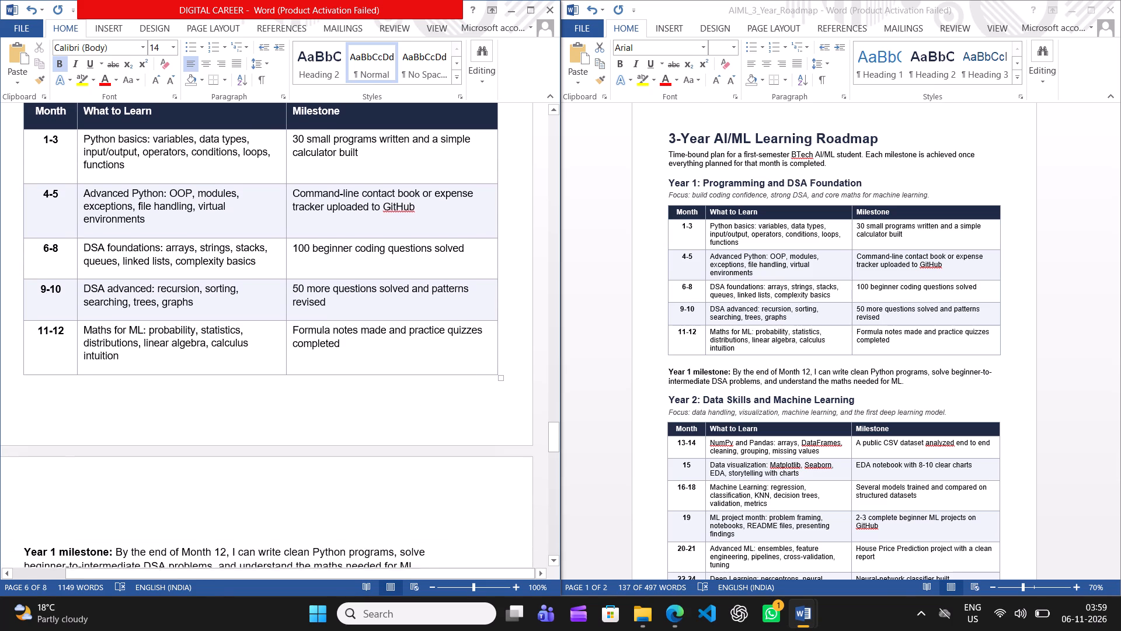
scroll(234, 265, down, 5)
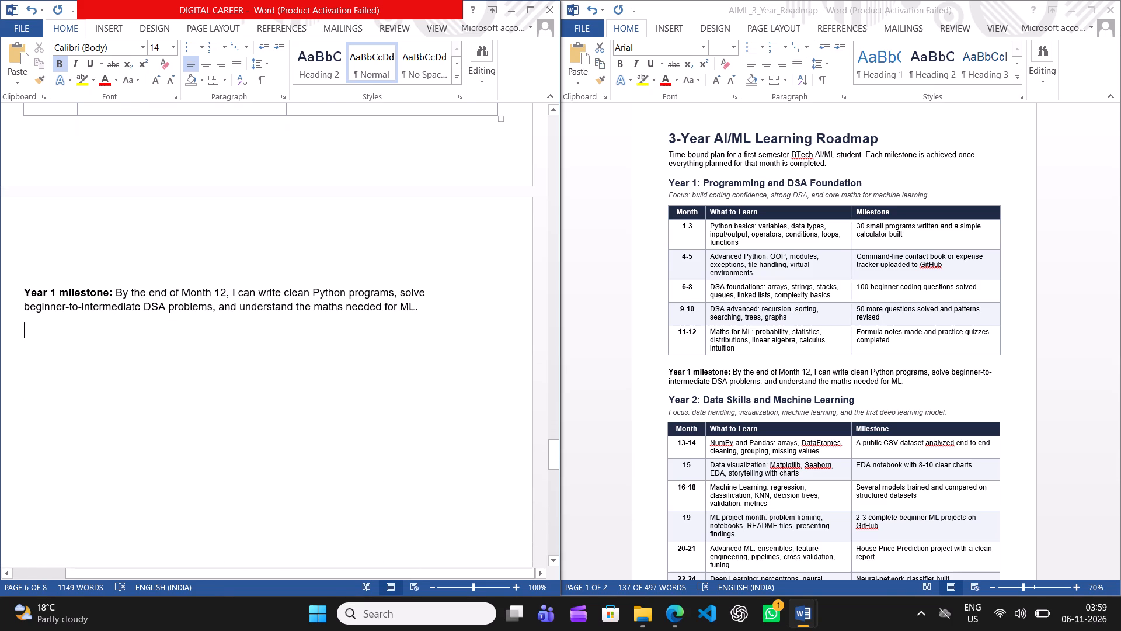
Copy the roadmap's Year 2: Data Skills and Machine Learning section, from heading through milestone, into the report below the Year 1 milestone.
scroll(631, 332, down, 2)
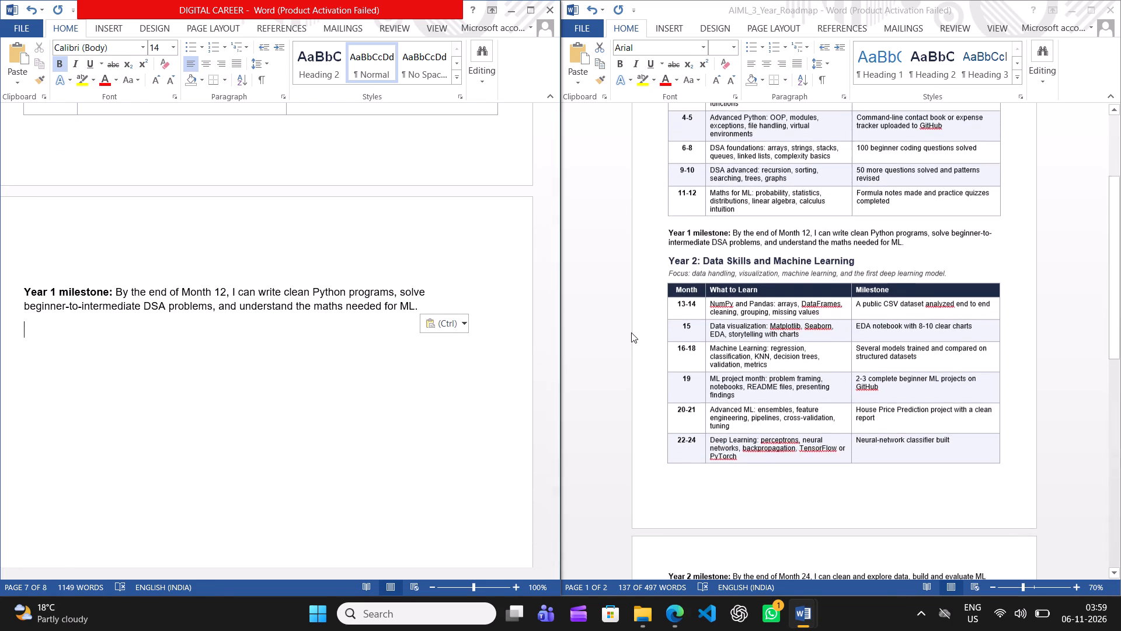
scroll(631, 332, down, 1)
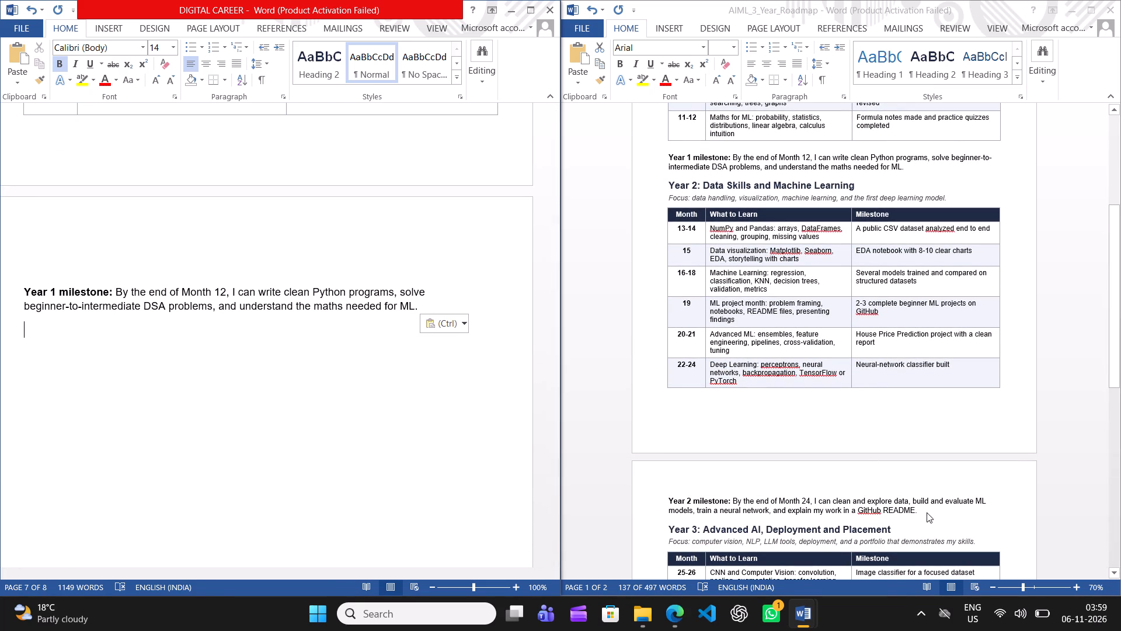
drag(925, 512, 846, 481)
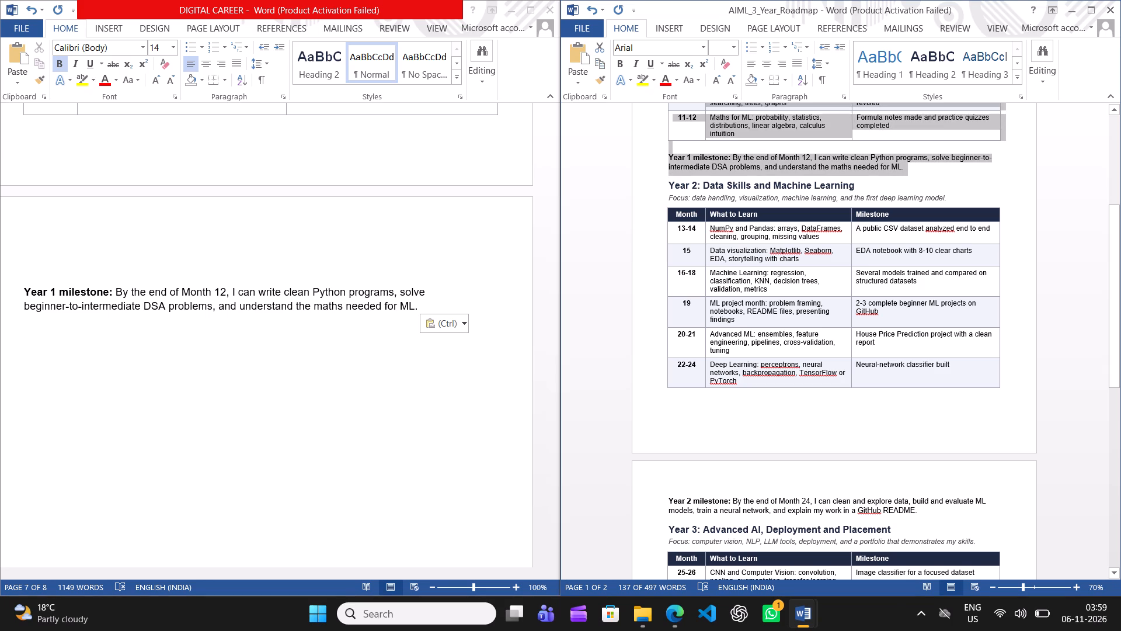
click(952, 482)
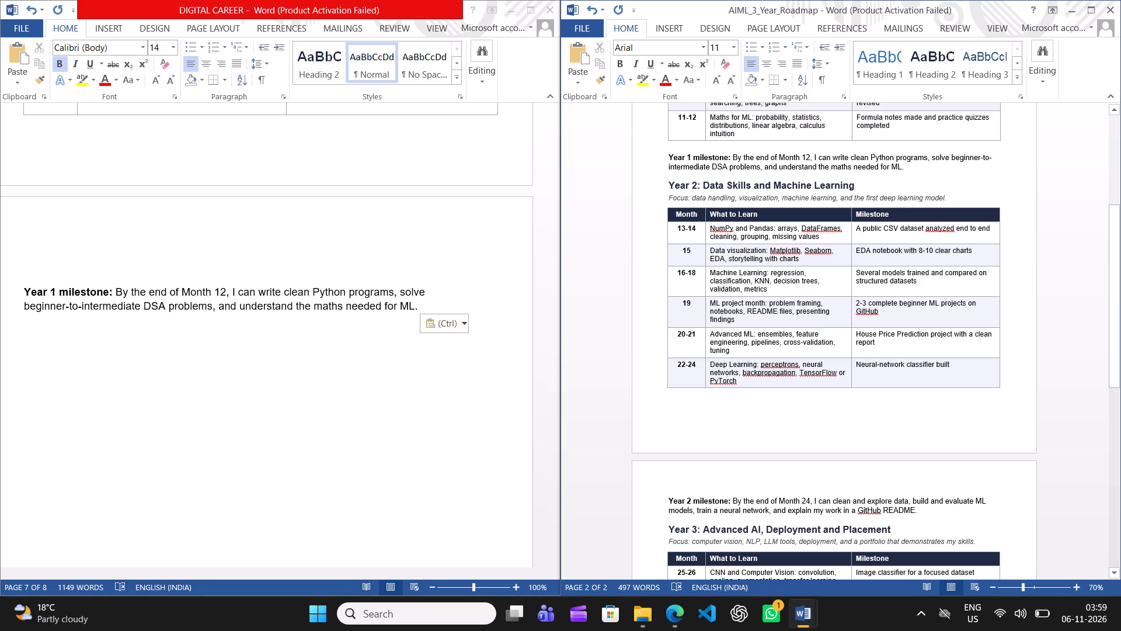
click(917, 510)
drag(917, 510, 666, 190)
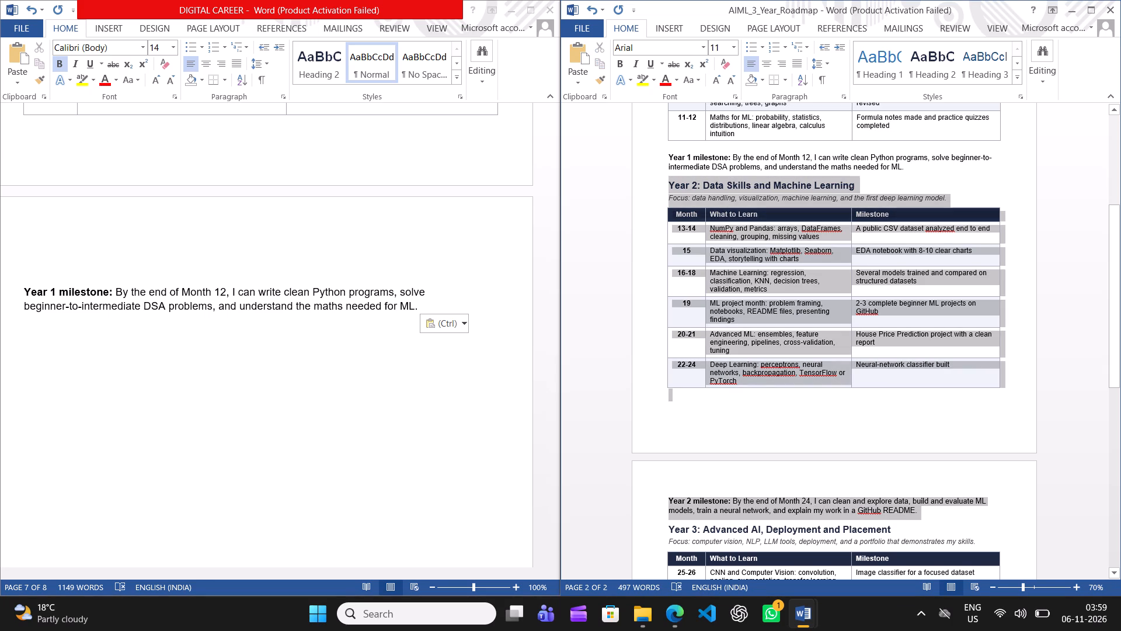
drag(666, 190, 662, 185)
key(ctrl+c)
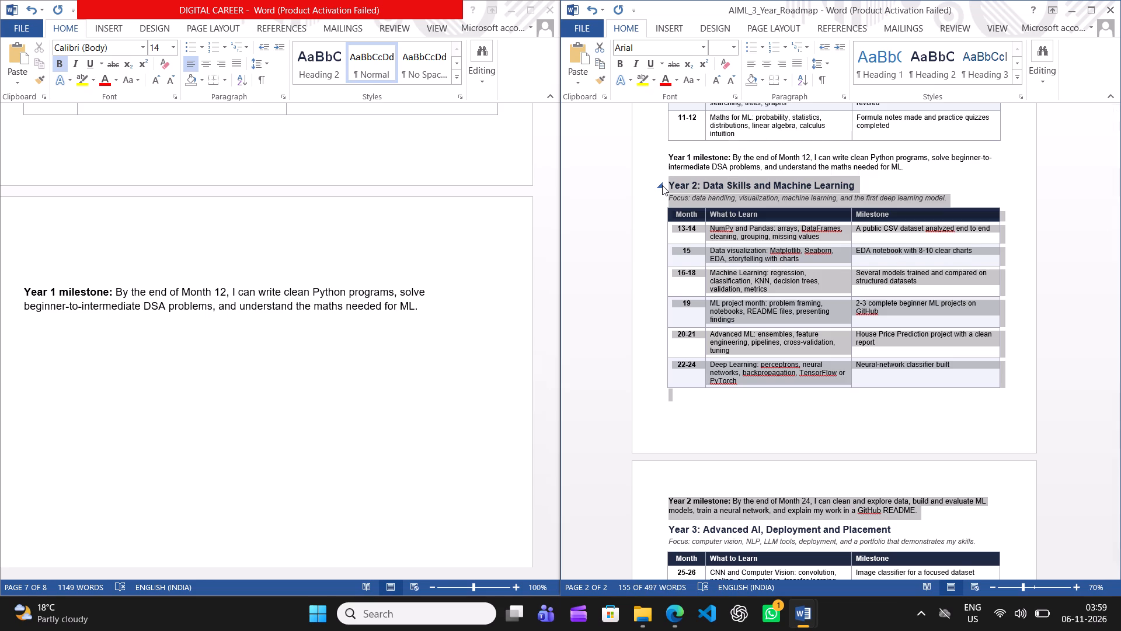
click(239, 369)
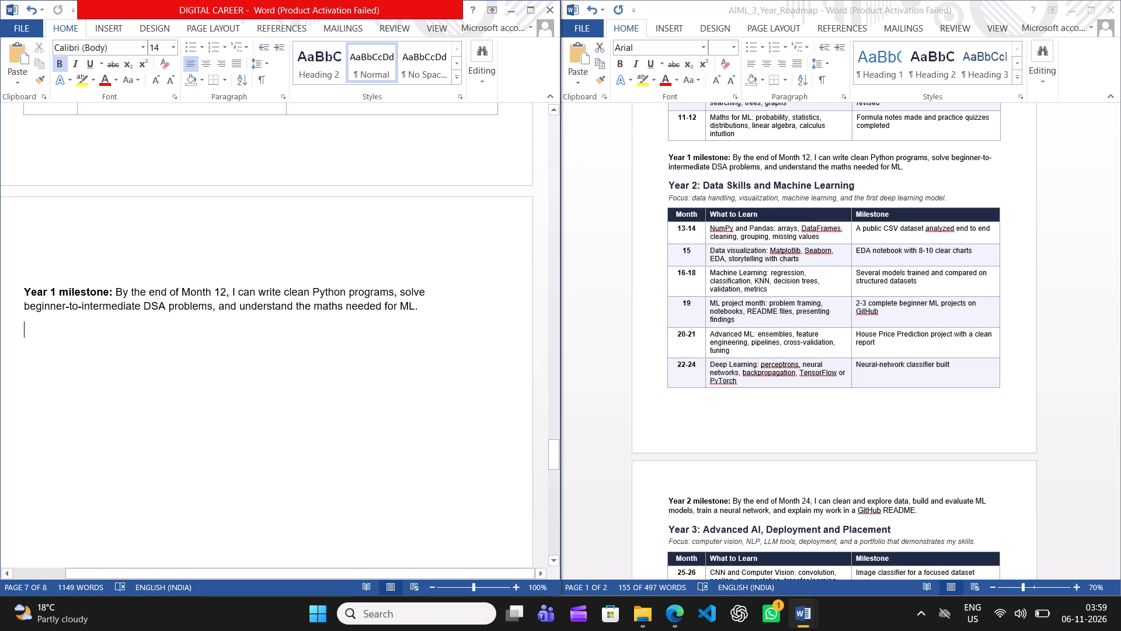
key(ctrl+v)
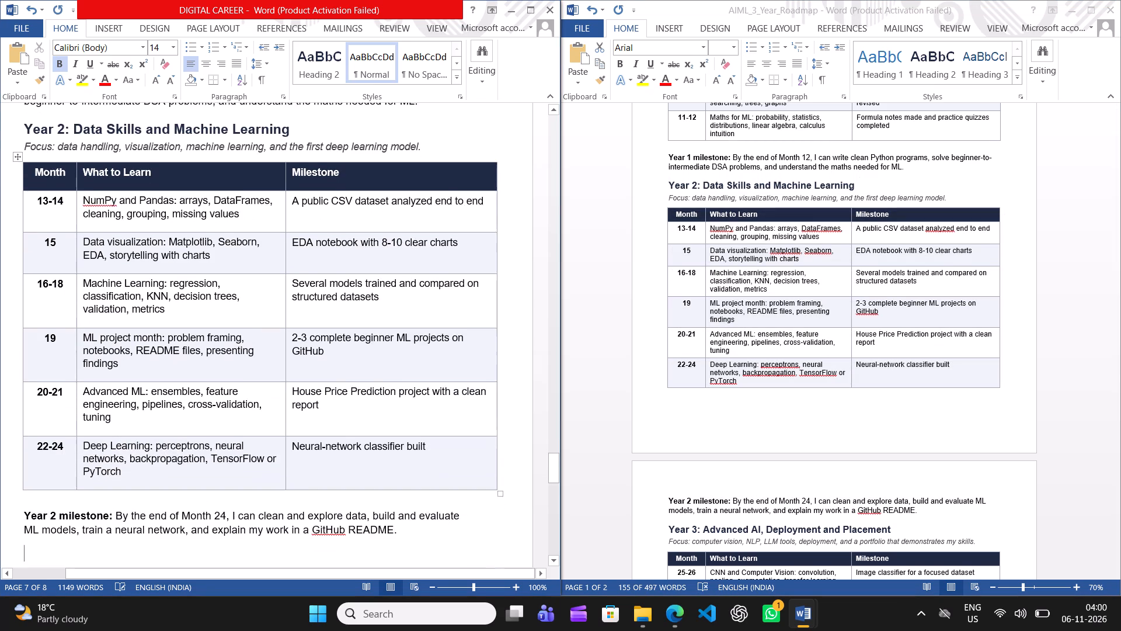
scroll(239, 369, down, 4)
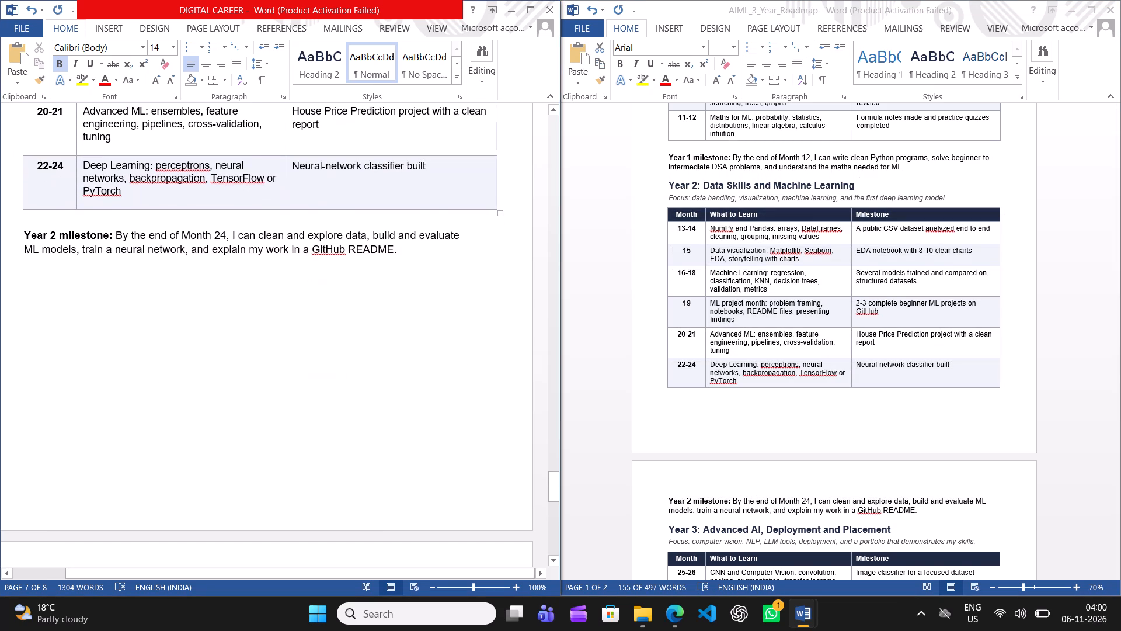
Copy the roadmap's Year 3: Advanced AI, Deployment and Placement section, from heading through milestone, into the report below the Year 2 milestone.
click(670, 427)
scroll(670, 427, down, 1)
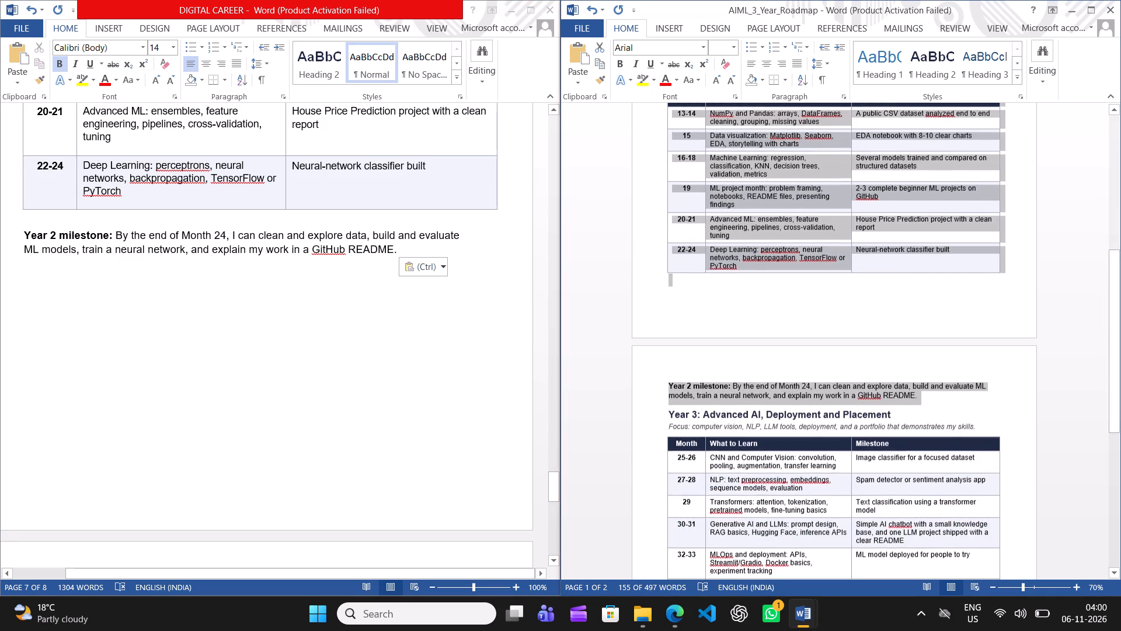
scroll(670, 427, down, 5)
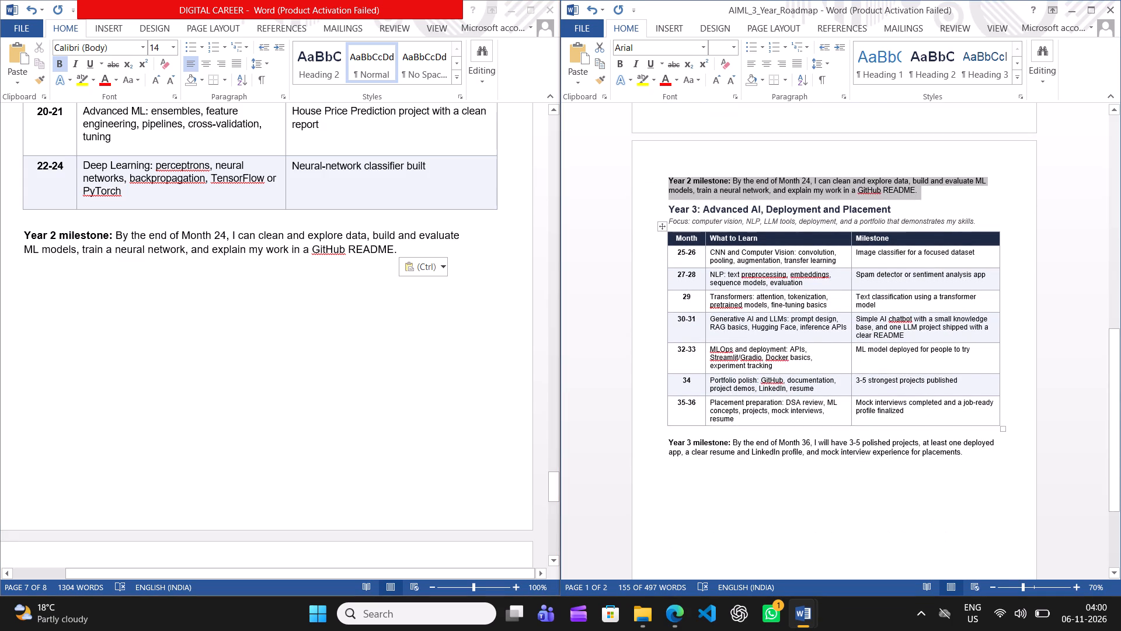
click(668, 503)
drag(977, 449, 644, 210)
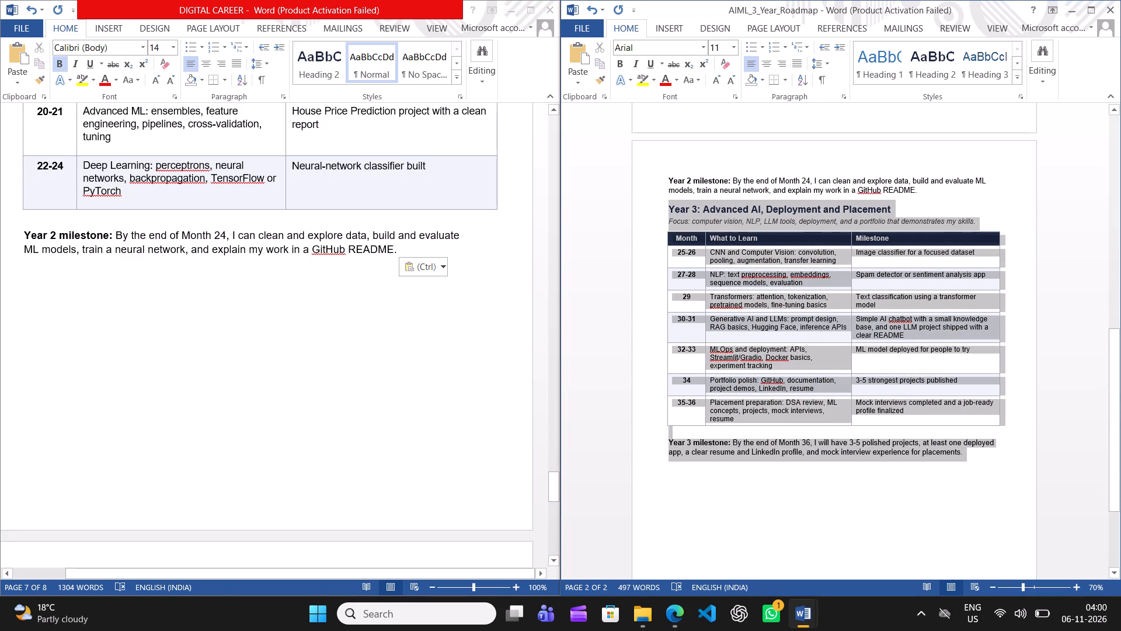
key(ctrl+c)
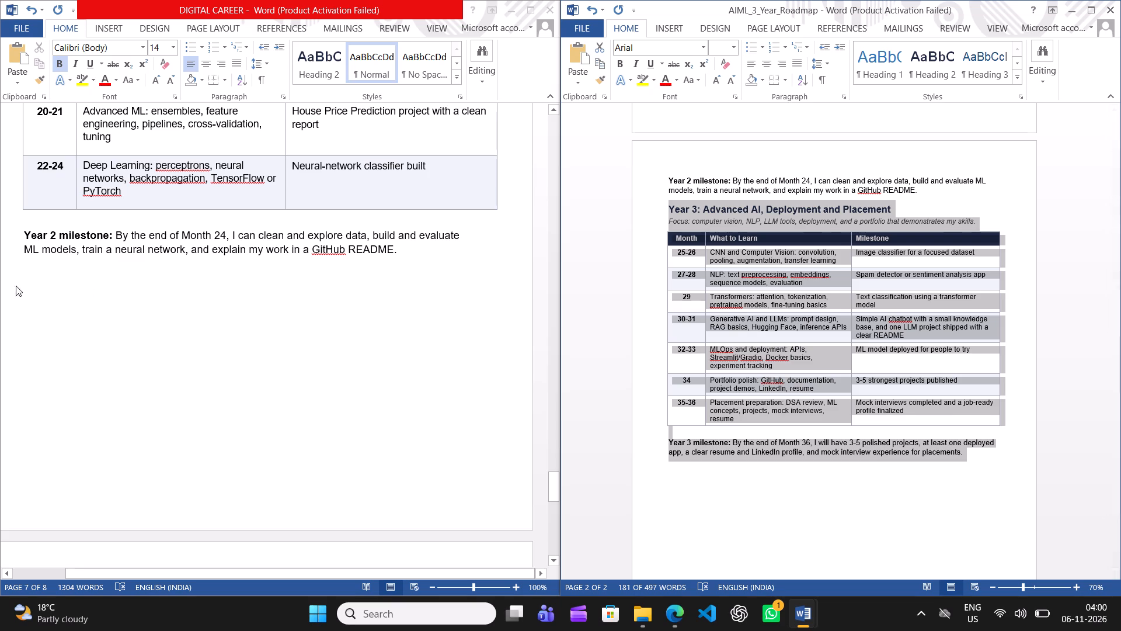
click(54, 314)
key(ctrl+v)
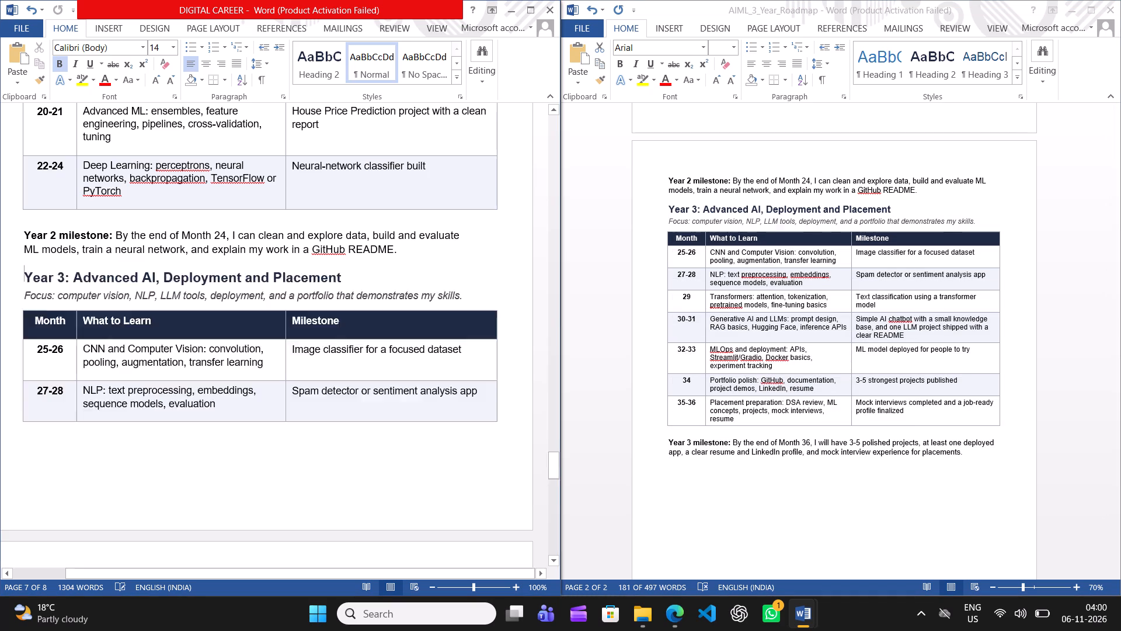
Look over the pasted Year 3 section, and close the AIML_3_Year_Roadmap document without saving its changes.
scroll(162, 275, up, 2)
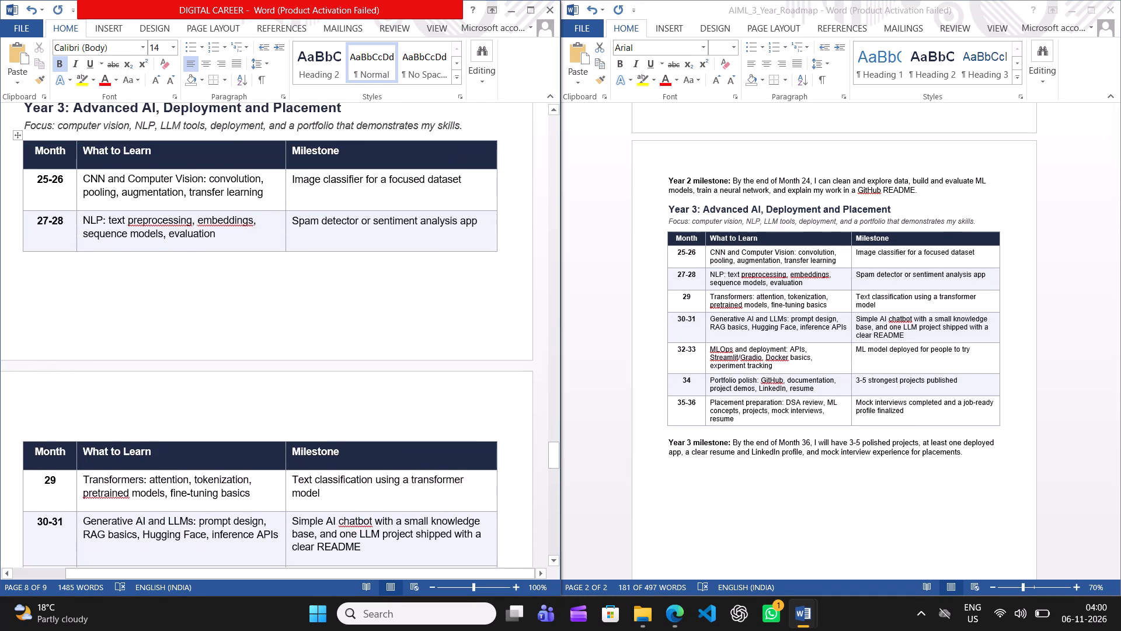
scroll(162, 275, up, 3)
scroll(162, 275, down, 5)
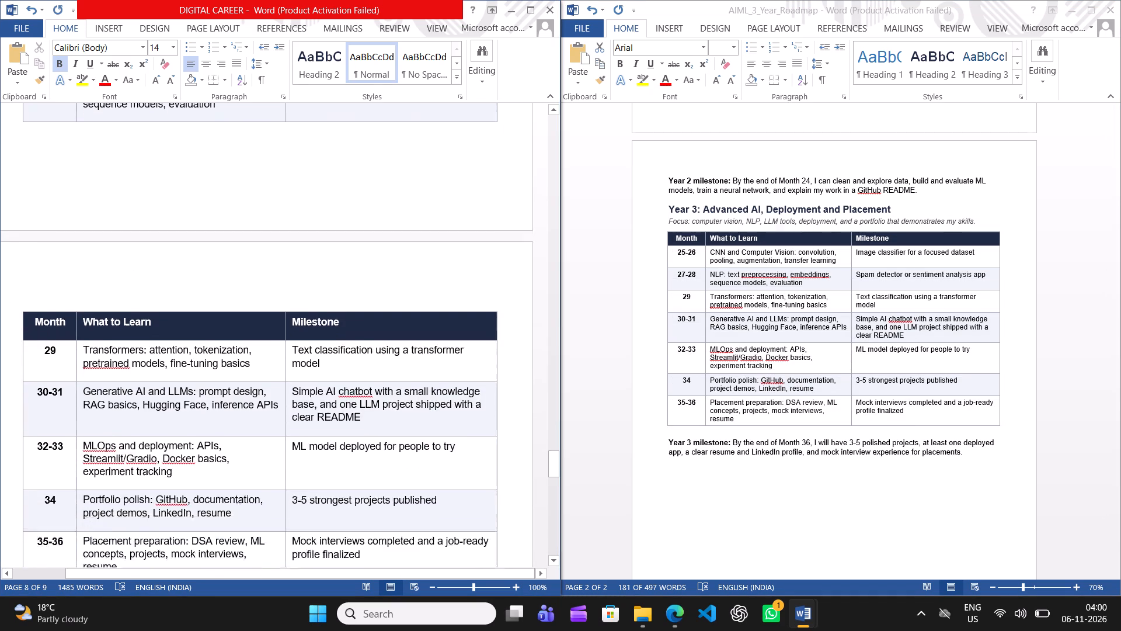
scroll(162, 275, down, 2)
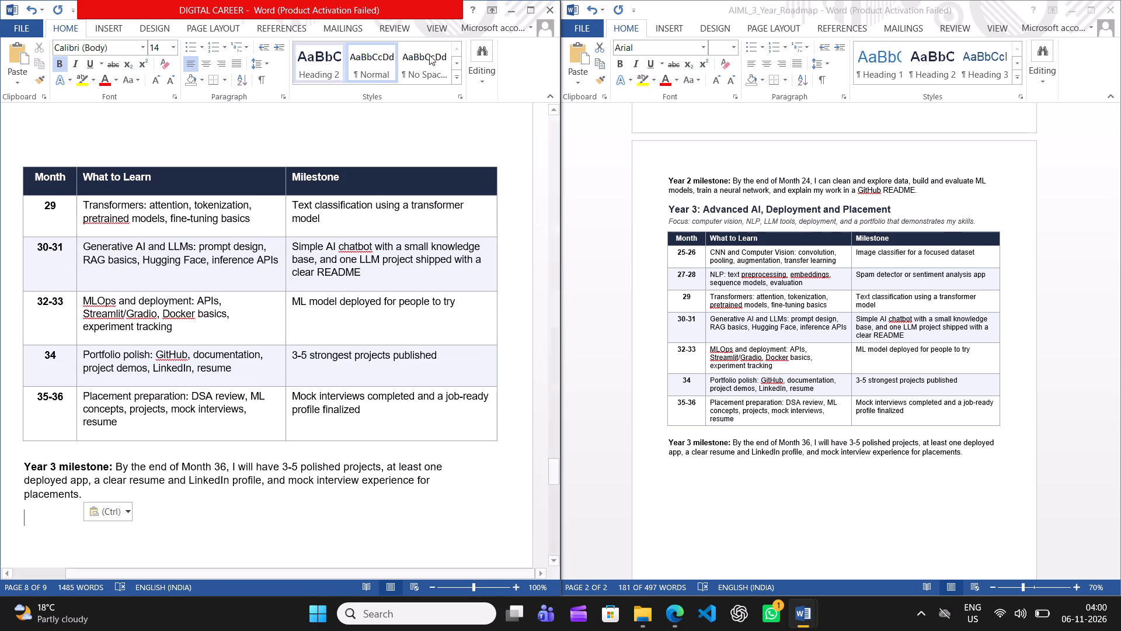
click(1069, 9)
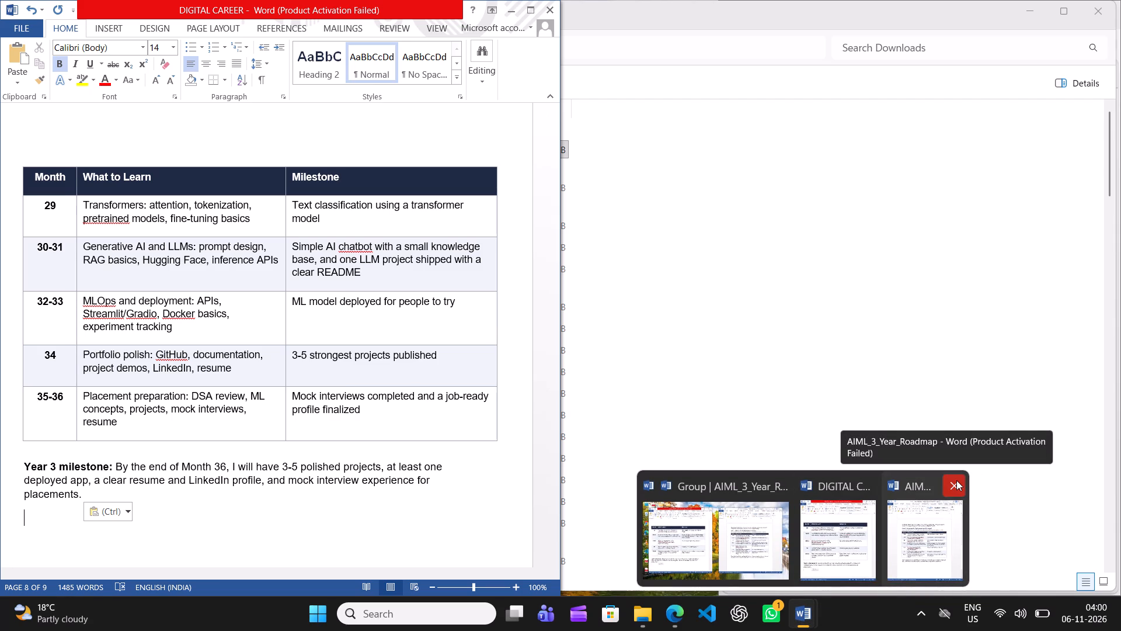
click(956, 480)
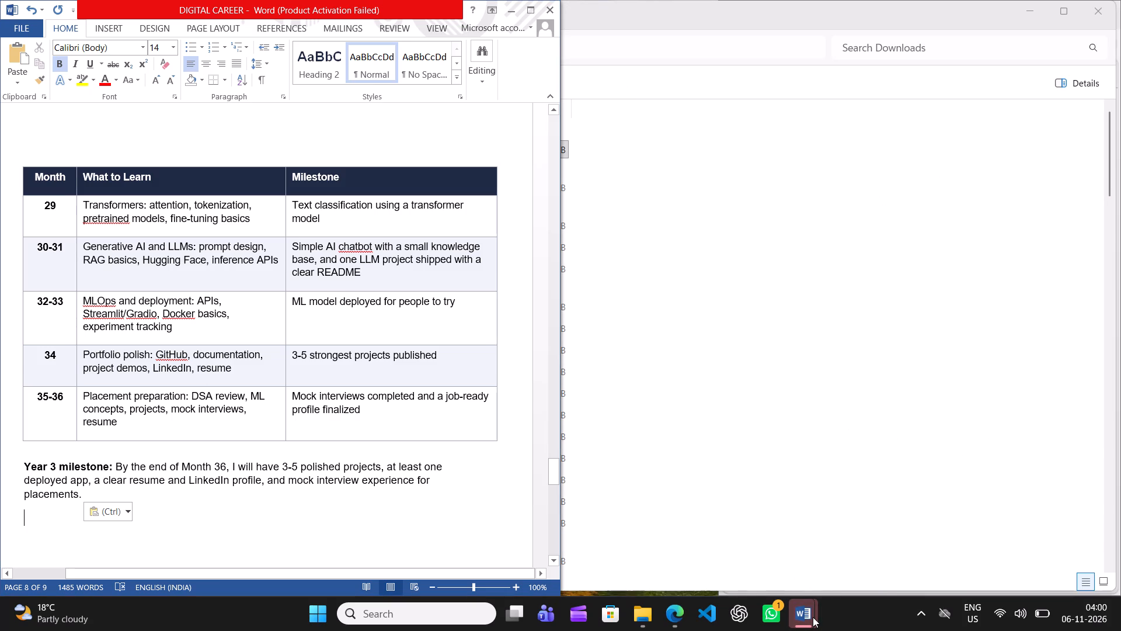
click(750, 563)
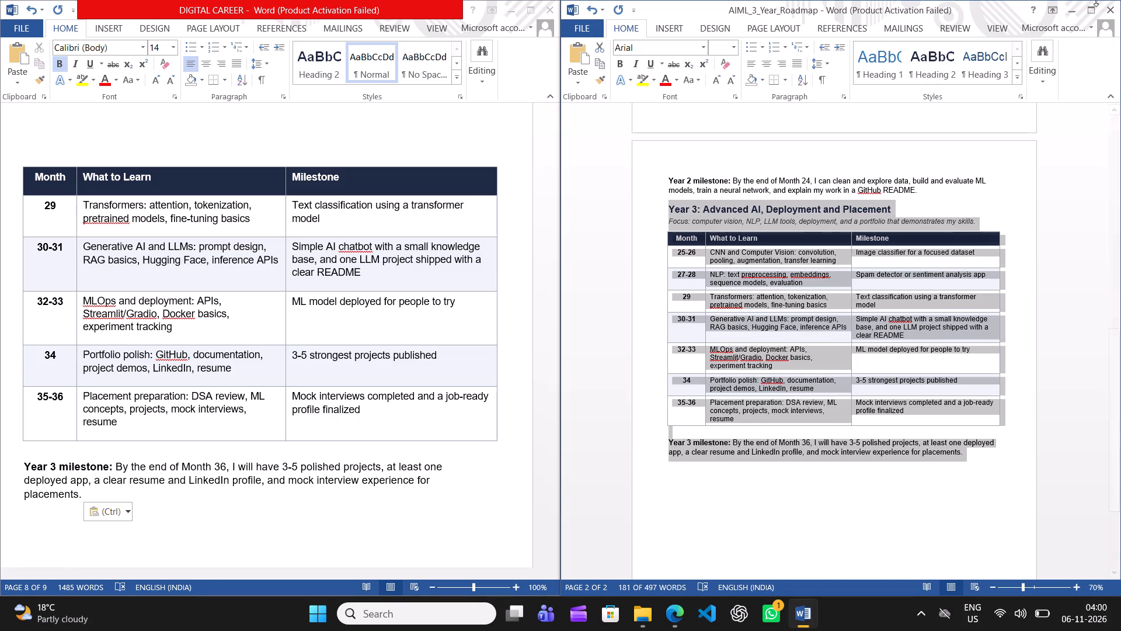
click(1119, 6)
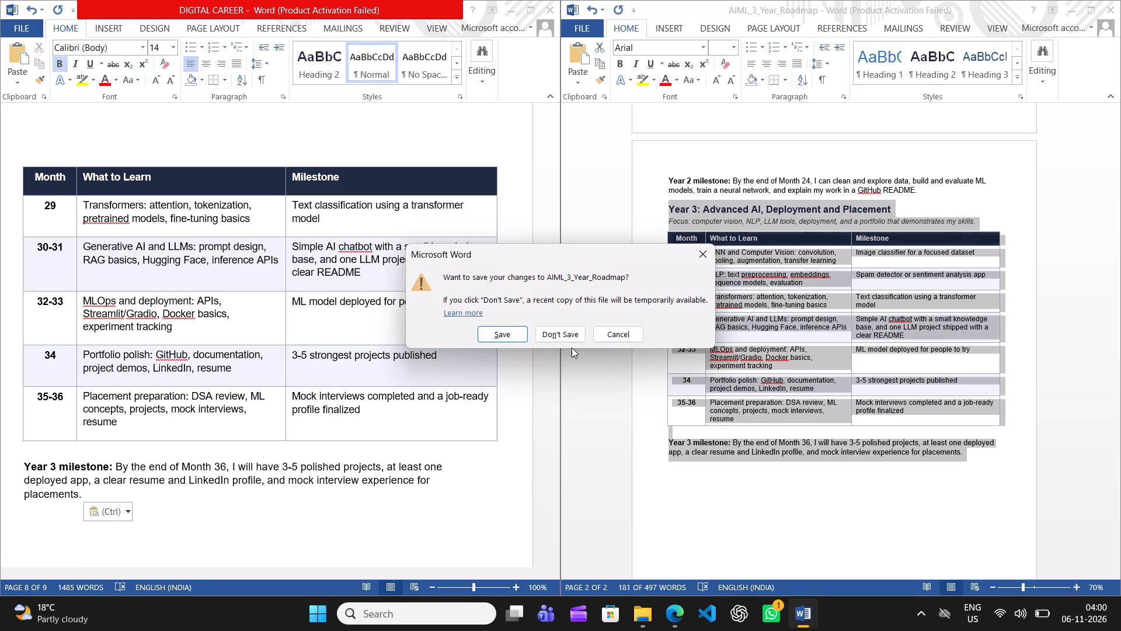
click(558, 337)
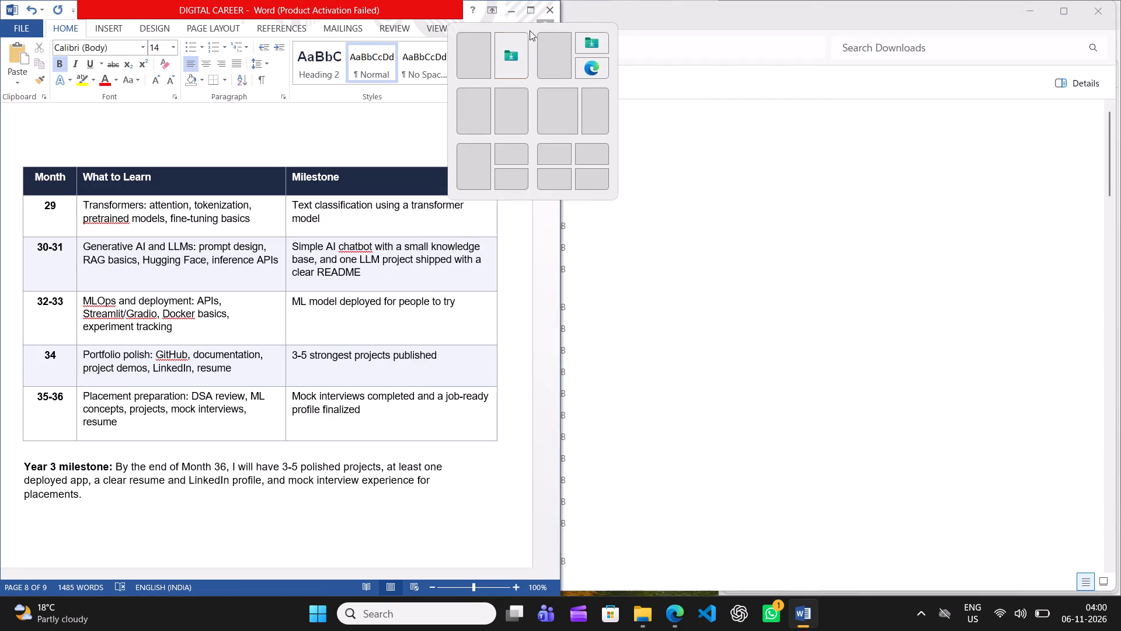
Close the Downloads window and place the report beside the 24-month learning roadmap PDF, giving the report about two-thirds of the screen width.
click(1094, 8)
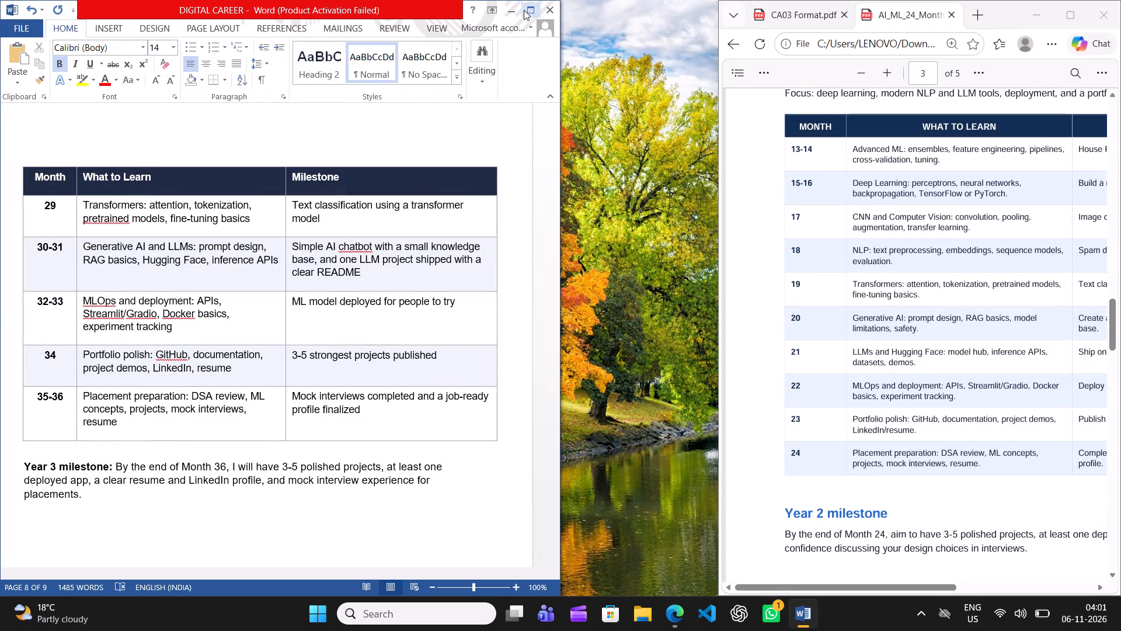
click(508, 42)
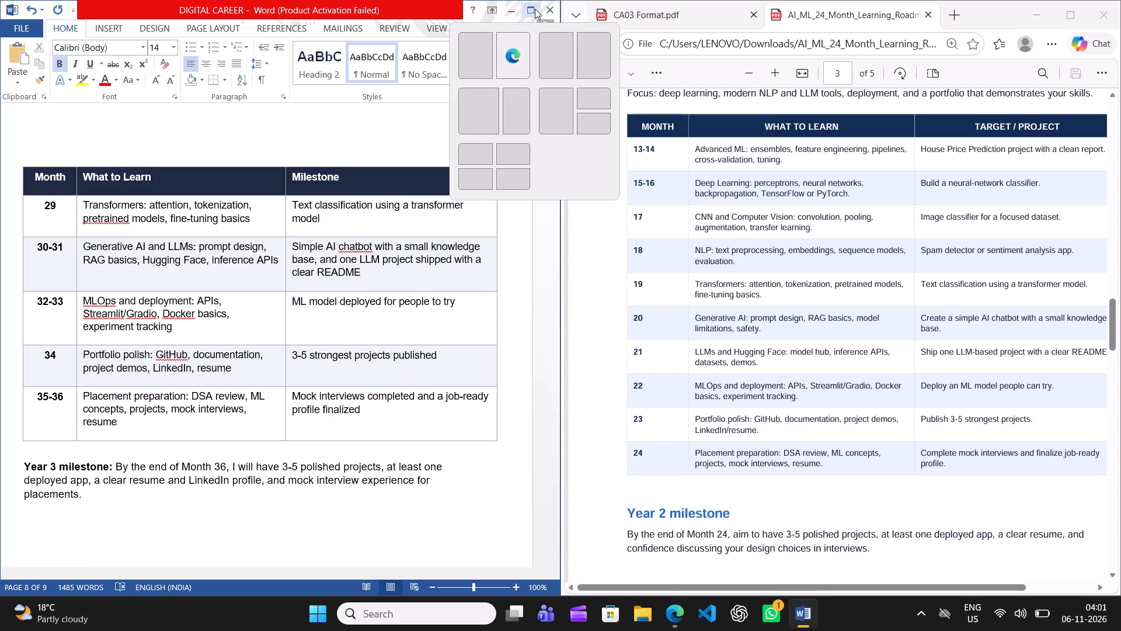
click(518, 61)
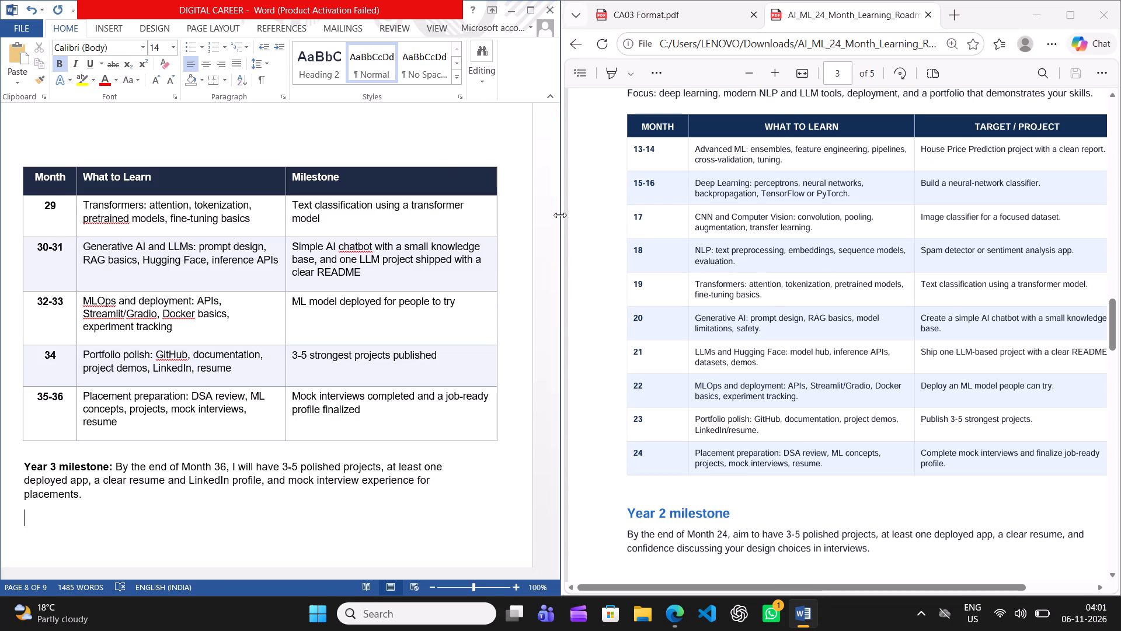
drag(560, 228, 702, 238)
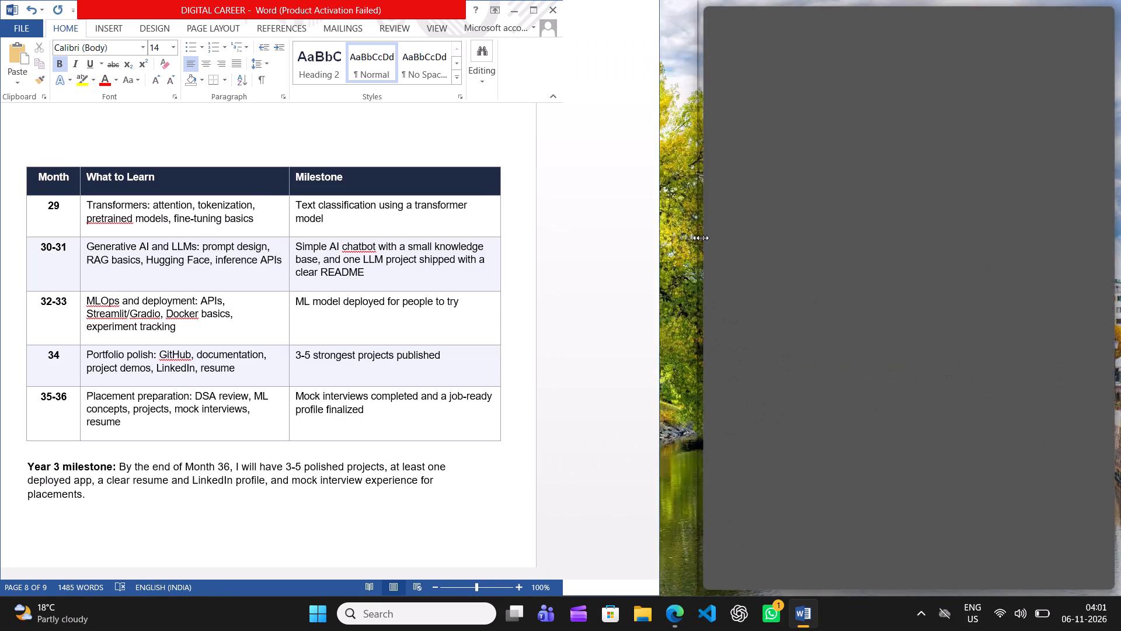
drag(702, 238, 747, 244)
Format the 3.4 Time-Bound Career Roadmap heading and the Year 1: Programming and DSA Foundation heading as bold, size 14.
scroll(598, 265, up, 16)
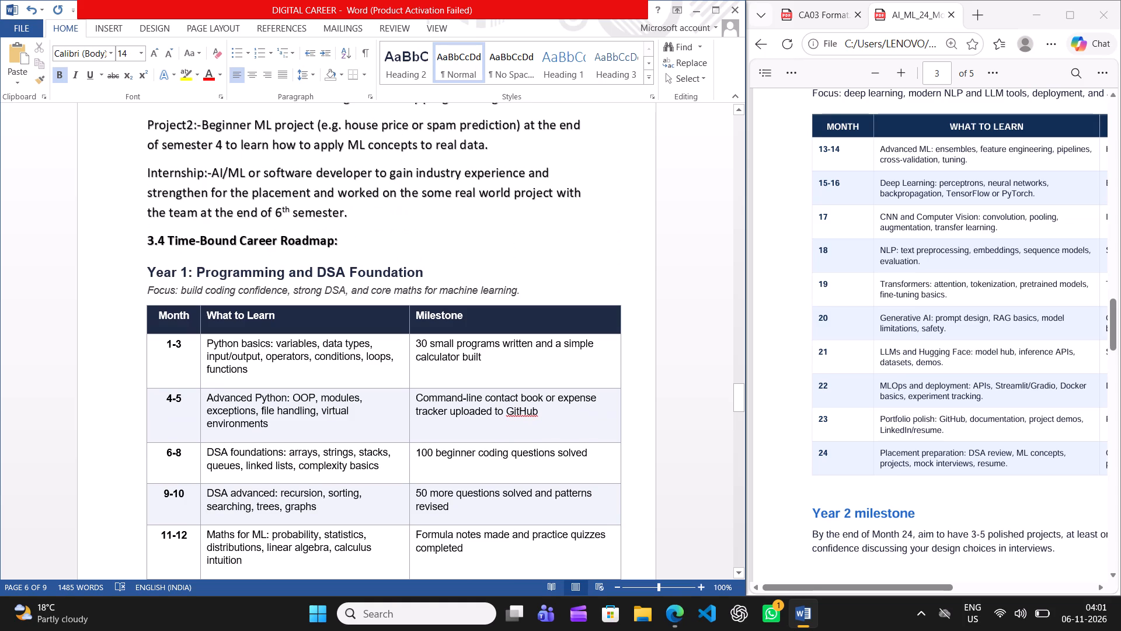
drag(434, 269, 170, 273)
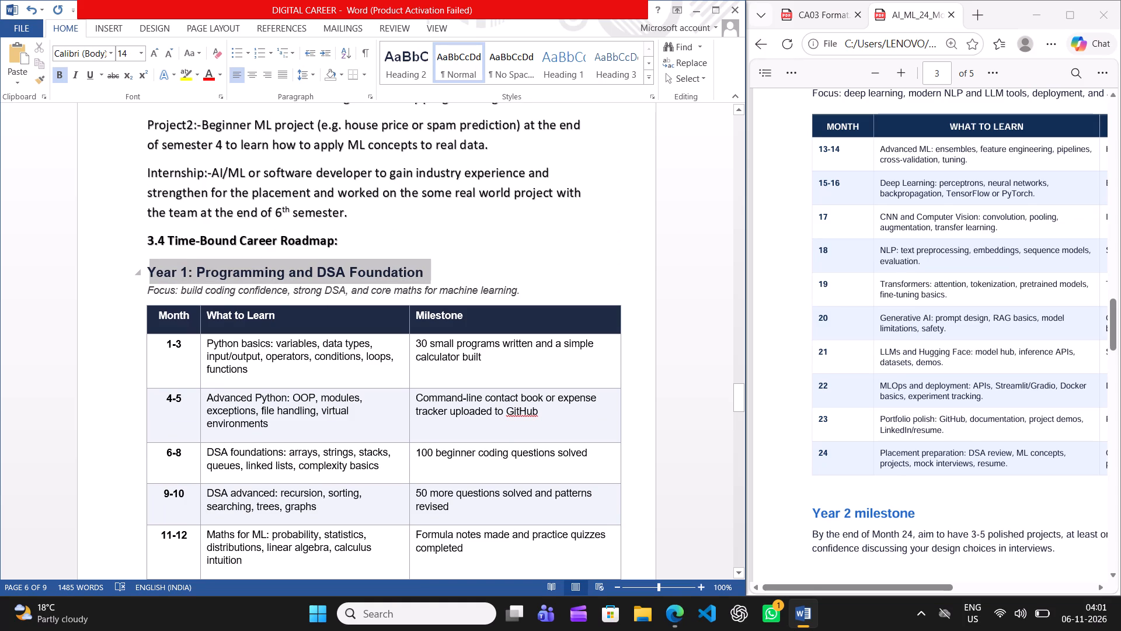
drag(170, 273, 149, 265)
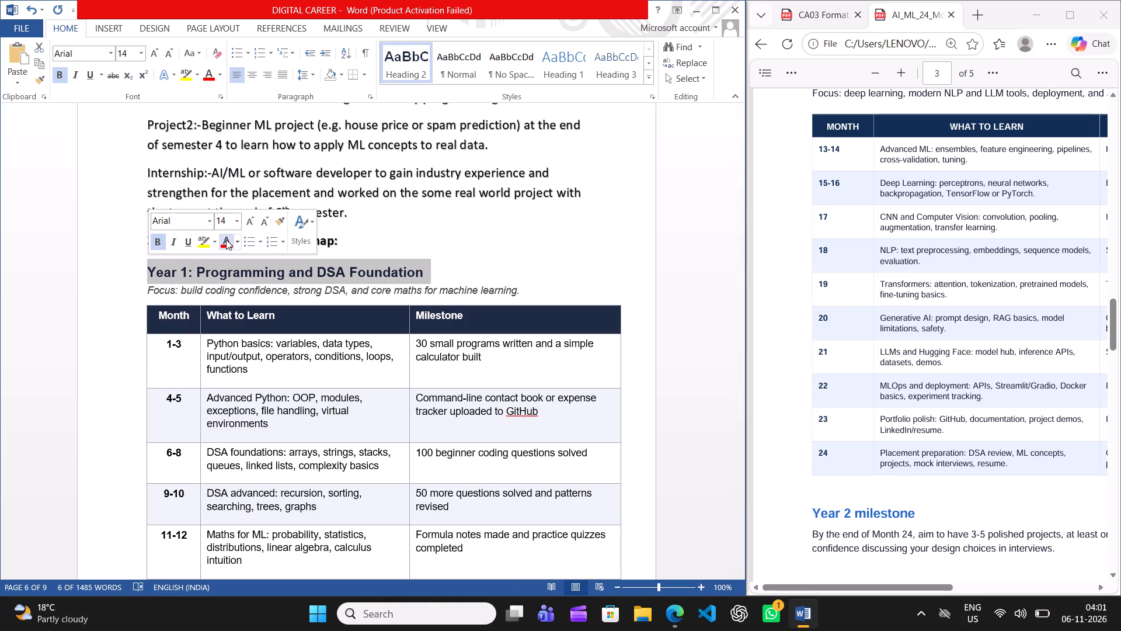
click(457, 245)
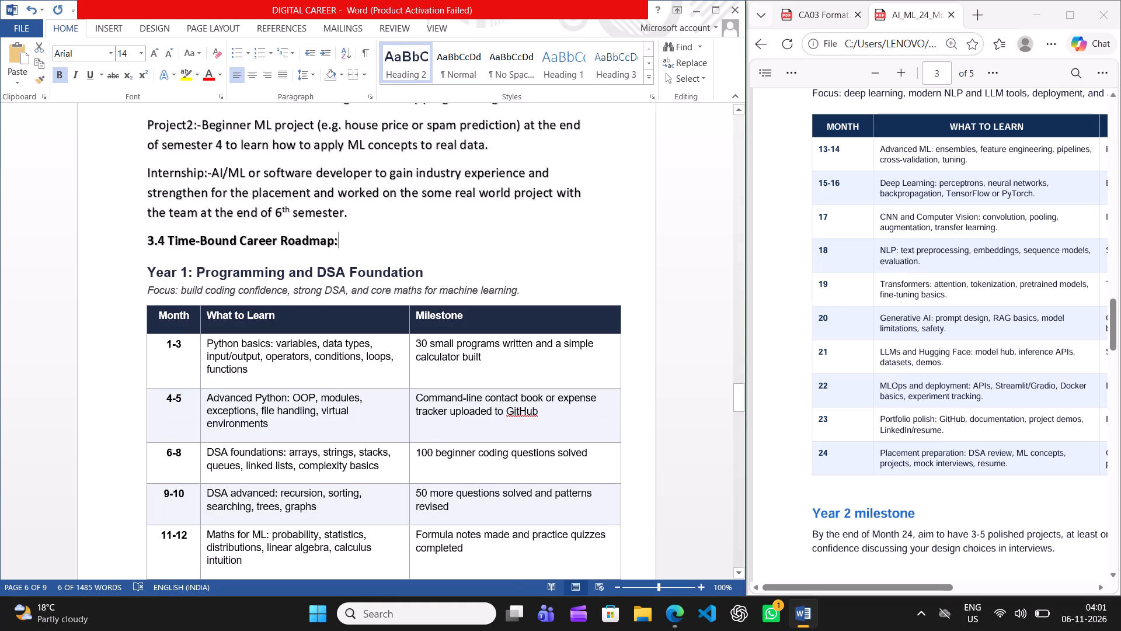
drag(350, 242, 207, 235)
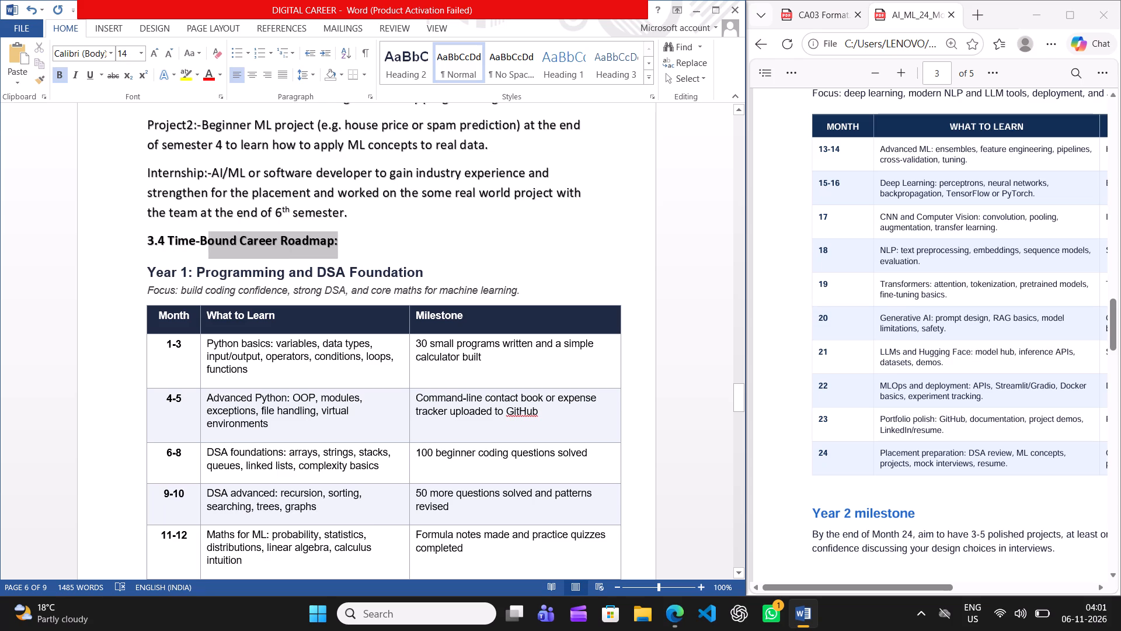
drag(207, 235, 137, 235)
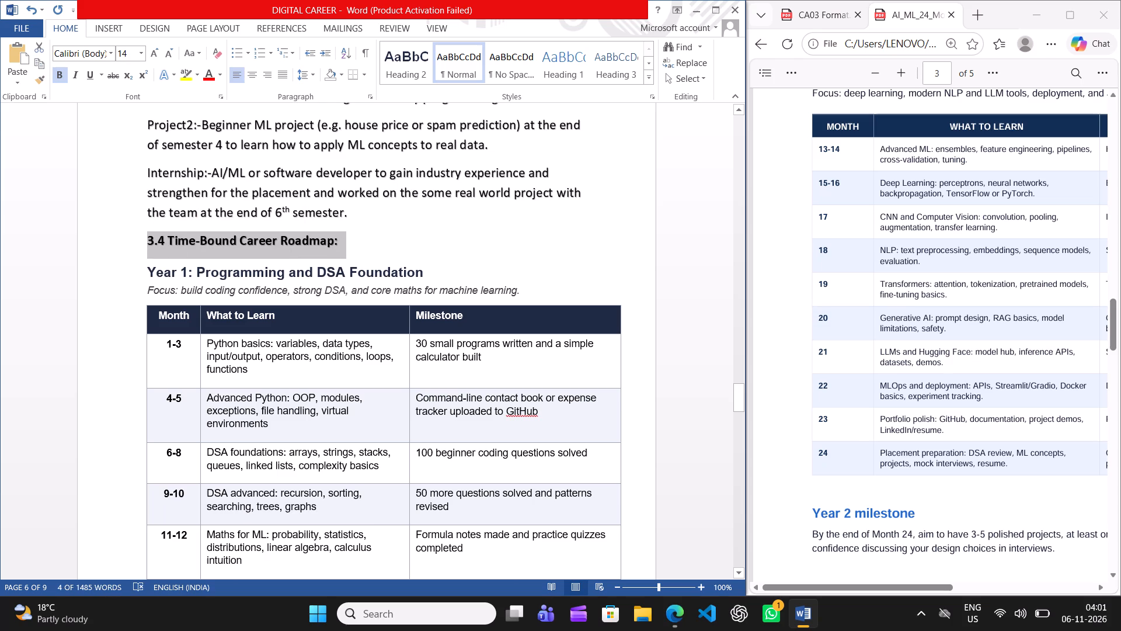
drag(447, 268, 154, 252)
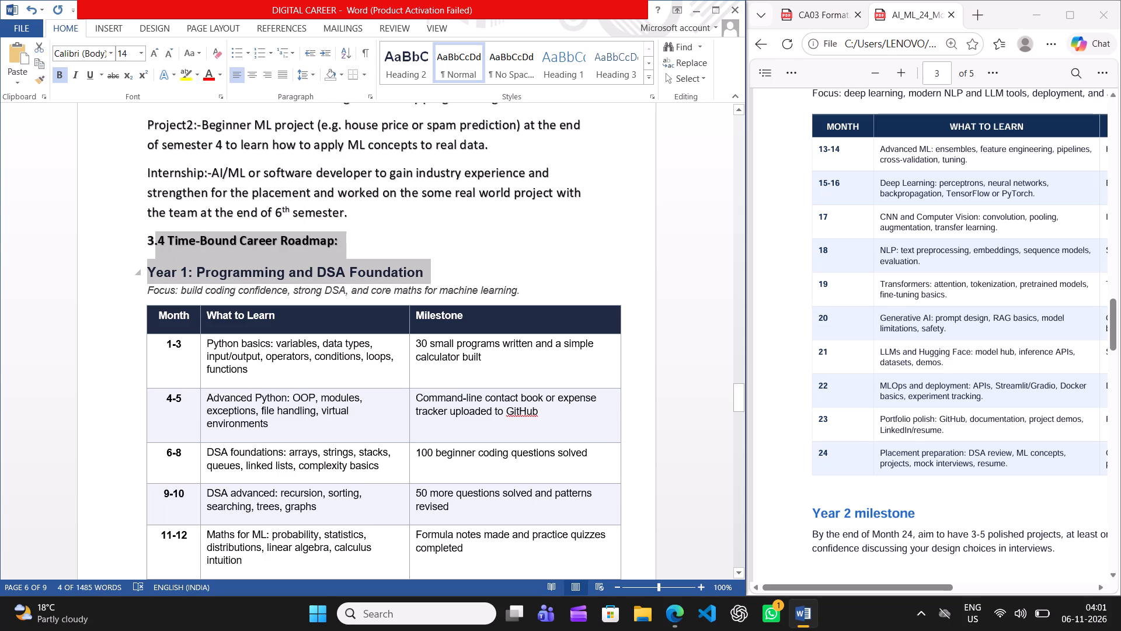
drag(154, 252, 136, 249)
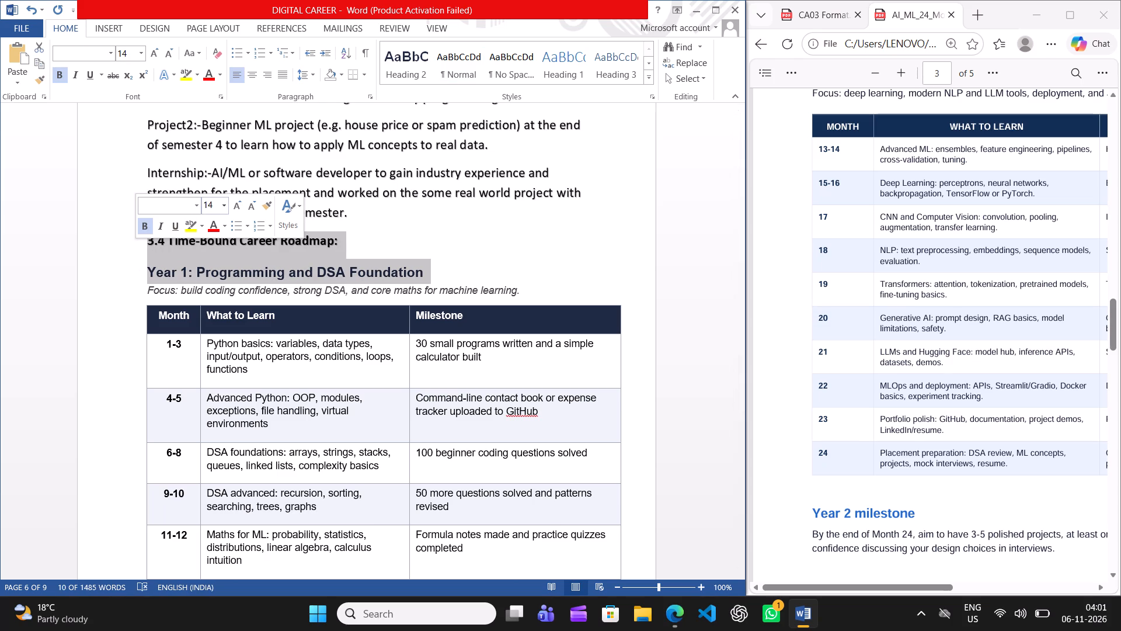
click(213, 206)
text(14)
click(142, 227)
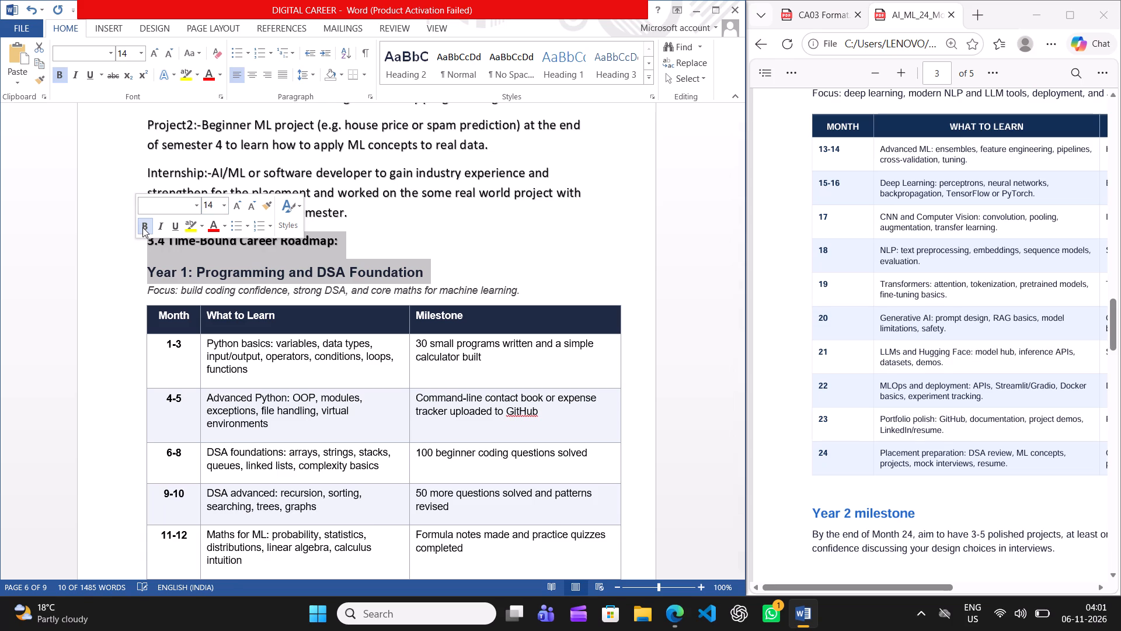
click(142, 227)
click(142, 227)
click(464, 242)
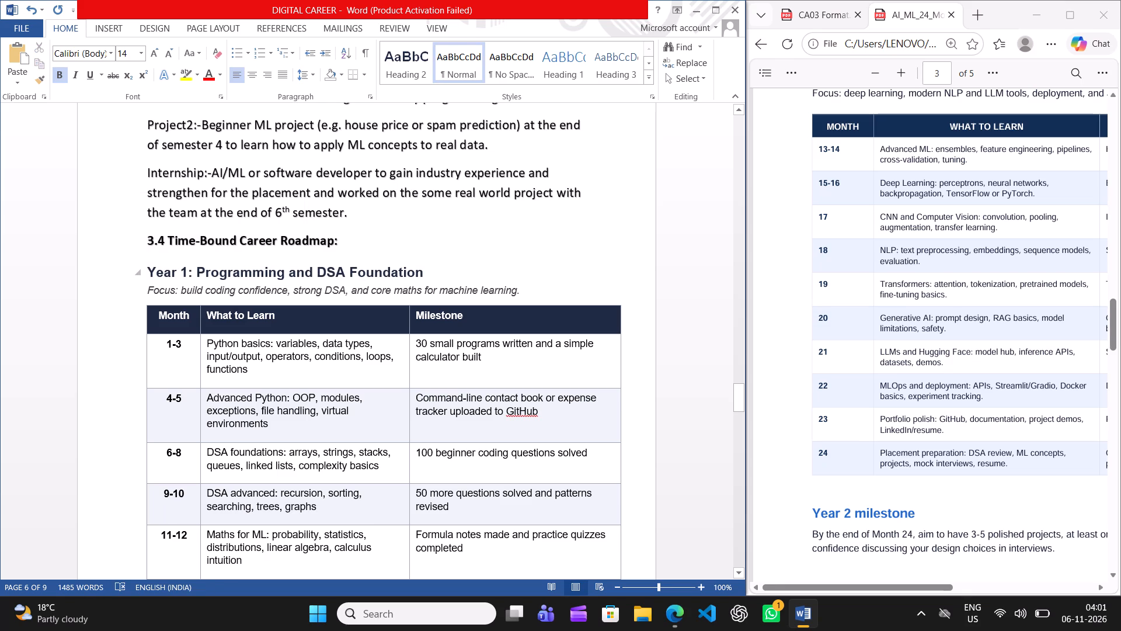
click(141, 276)
click(451, 269)
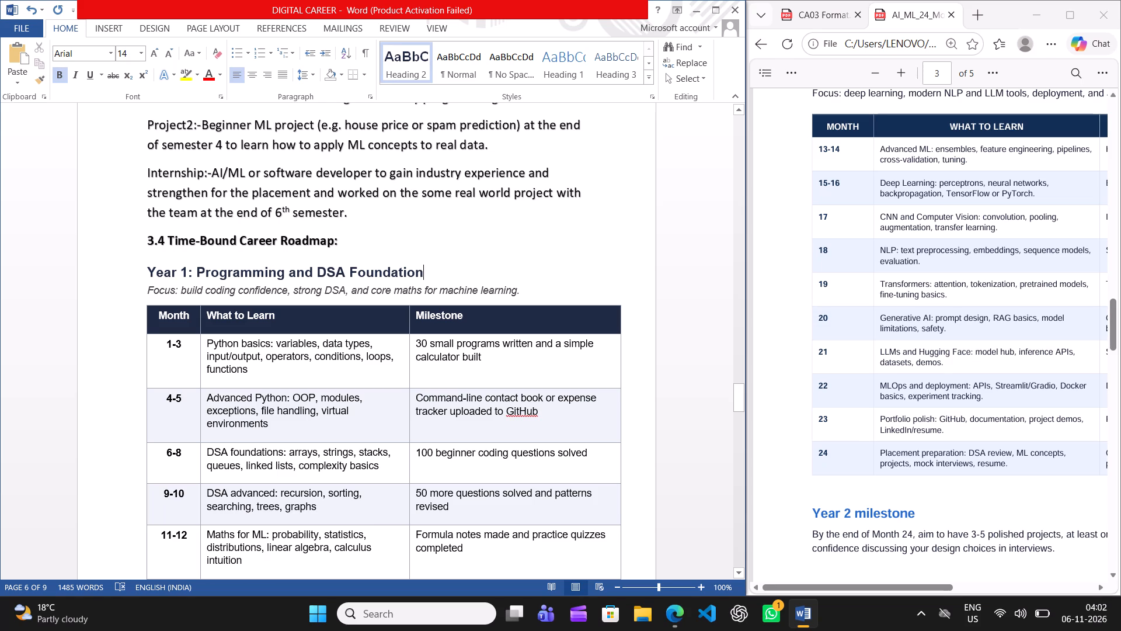
Set the font of the italic Focus line under the Year 1 heading to Calibri (Body).
drag(541, 293, 207, 292)
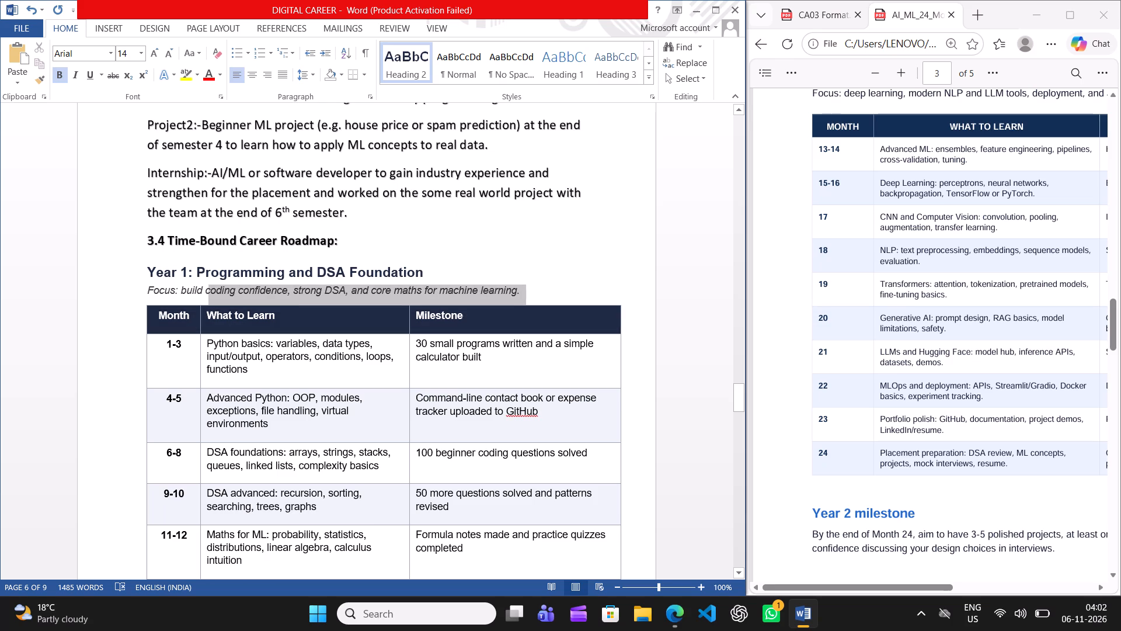
drag(207, 292, 161, 289)
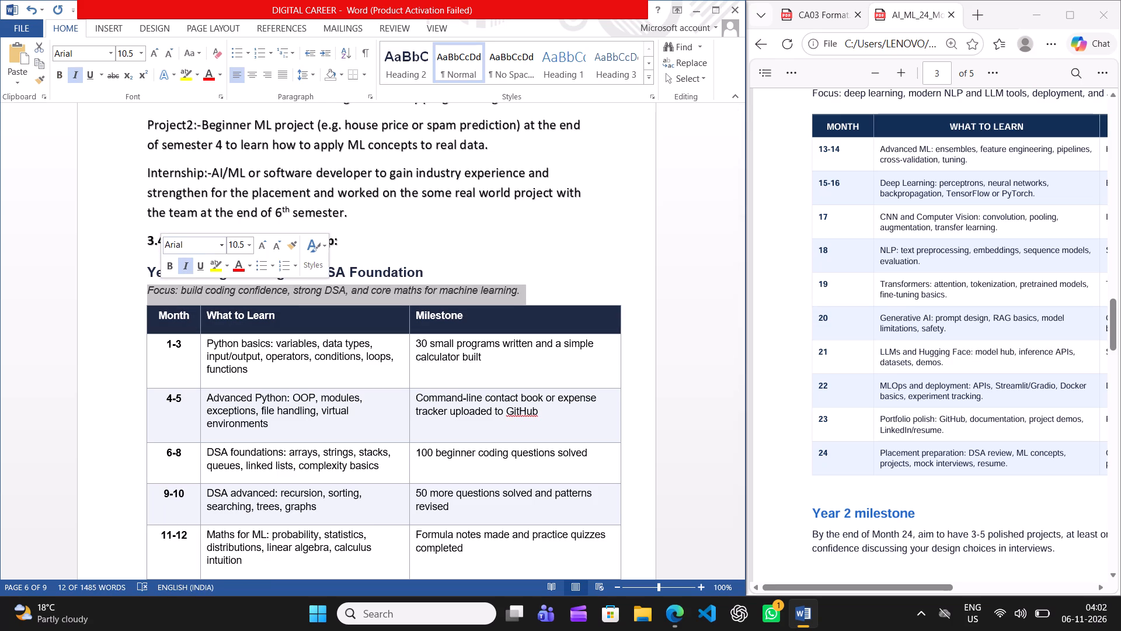
click(222, 247)
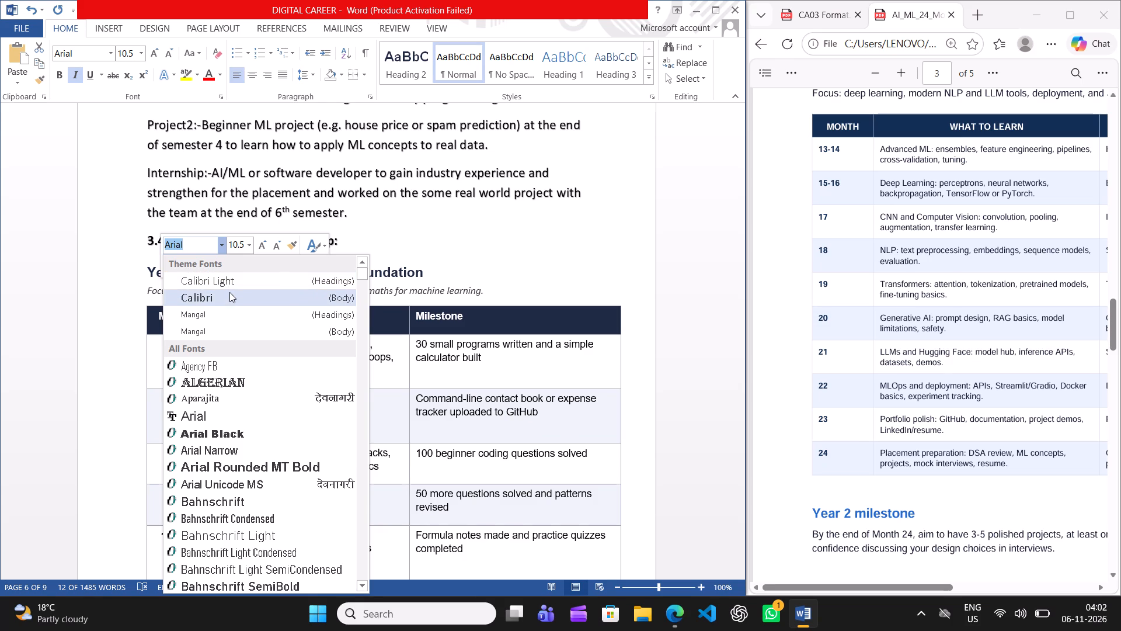
click(229, 292)
click(518, 263)
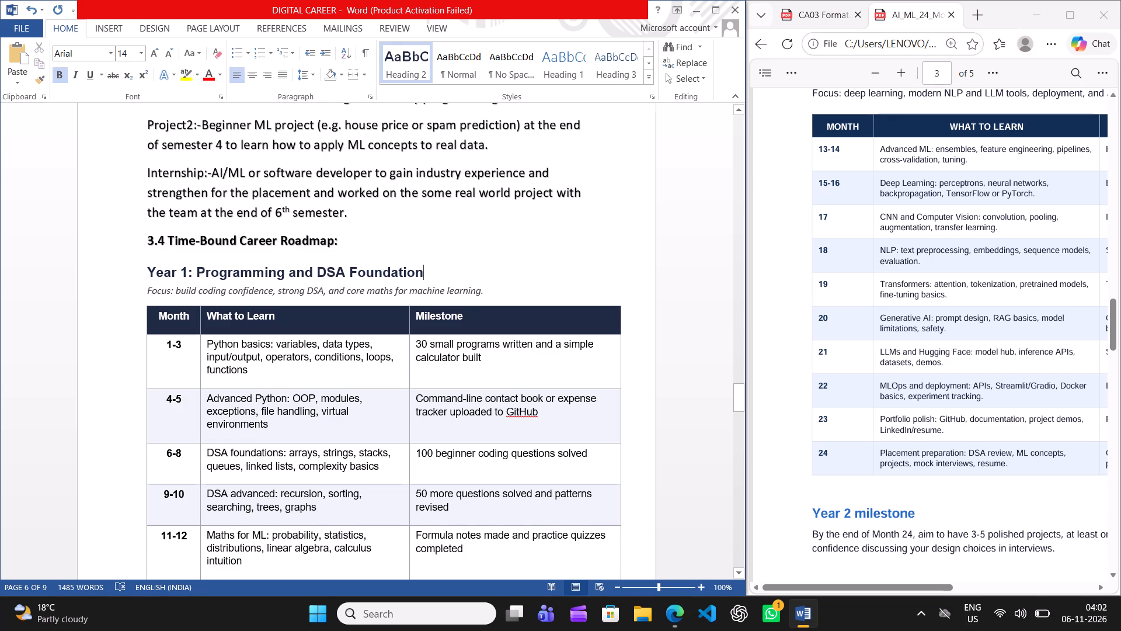
Change the Year 1: Programming and DSA Foundation heading's font to Calibri (Body) and apply the plain black text effect.
drag(378, 220, 218, 183)
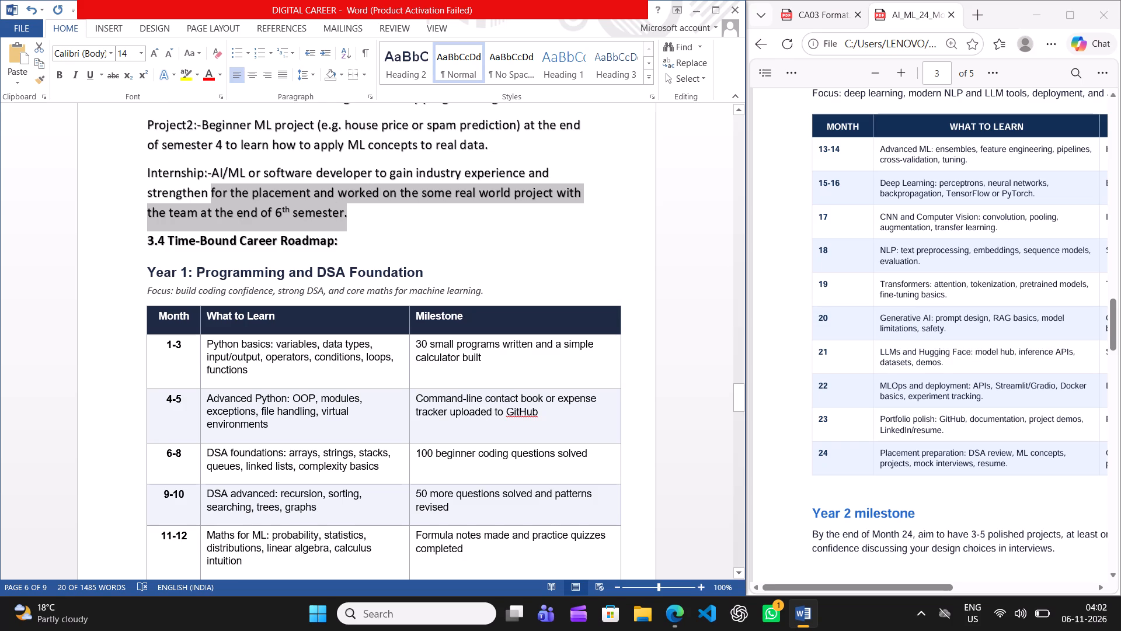
click(455, 214)
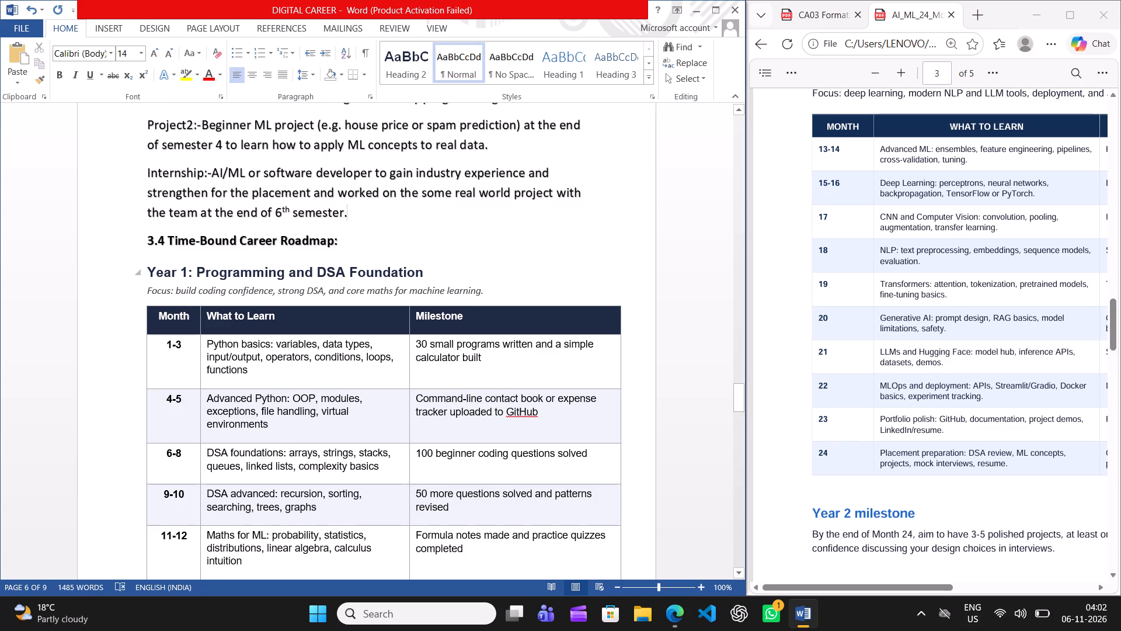
drag(497, 279, 363, 280)
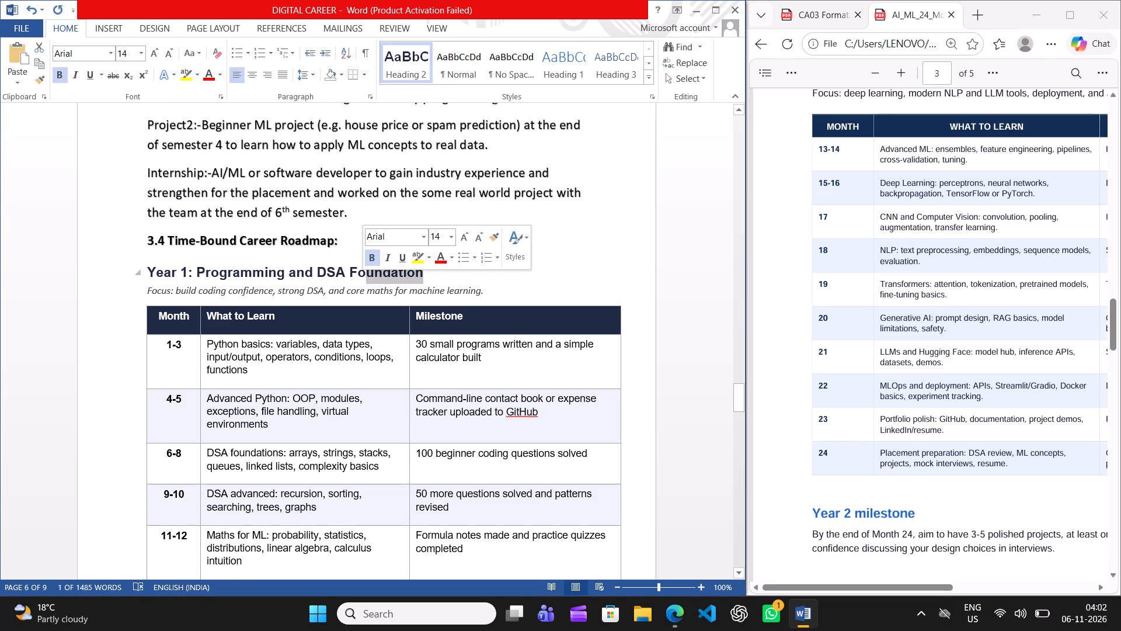
click(564, 297)
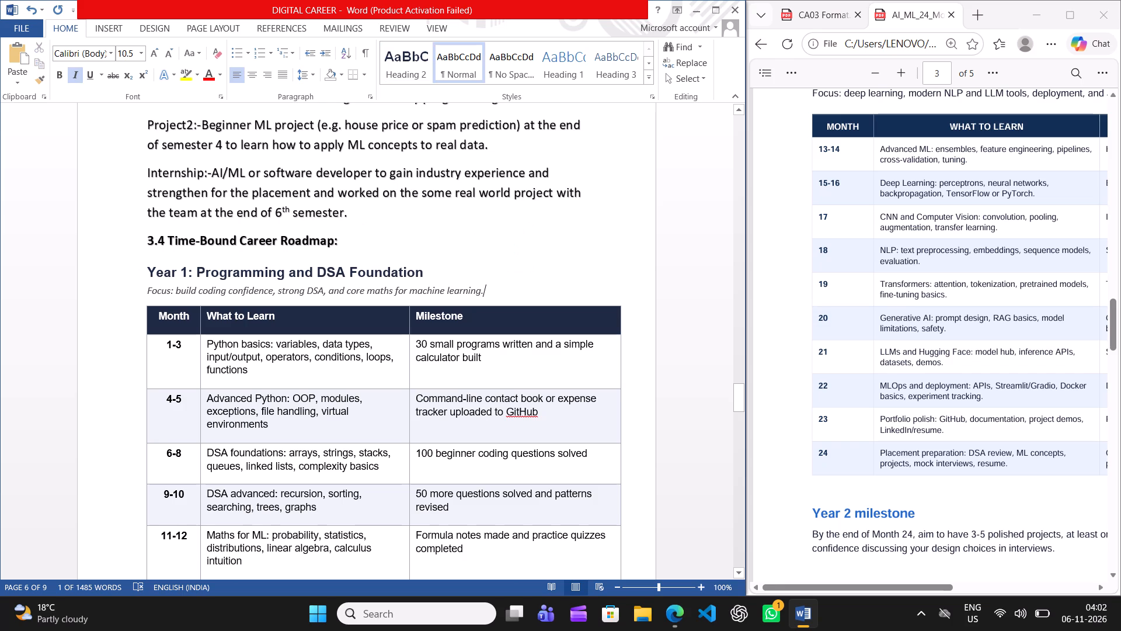
drag(440, 272, 177, 269)
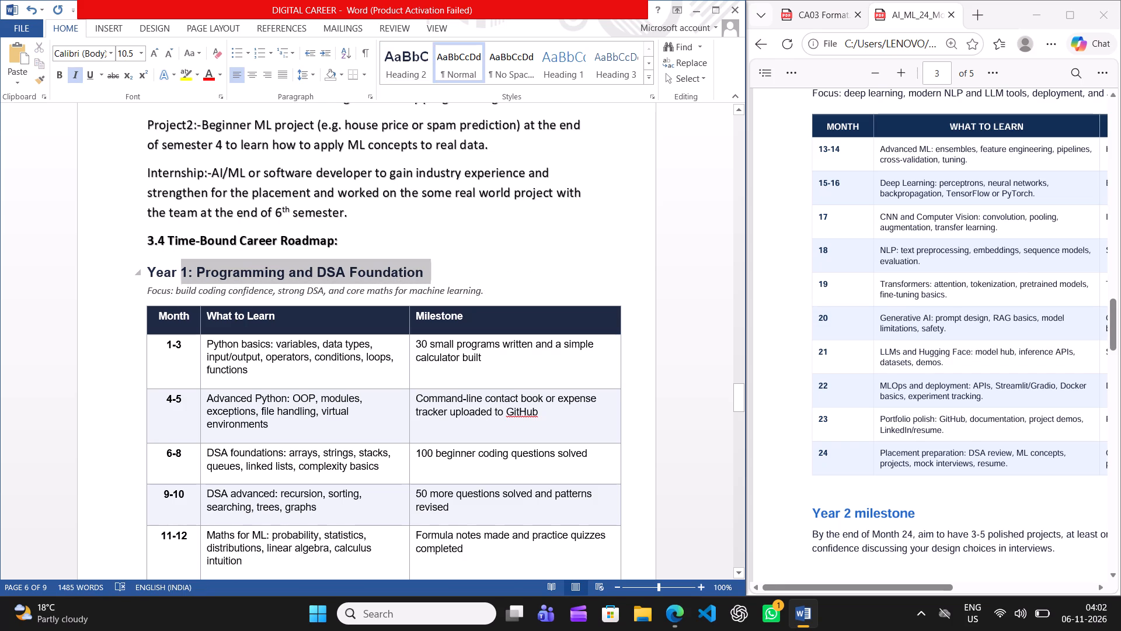
drag(177, 269, 157, 272)
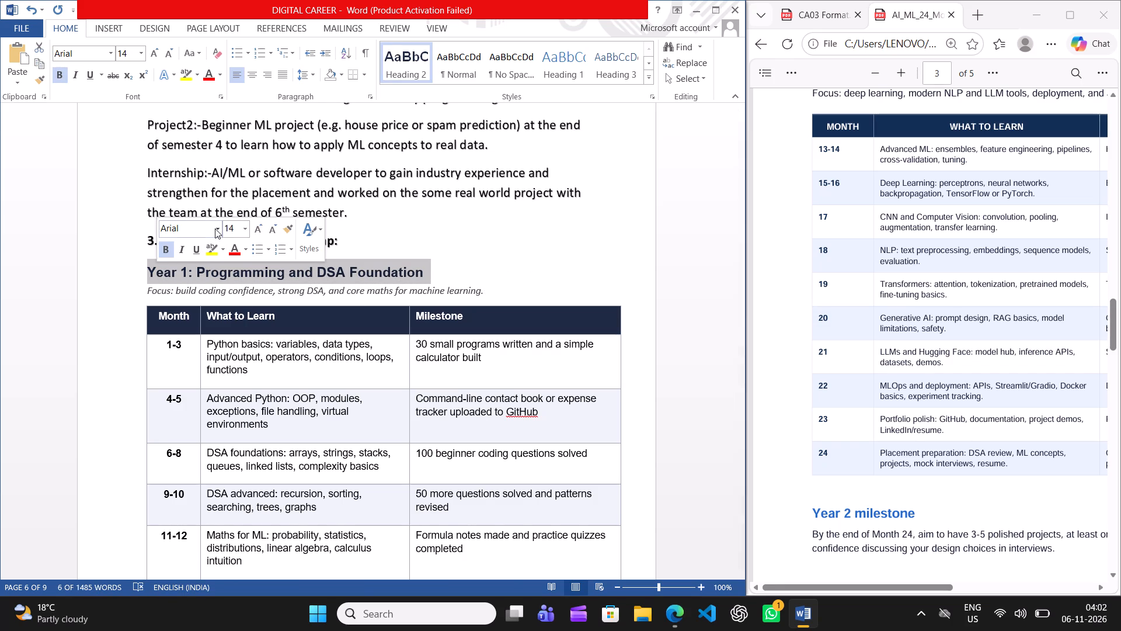
click(215, 228)
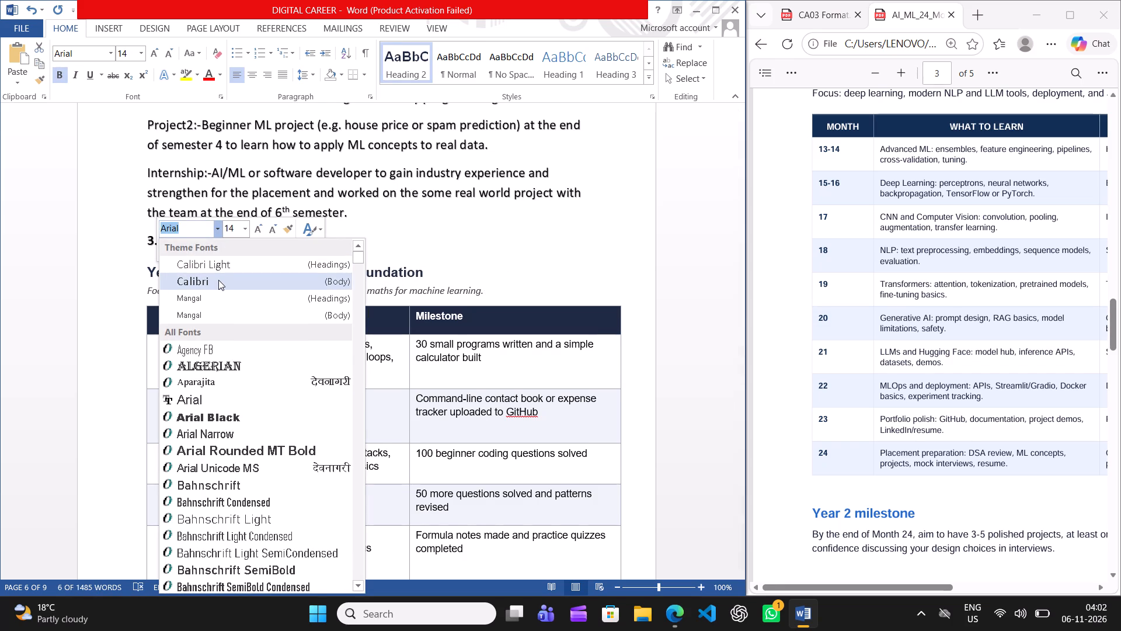
click(218, 280)
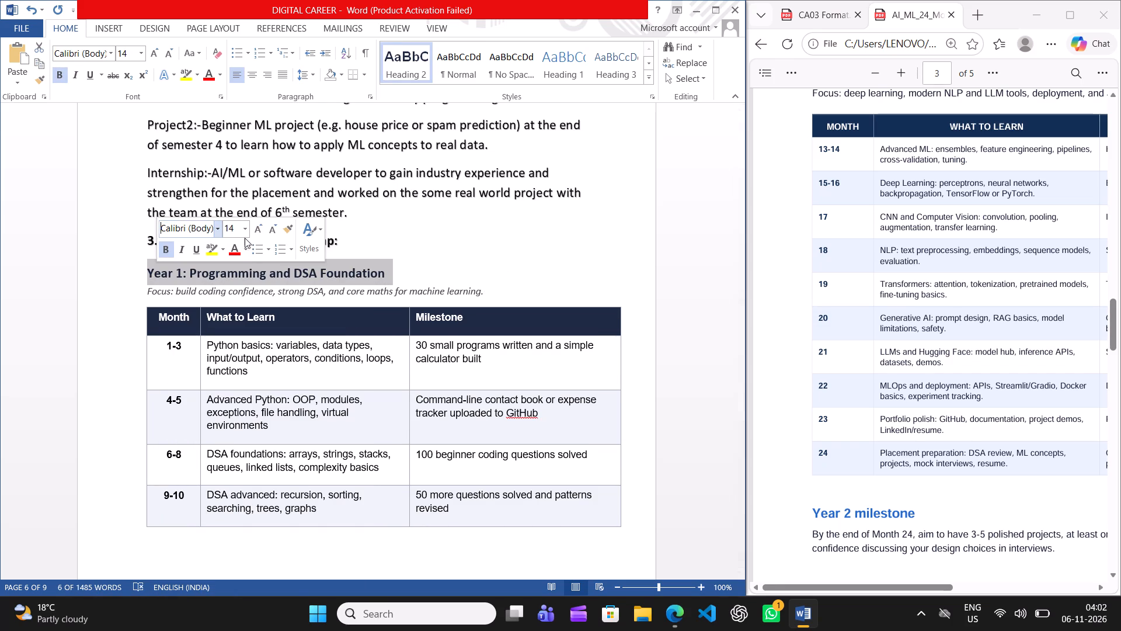
click(174, 77)
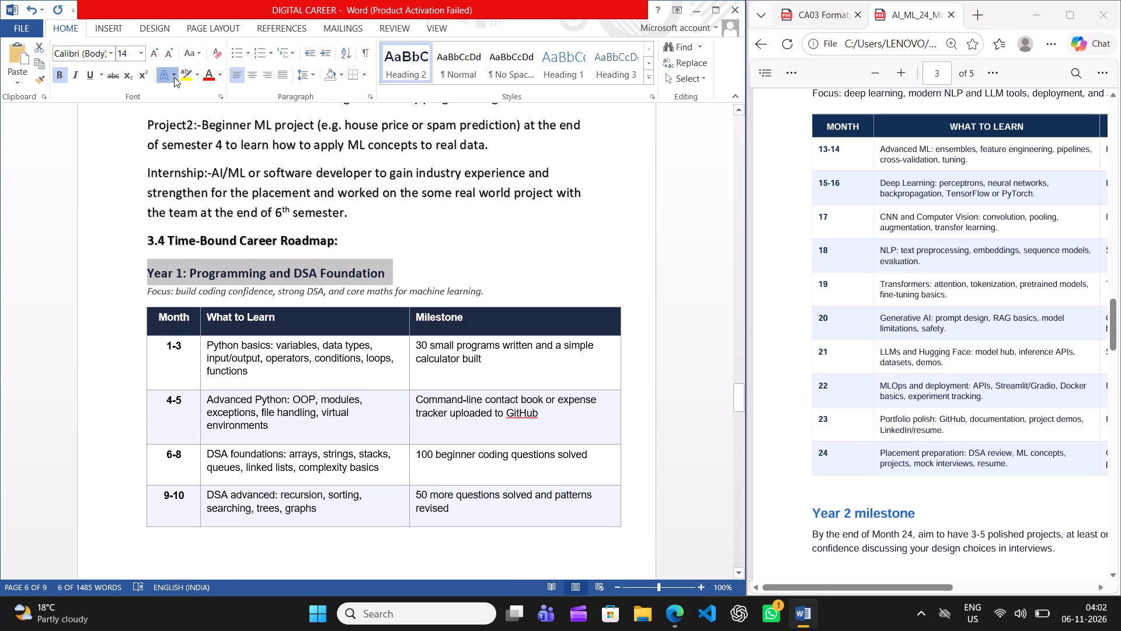
click(177, 91)
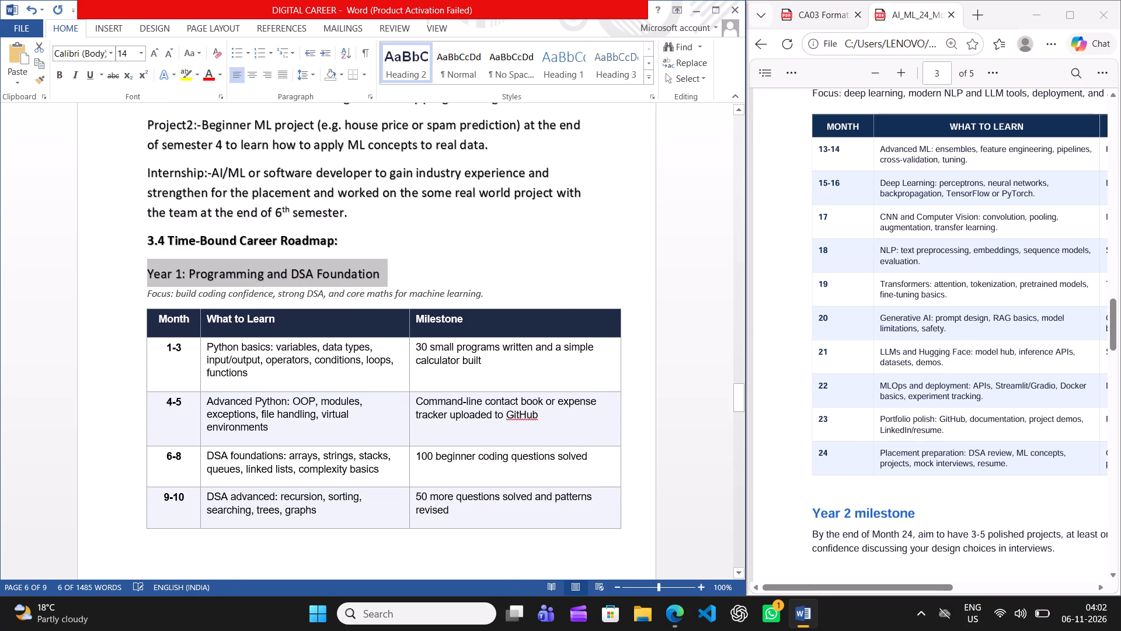
click(484, 271)
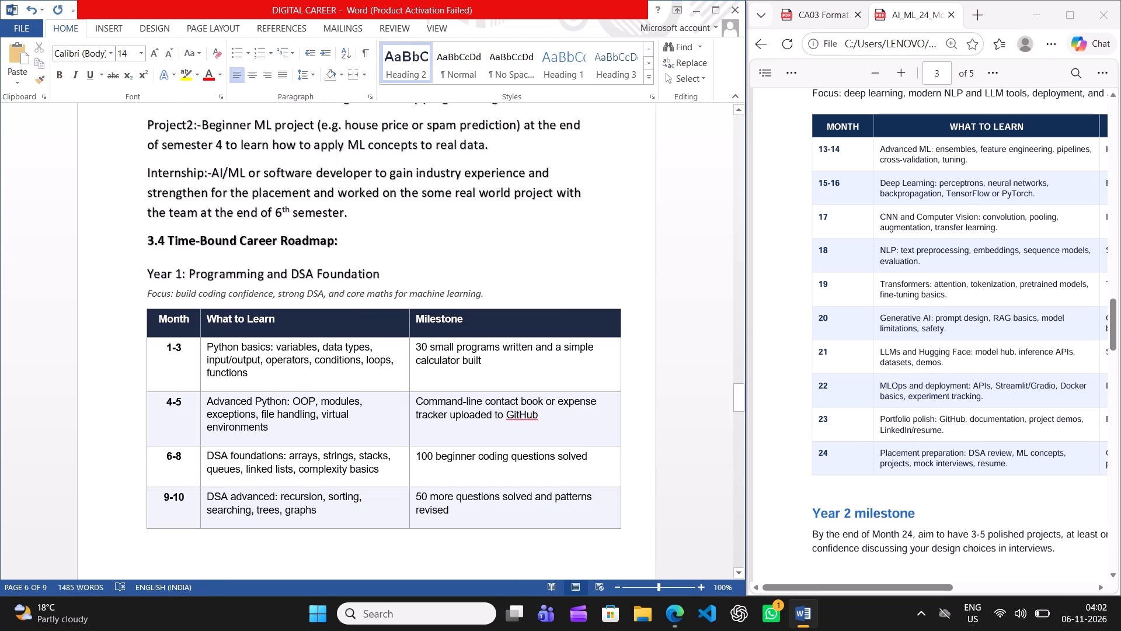
Set the font of the whole roadmap, from the Year 1 heading through the Year 3 milestone including all tables, to Calibri (Body).
scroll(510, 317, down, 8)
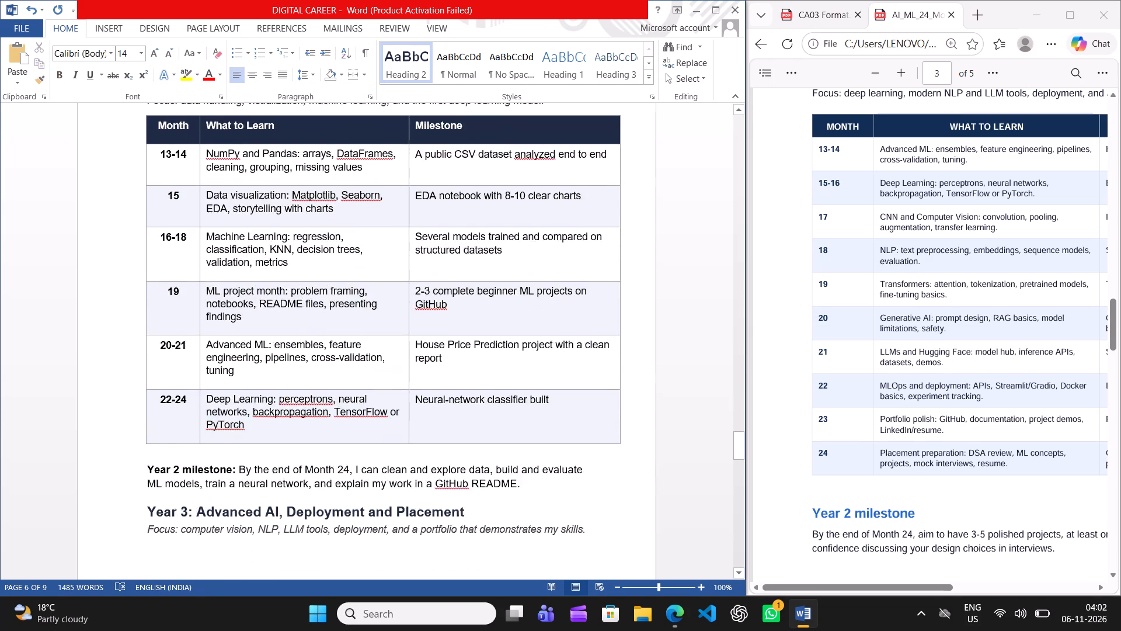
scroll(510, 317, down, 3)
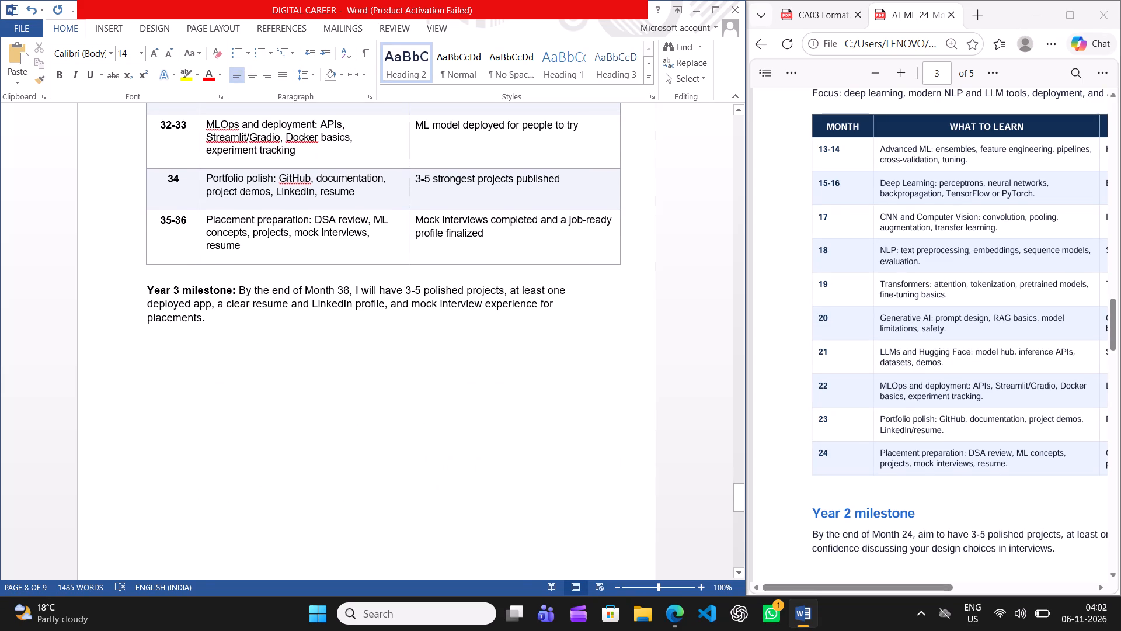
drag(243, 328, 131, 105)
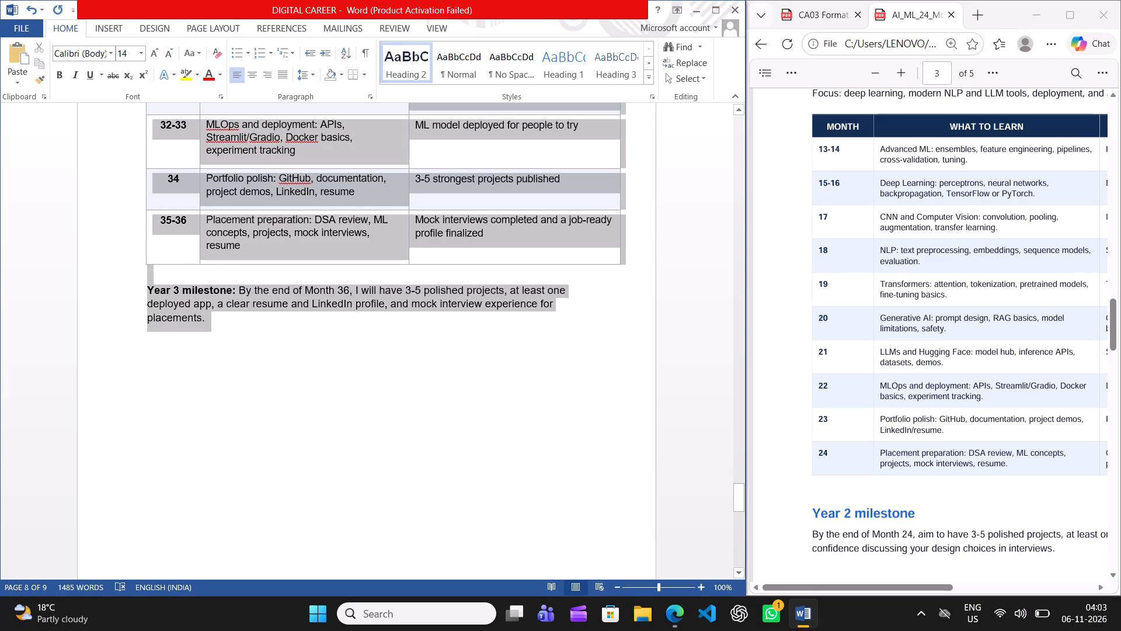
drag(131, 105, 127, 102)
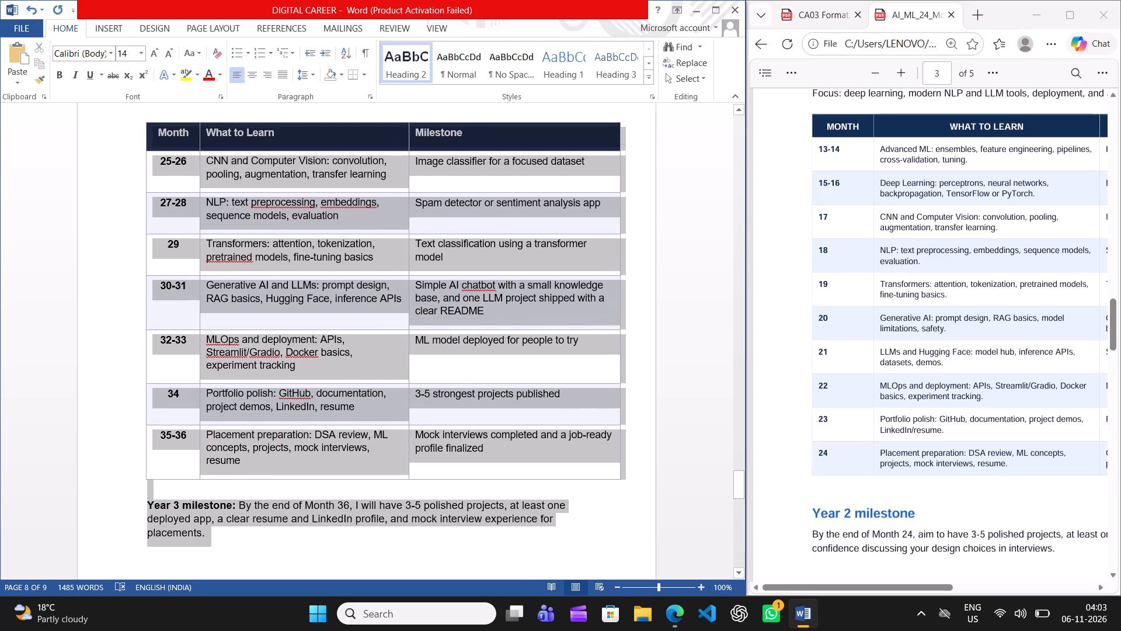
drag(127, 102, 131, 91)
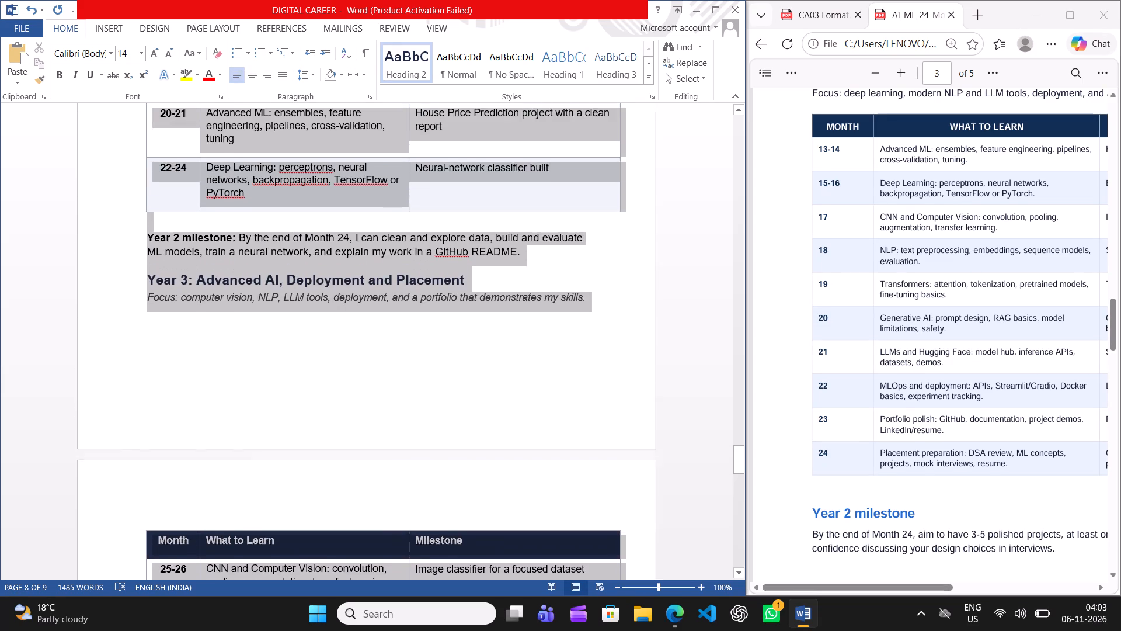
drag(131, 91, 130, 93)
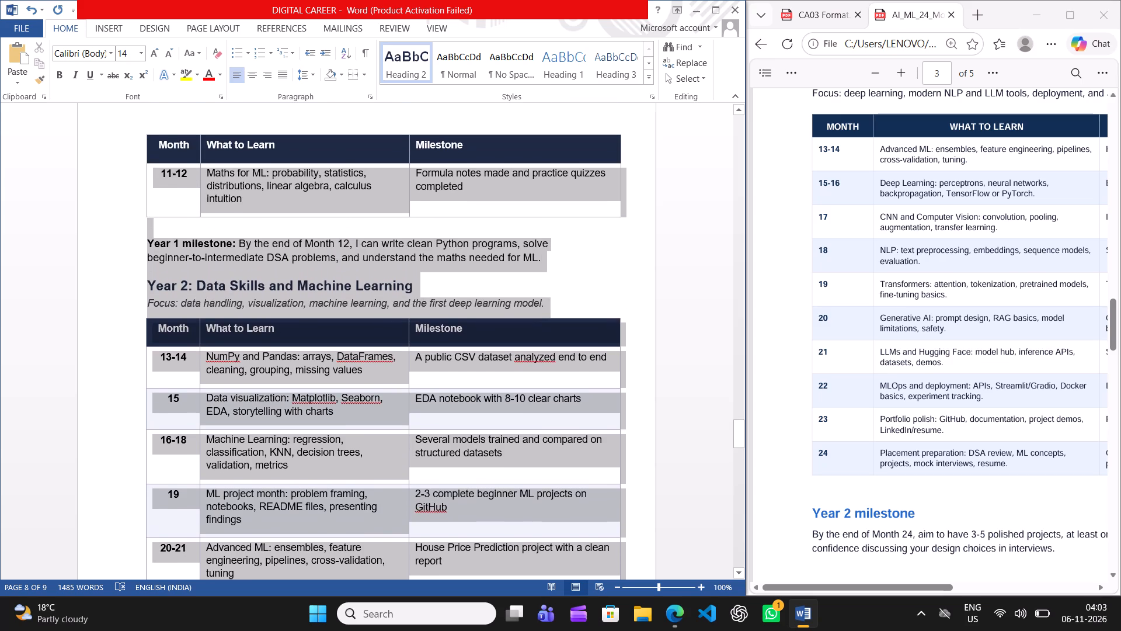
drag(130, 93, 130, 95)
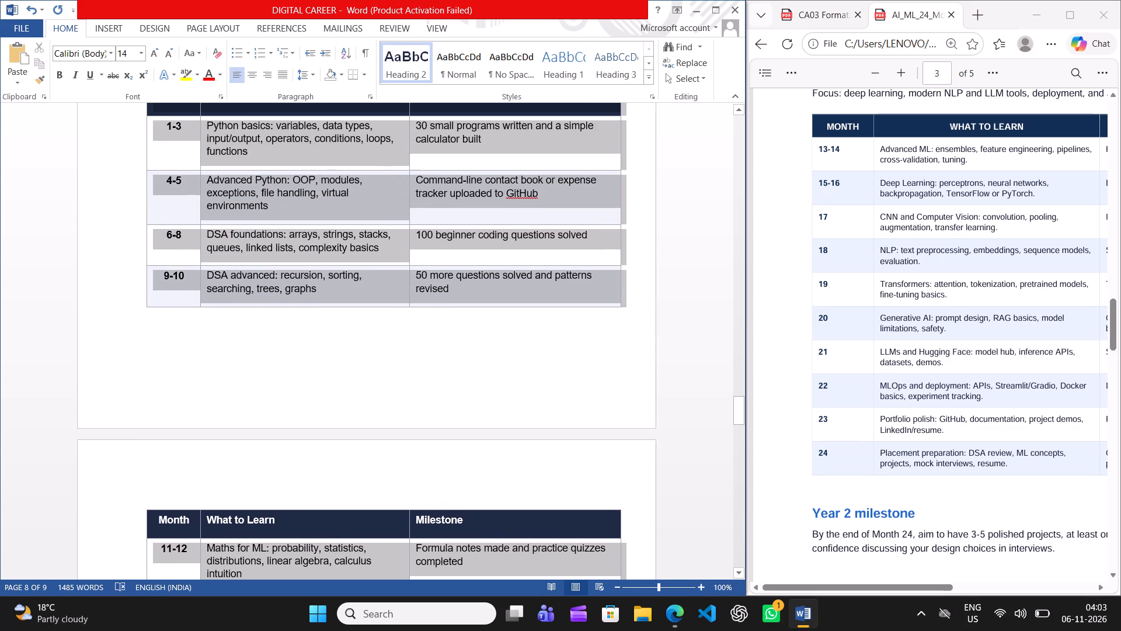
drag(130, 95, 74, 313)
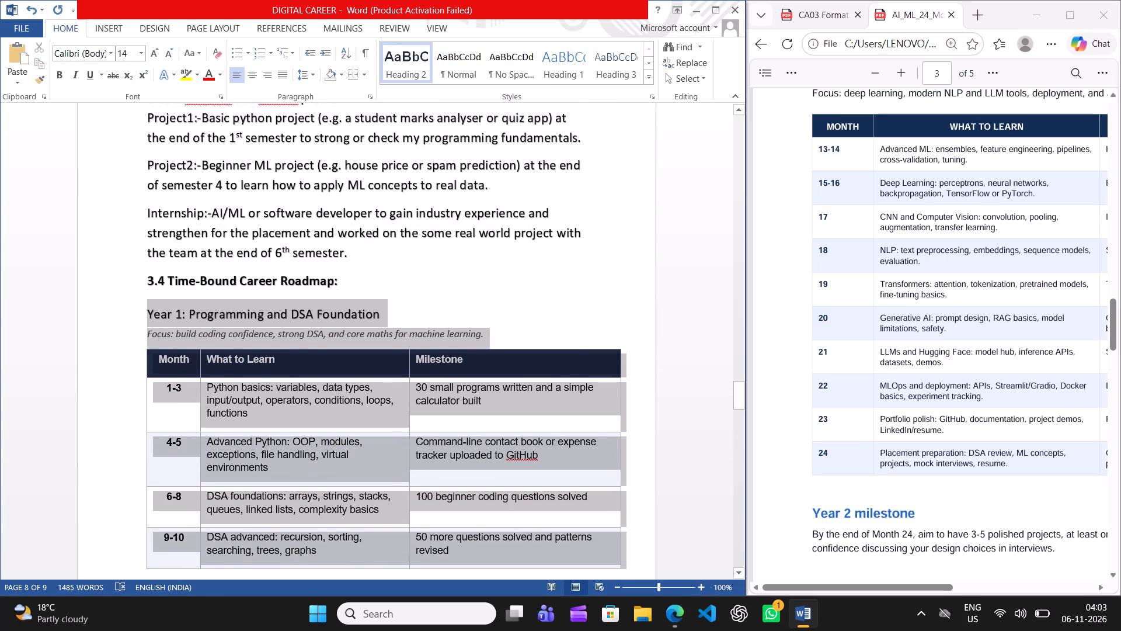
drag(74, 313, 74, 311)
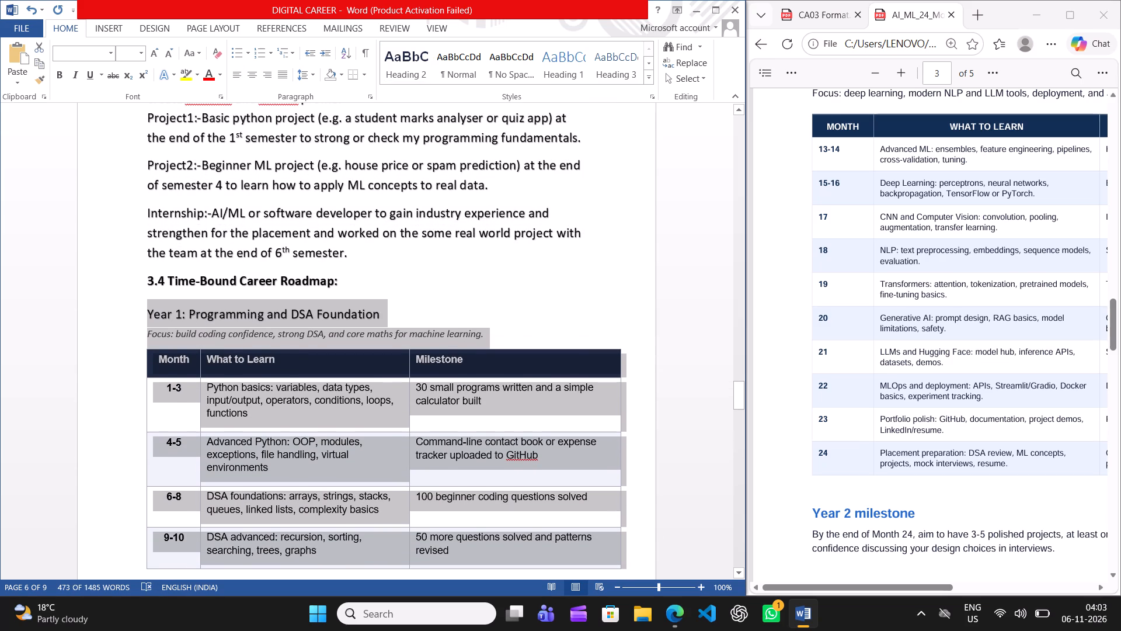
click(108, 58)
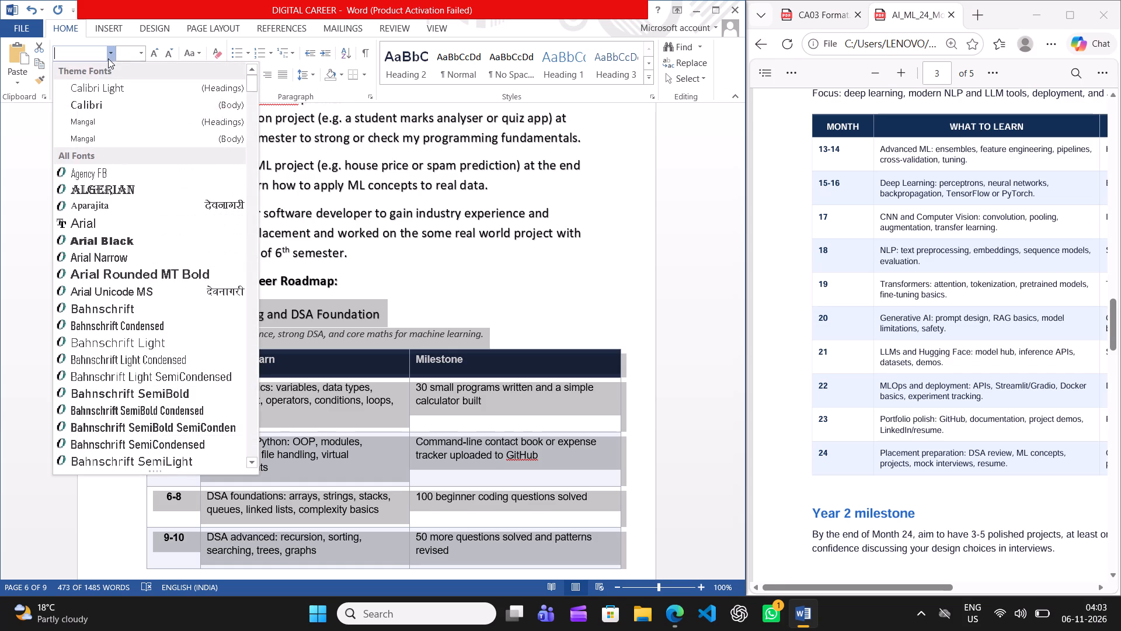
click(114, 110)
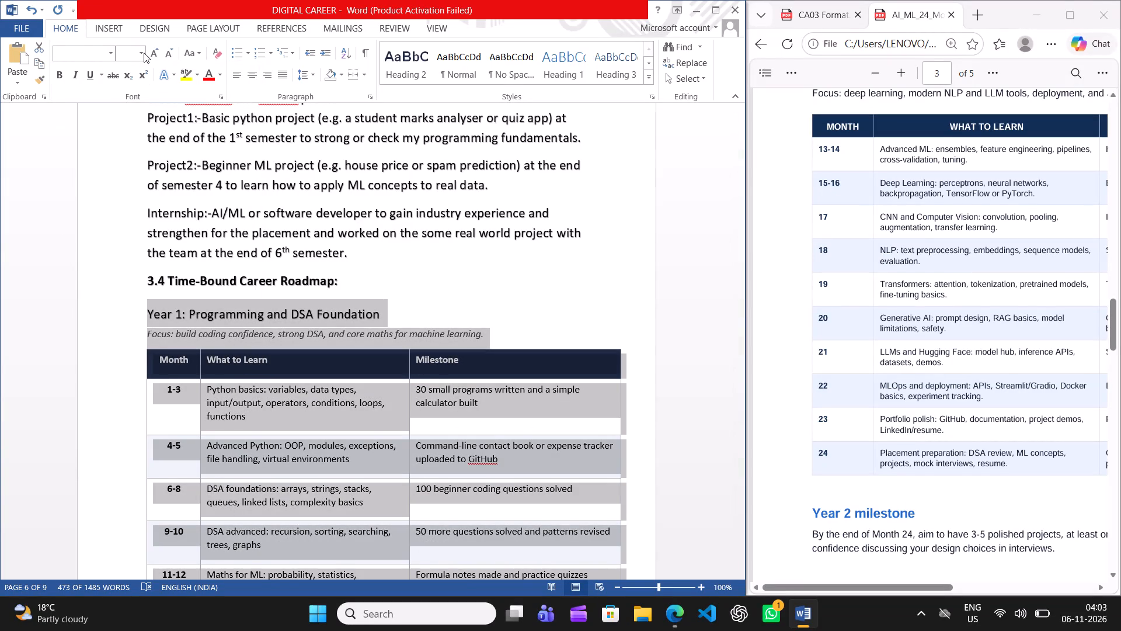
Set the entire selected roadmap text to size 14 and apply the plain black text effect.
click(144, 53)
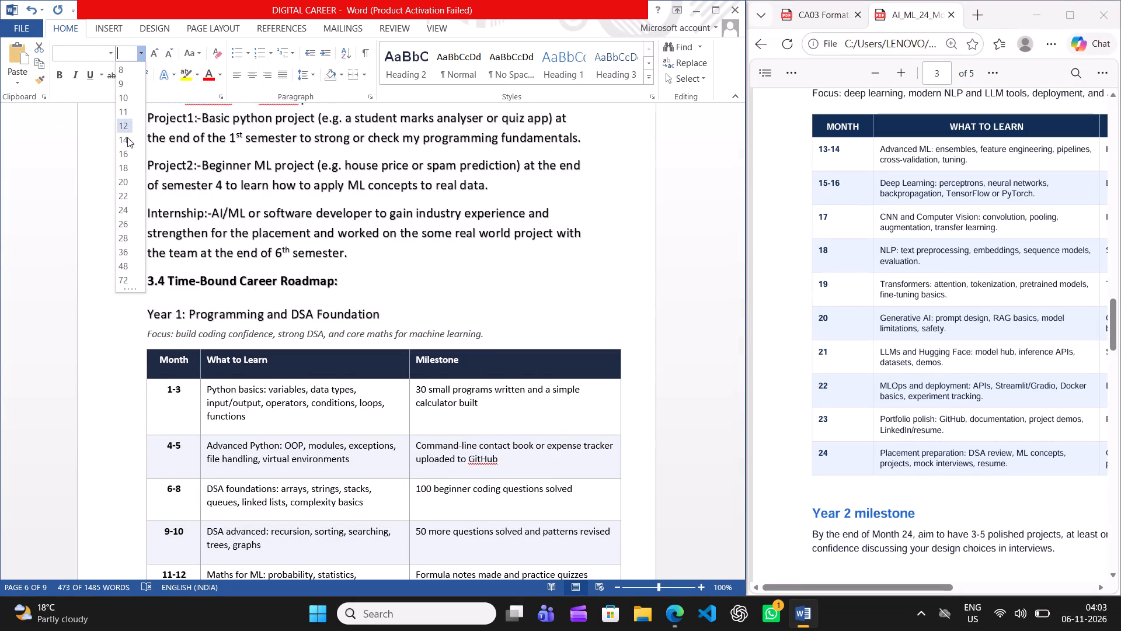
click(127, 138)
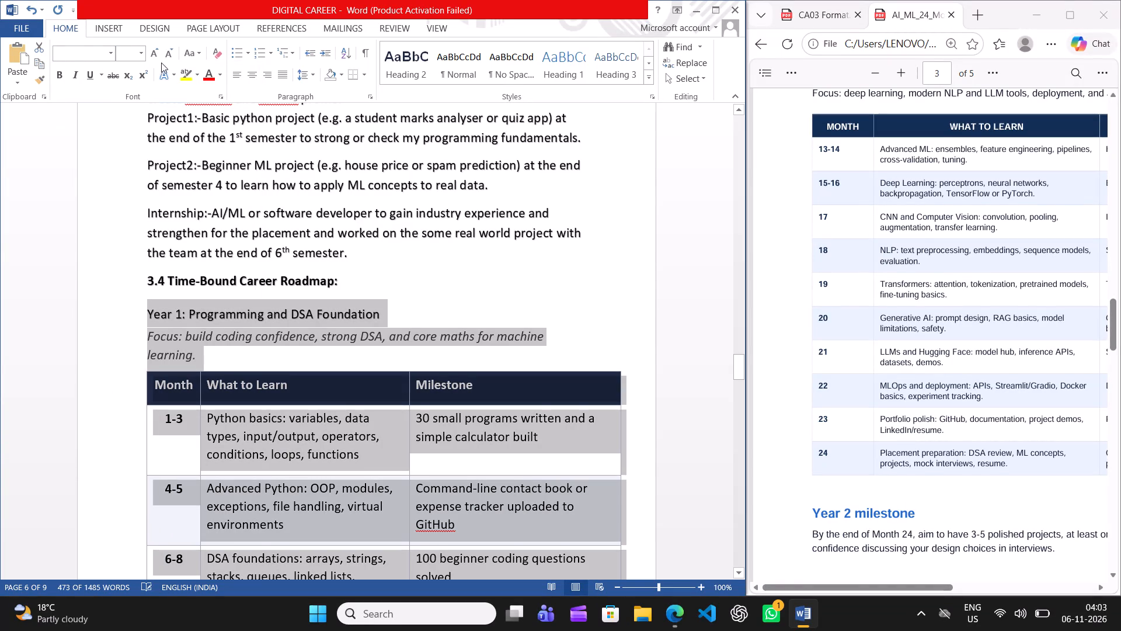
click(168, 75)
click(172, 95)
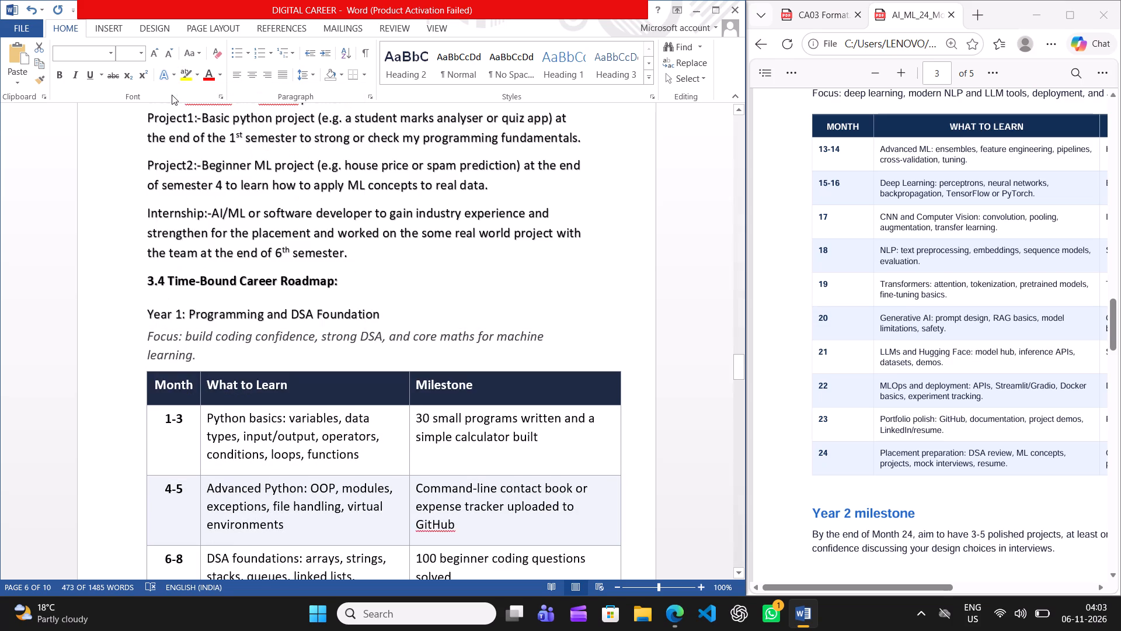
click(591, 303)
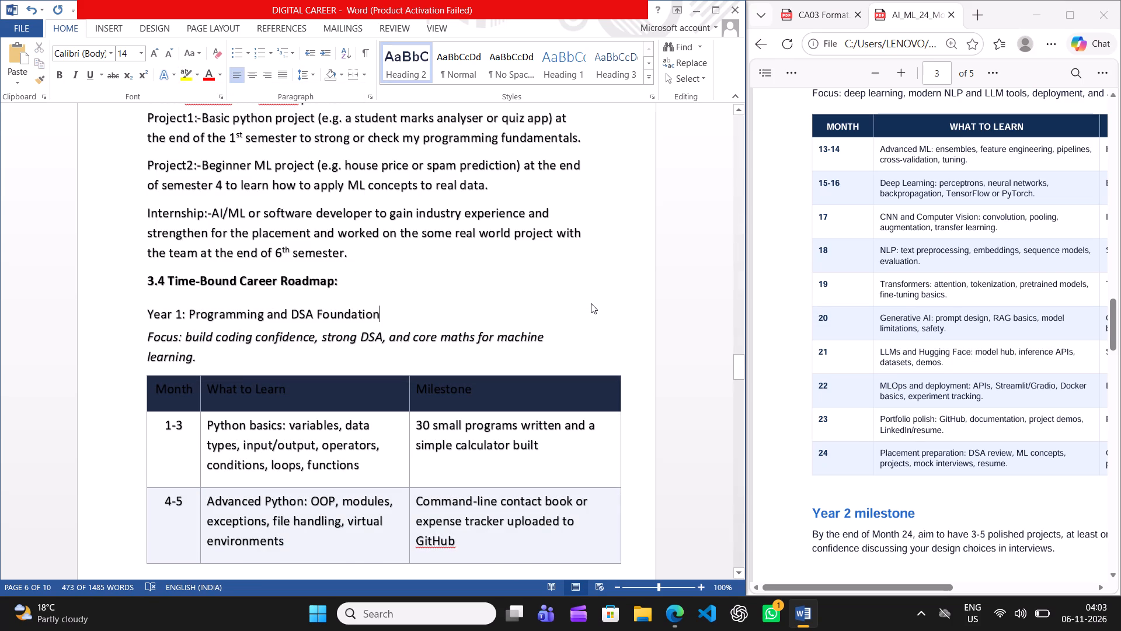
Make the Year 1: Programming and DSA Foundation heading bold.
scroll(591, 303, down, 3)
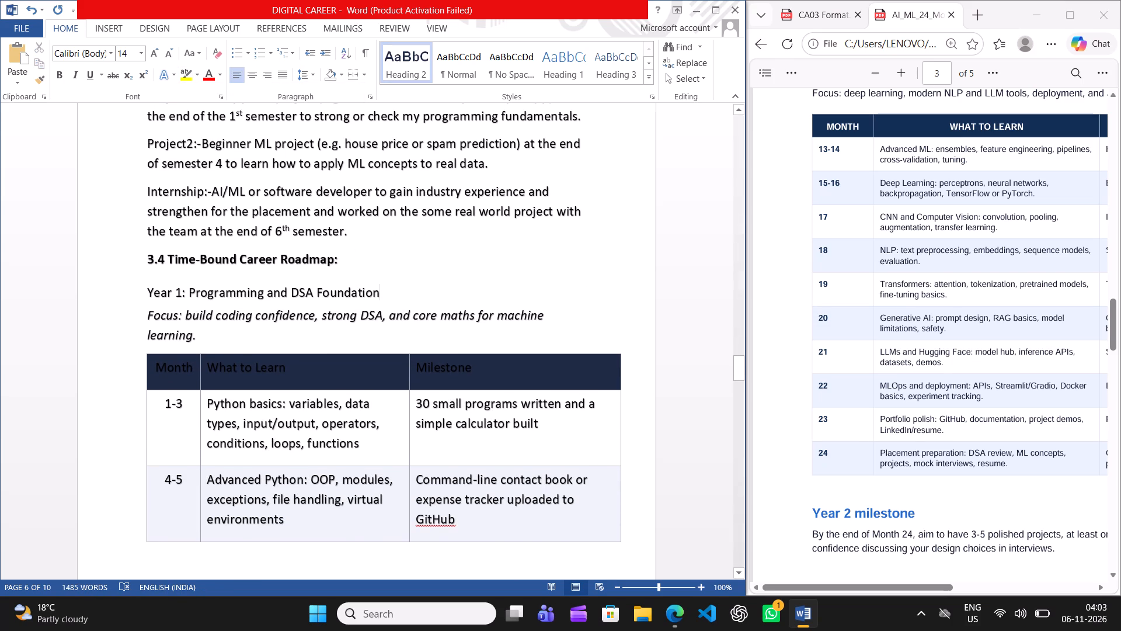
drag(389, 290, 340, 288)
drag(340, 288, 141, 278)
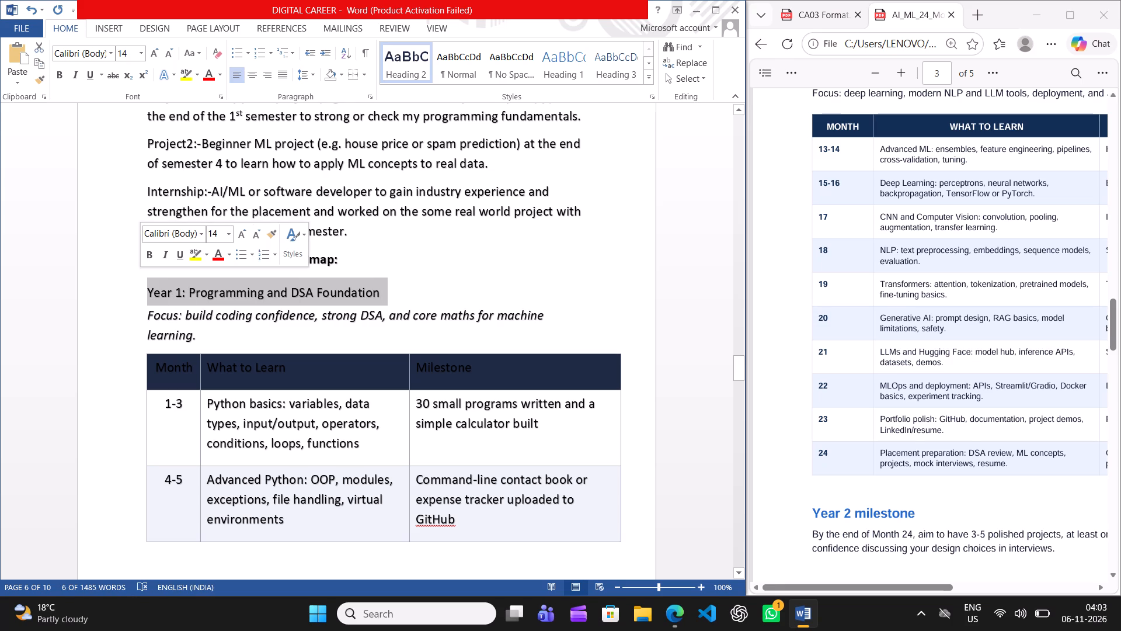
click(149, 258)
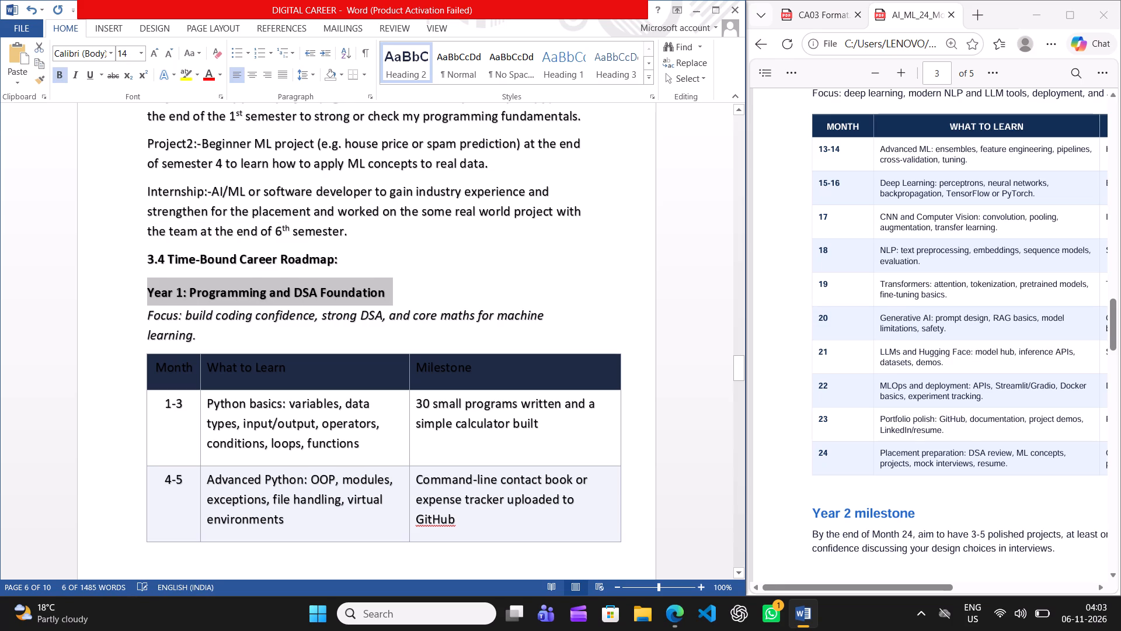
Remove the italics from the Focus paragraph under the Year 1: Programming and DSA Foundation heading.
click(506, 301)
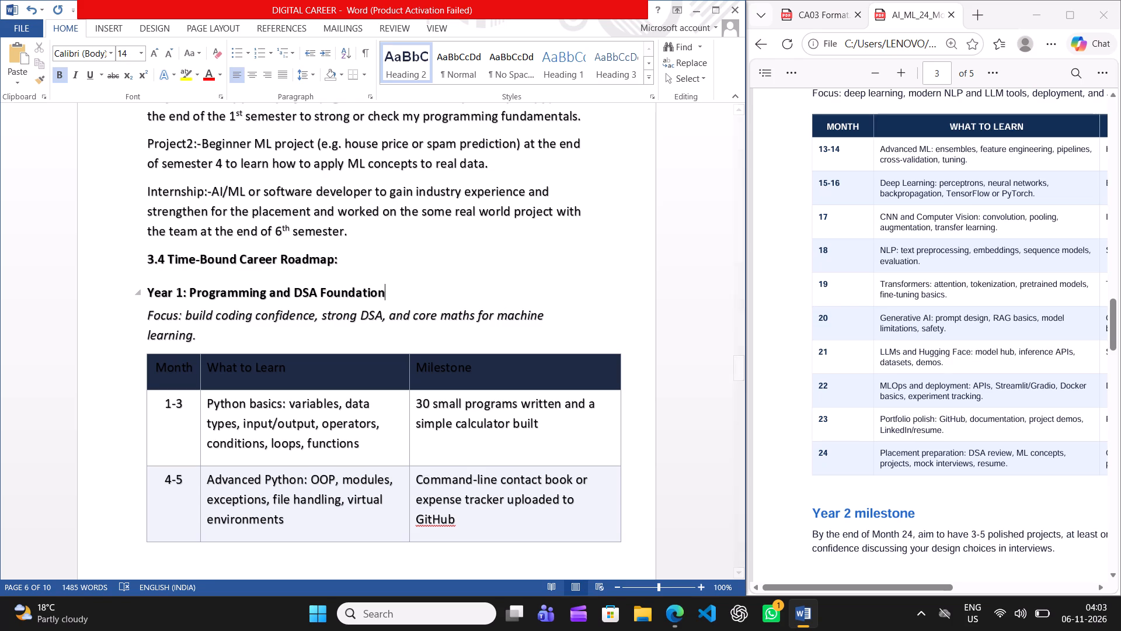
drag(372, 335, 137, 315)
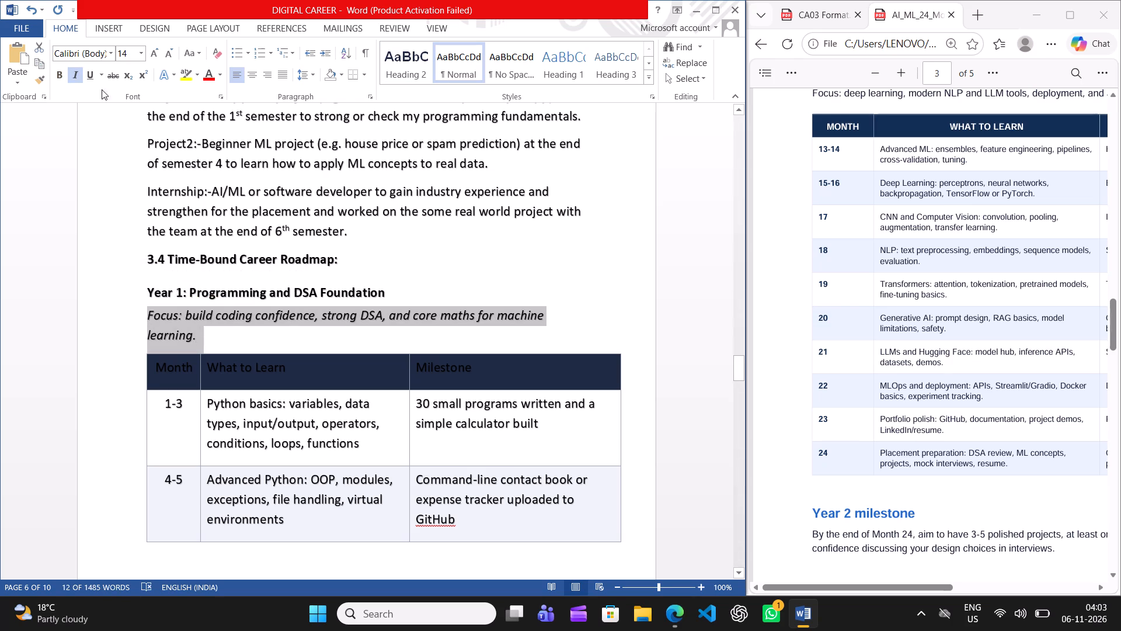
click(73, 79)
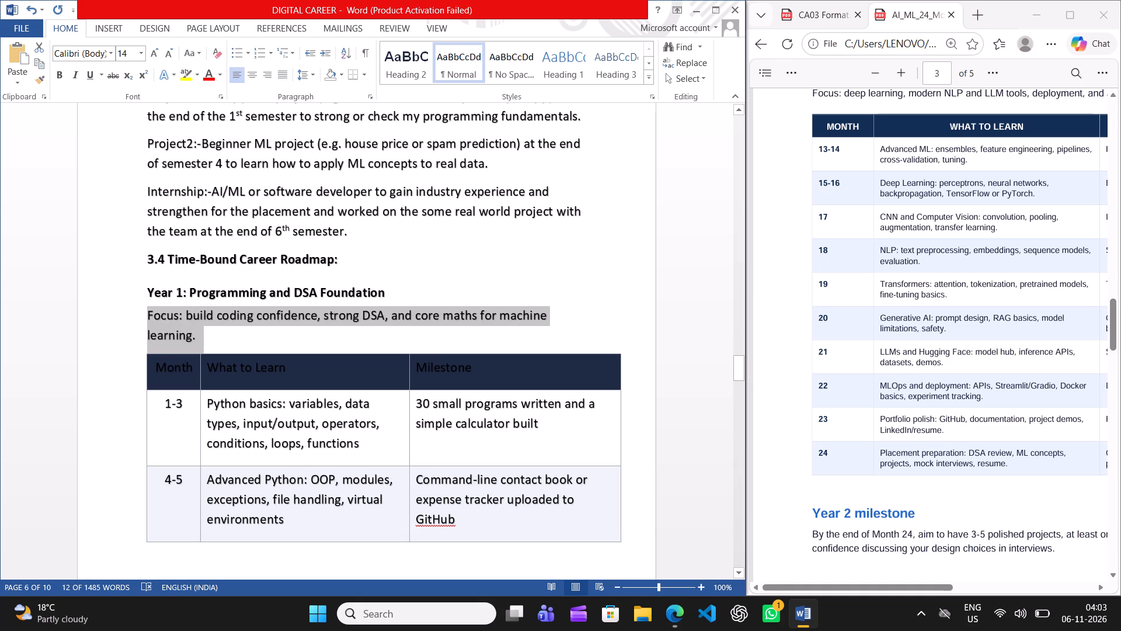
click(97, 295)
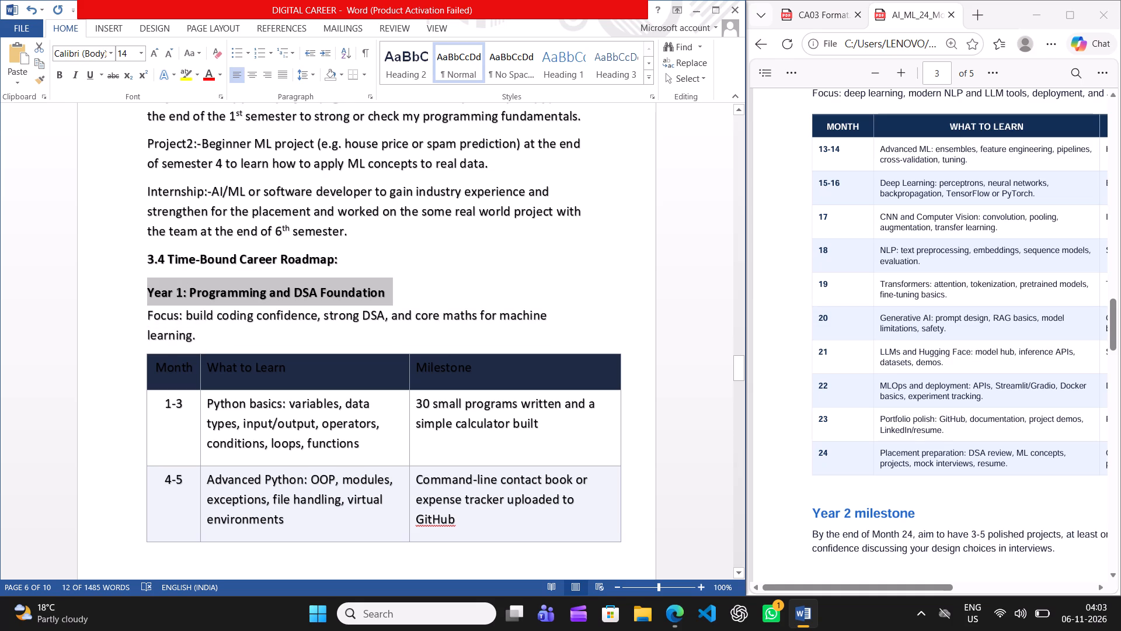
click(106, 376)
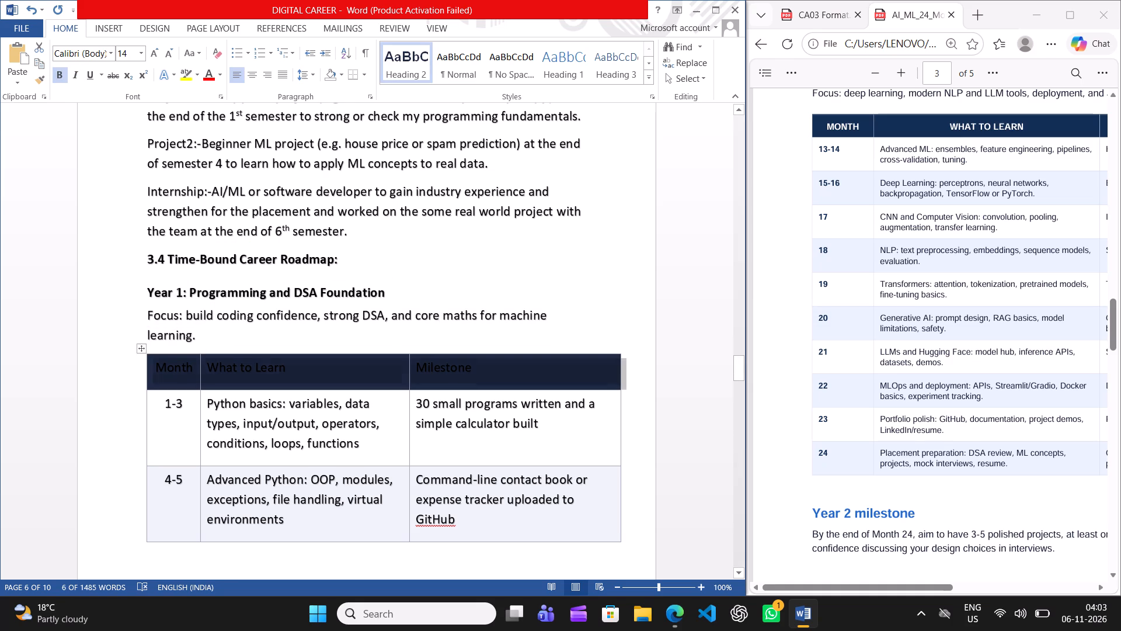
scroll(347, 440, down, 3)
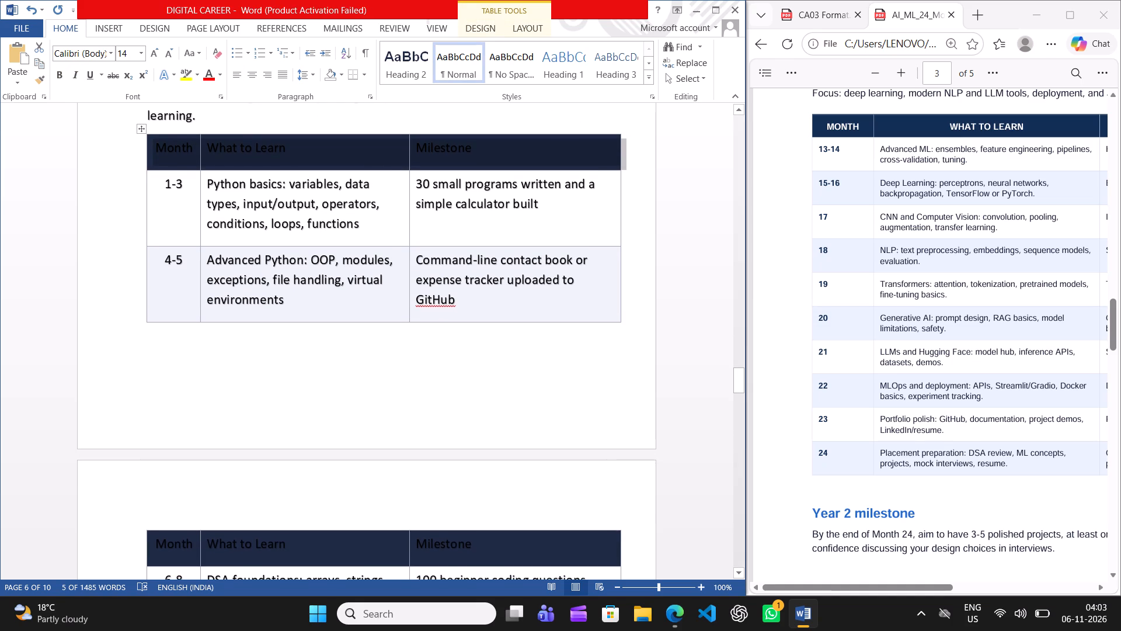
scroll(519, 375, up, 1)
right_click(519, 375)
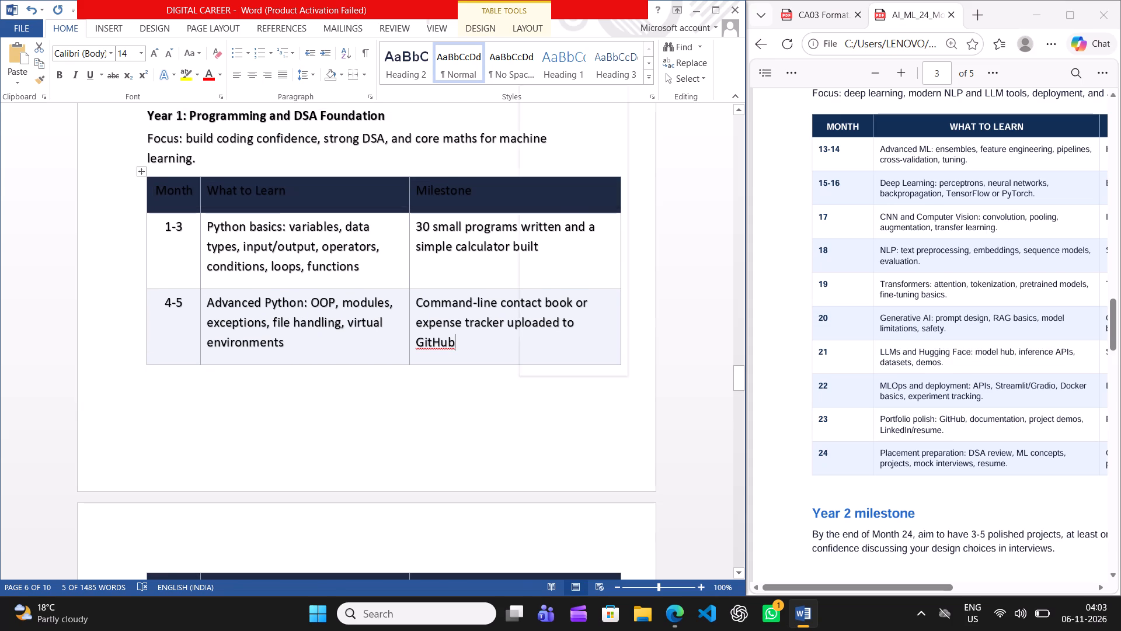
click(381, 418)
Shade the header row of the Year 1 table with White, Background 1, Darker 5%.
scroll(381, 418, down, 1)
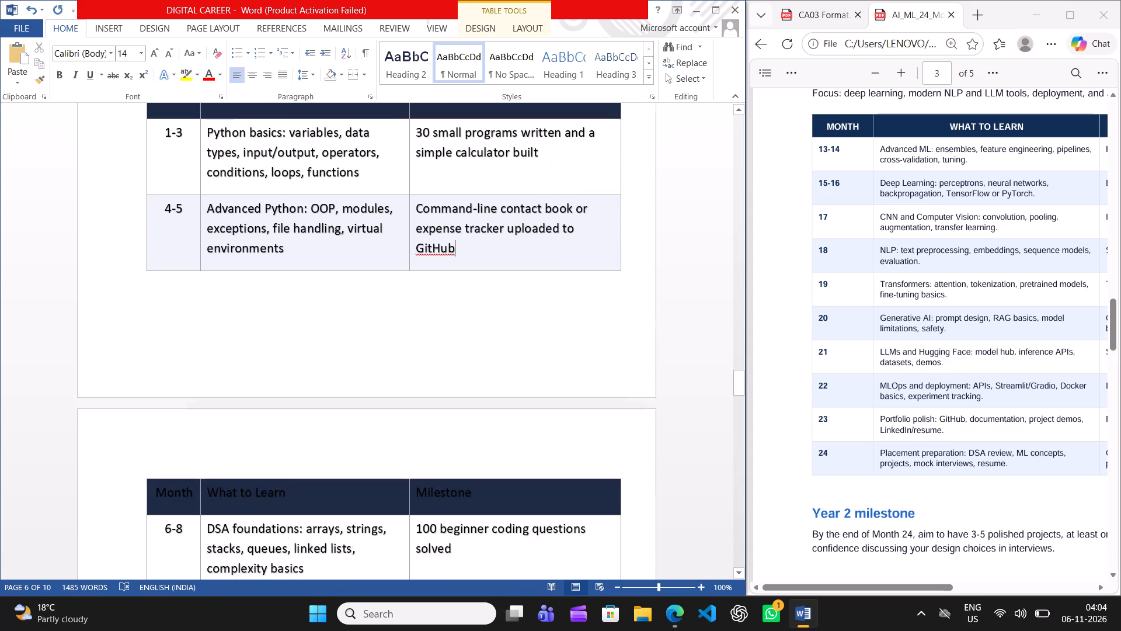
scroll(381, 418, down, 2)
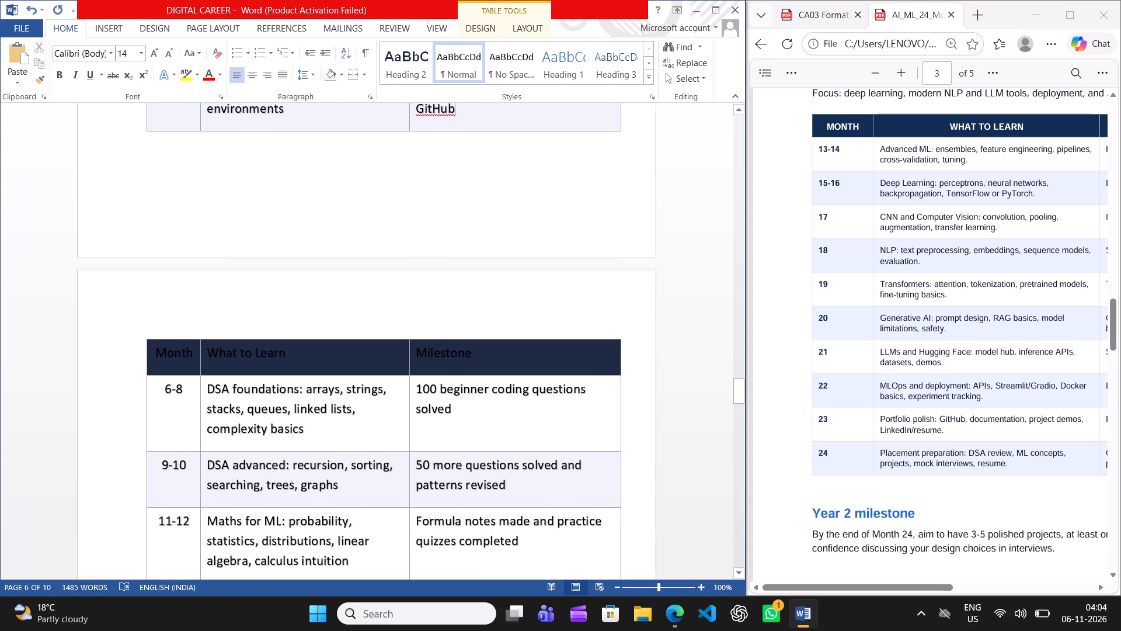
scroll(381, 418, down, 1)
scroll(381, 418, up, 6)
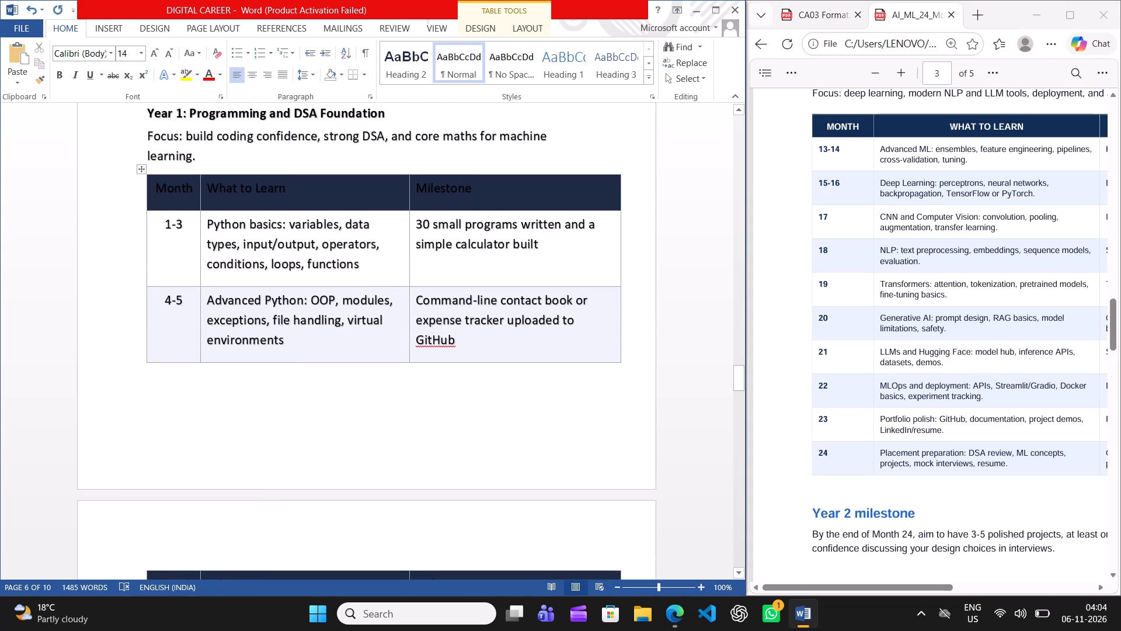
drag(617, 199, 286, 192)
drag(286, 192, 154, 196)
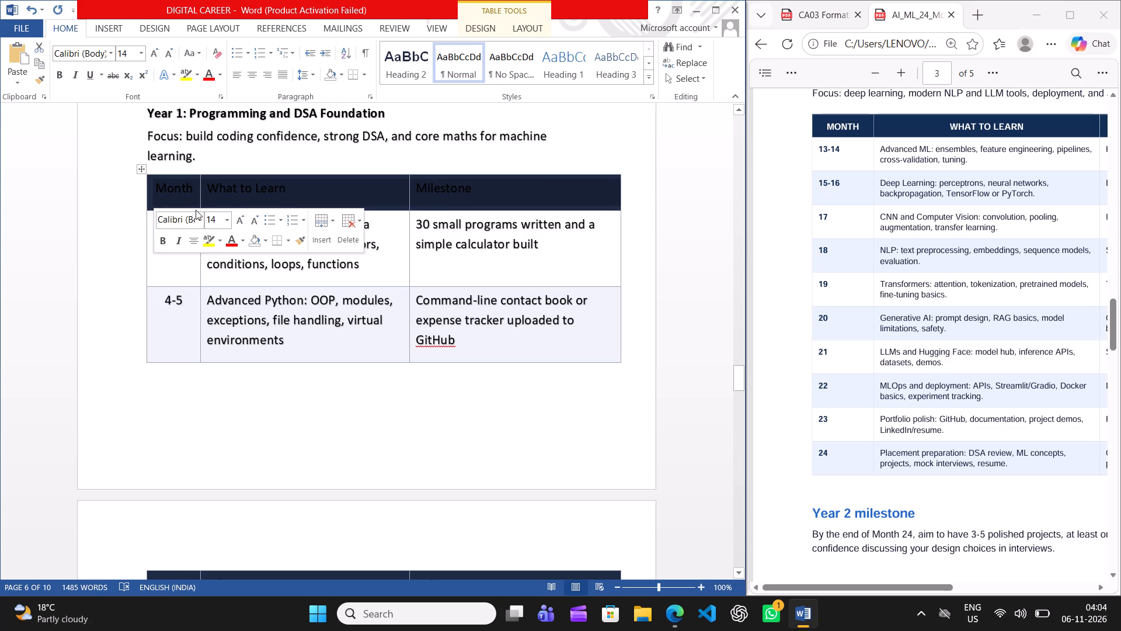
click(262, 247)
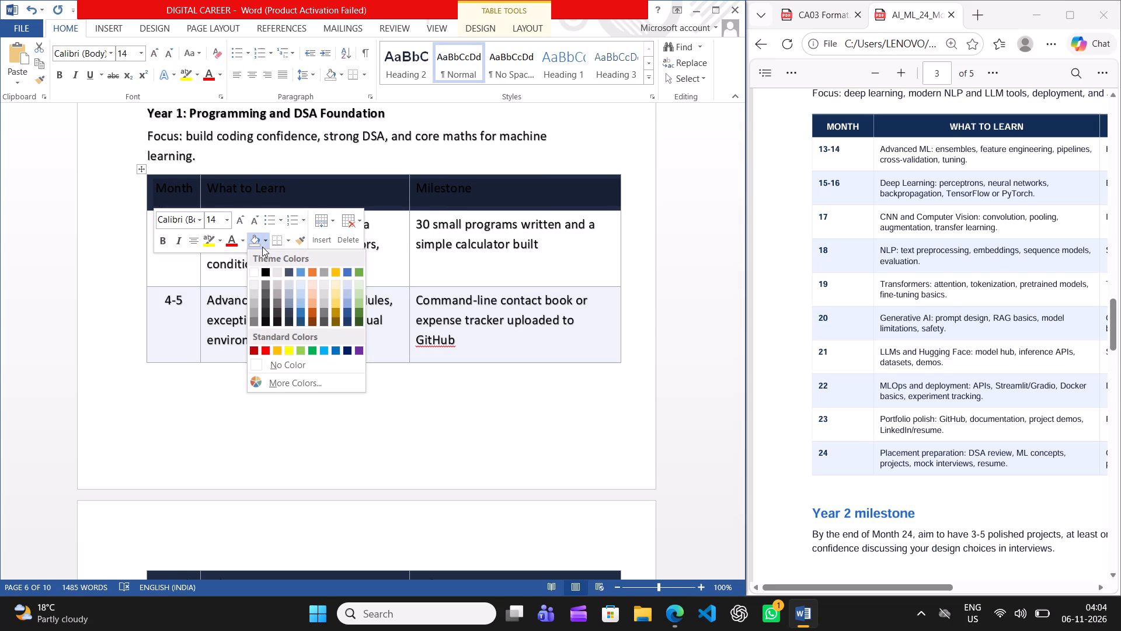
click(252, 283)
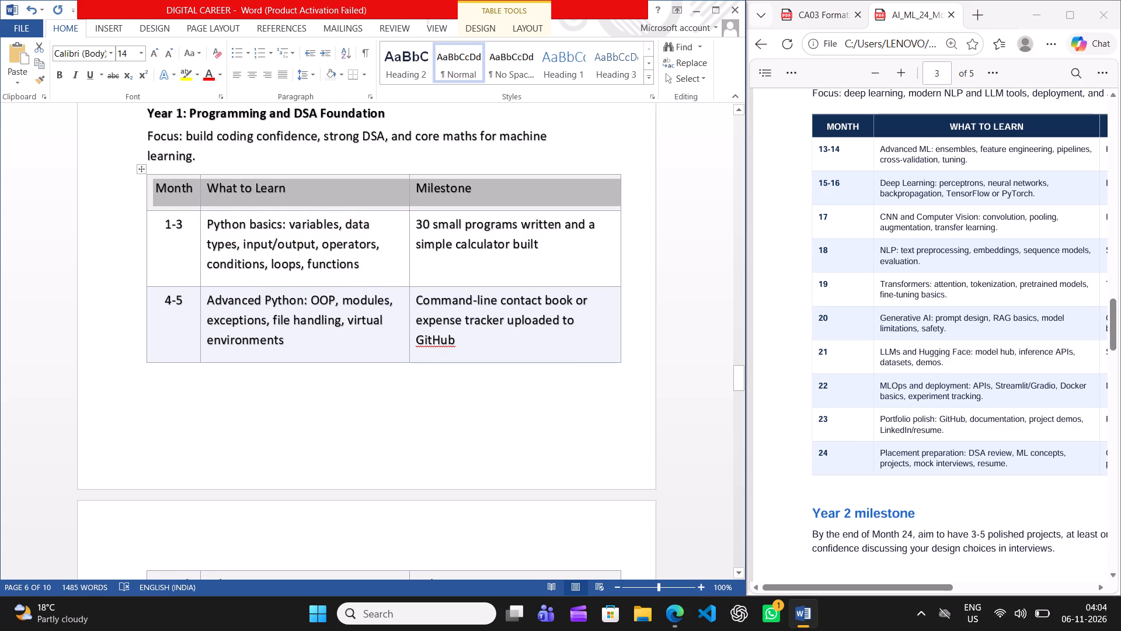
click(305, 388)
Shade the Month 19 row of the Year 2 table white.
scroll(305, 388, down, 6)
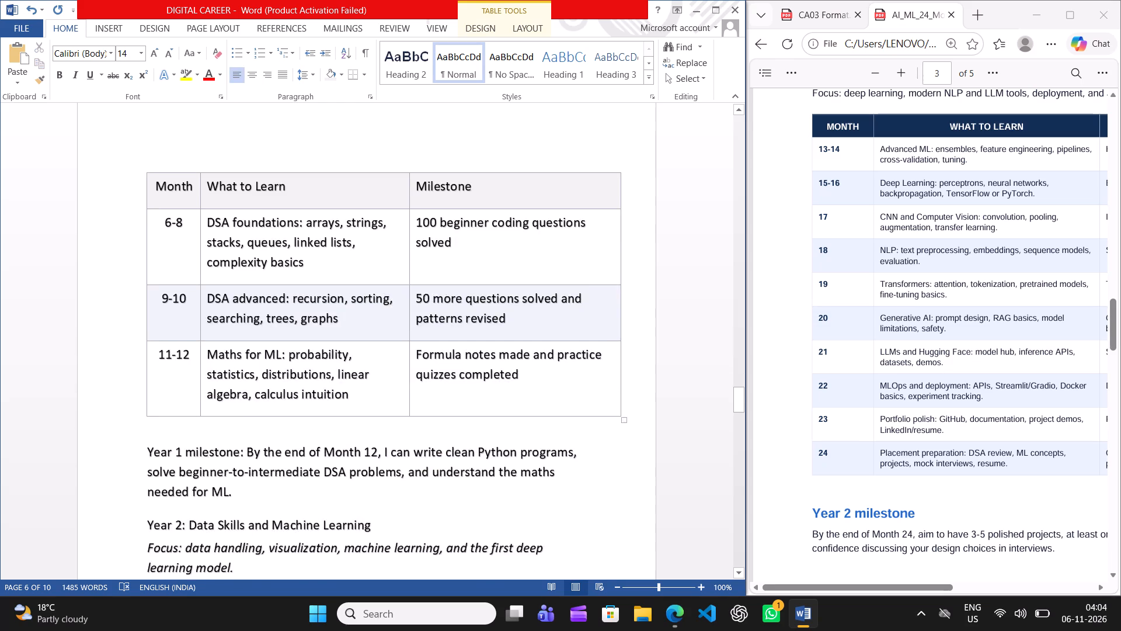
scroll(305, 388, down, 20)
scroll(305, 388, down, 13)
scroll(229, 307, up, 1)
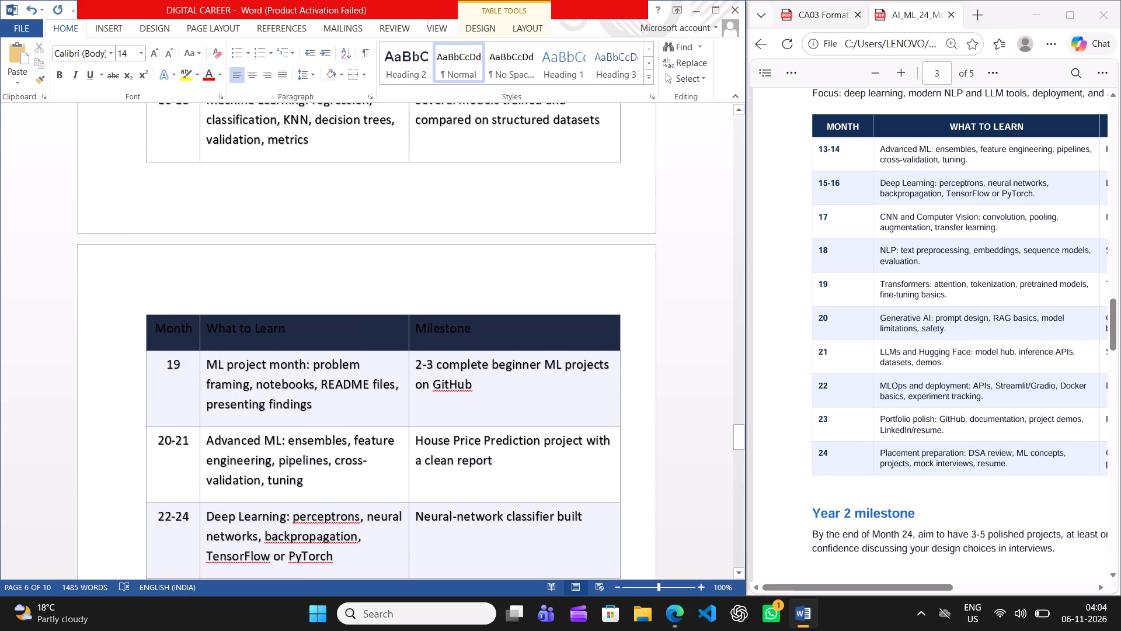
drag(598, 336, 203, 325)
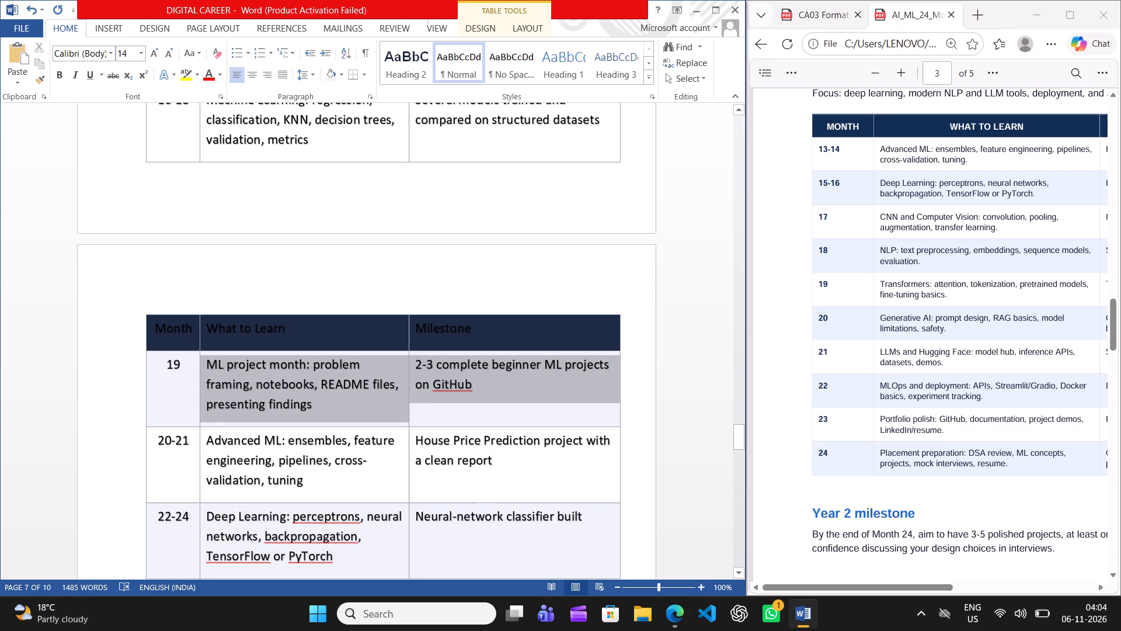
drag(203, 325, 156, 300)
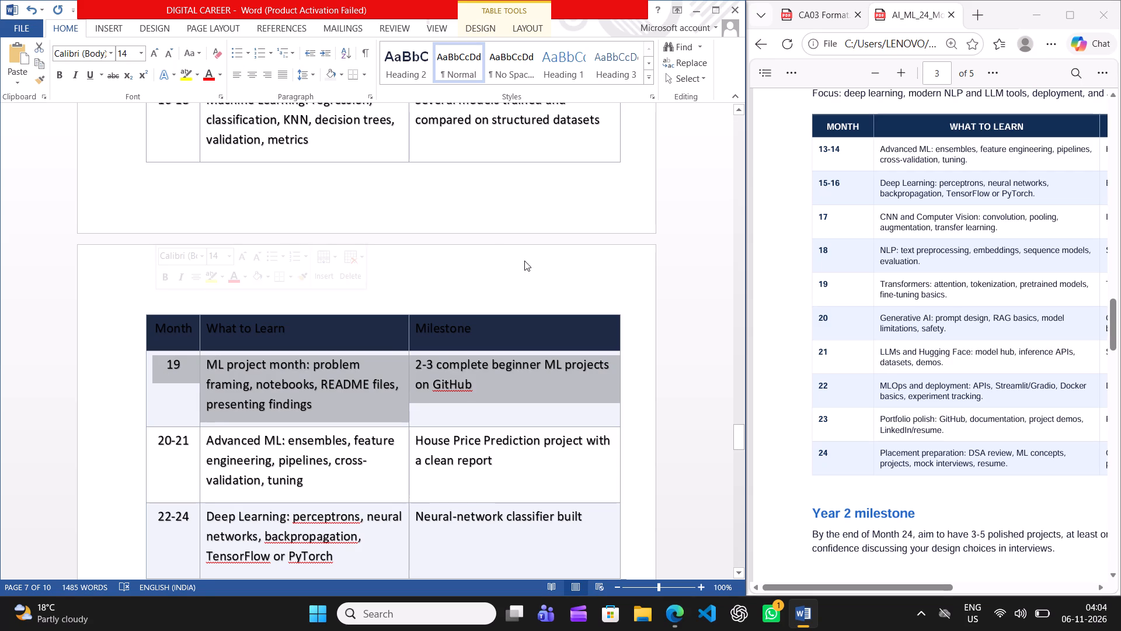
click(528, 264)
drag(534, 325, 461, 339)
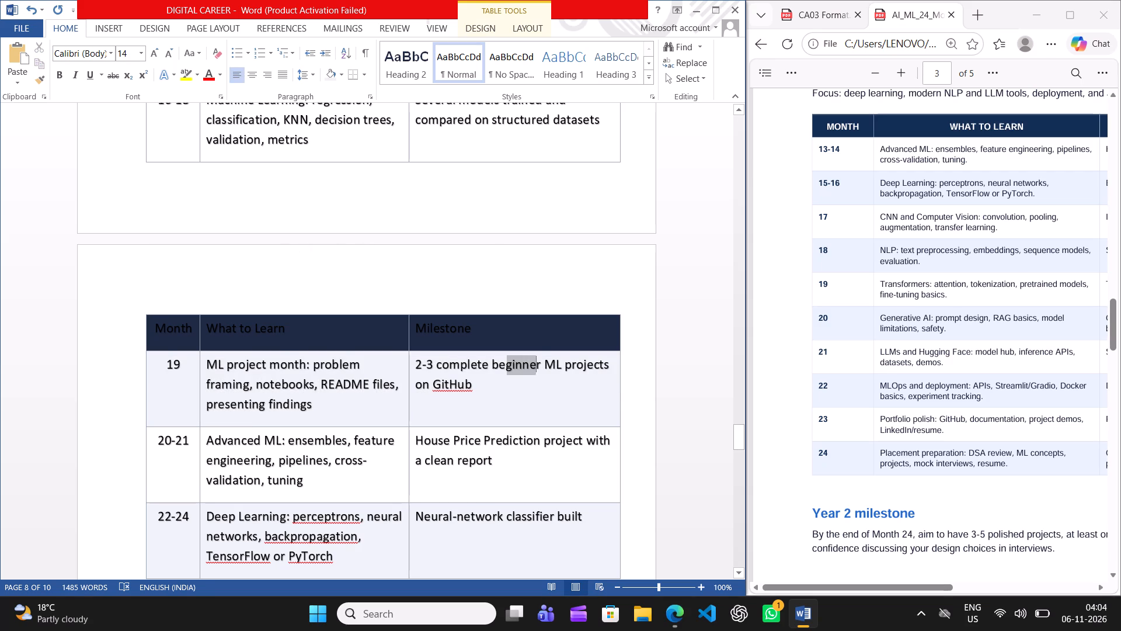
drag(461, 339, 146, 335)
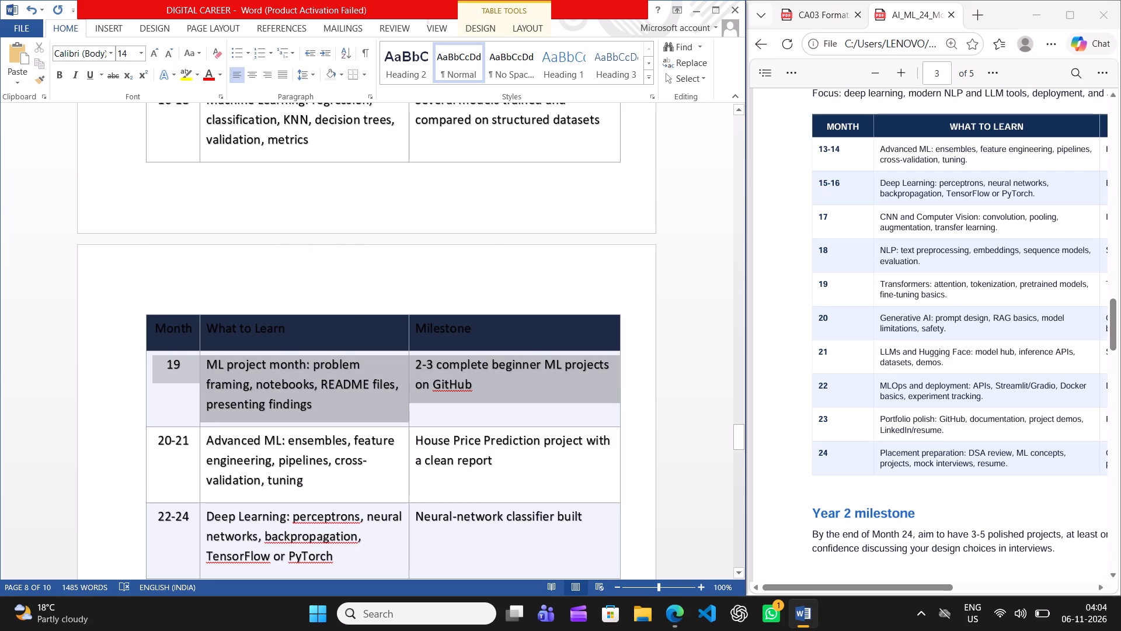
drag(146, 335, 142, 335)
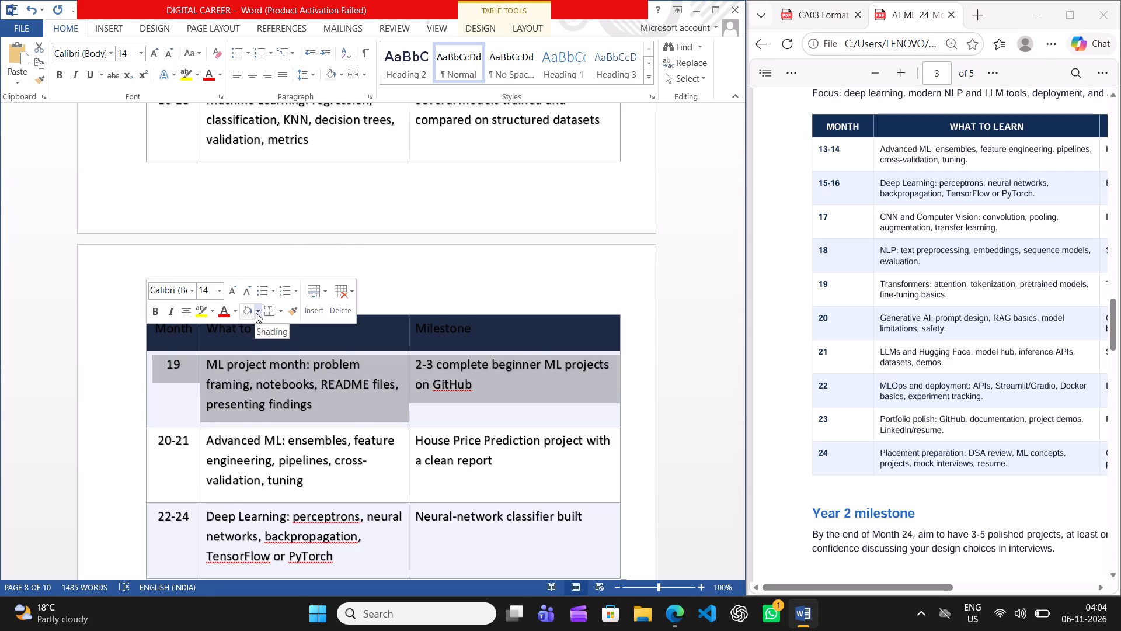
click(256, 313)
click(246, 341)
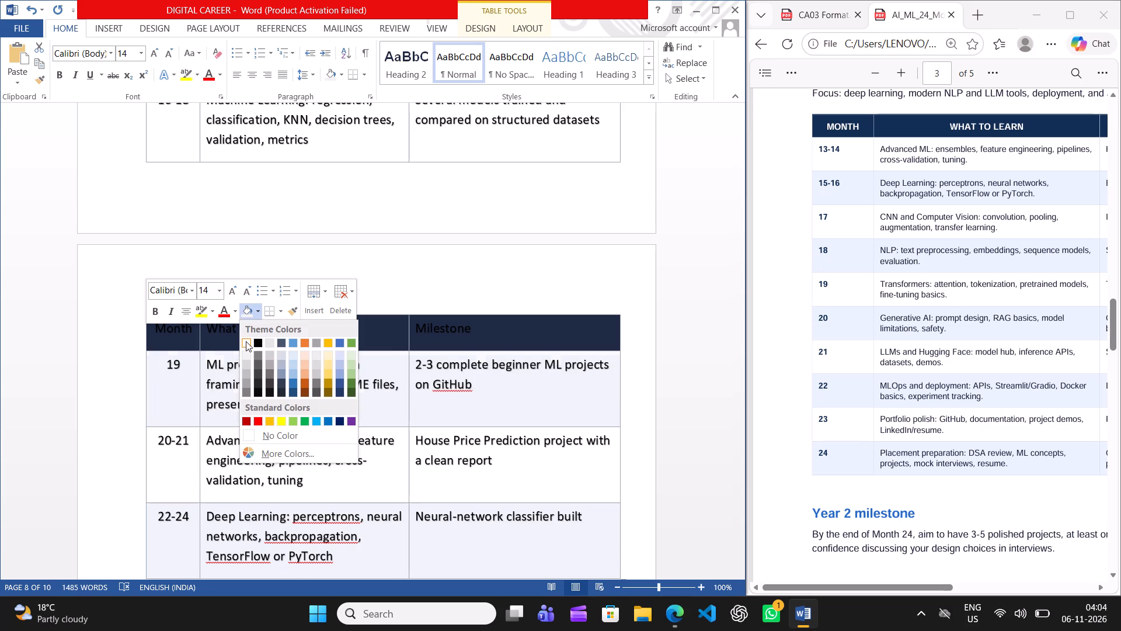
click(431, 246)
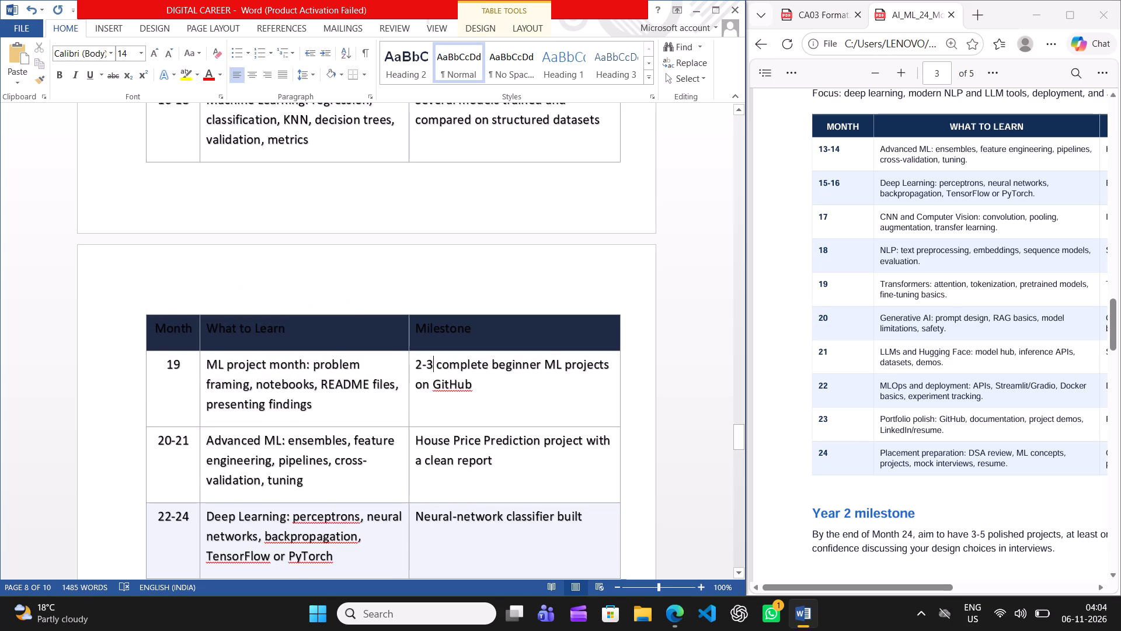
Shade the Month, What to Learn and Milestone header row of the Year 2 table white.
scroll(380, 290, up, 5)
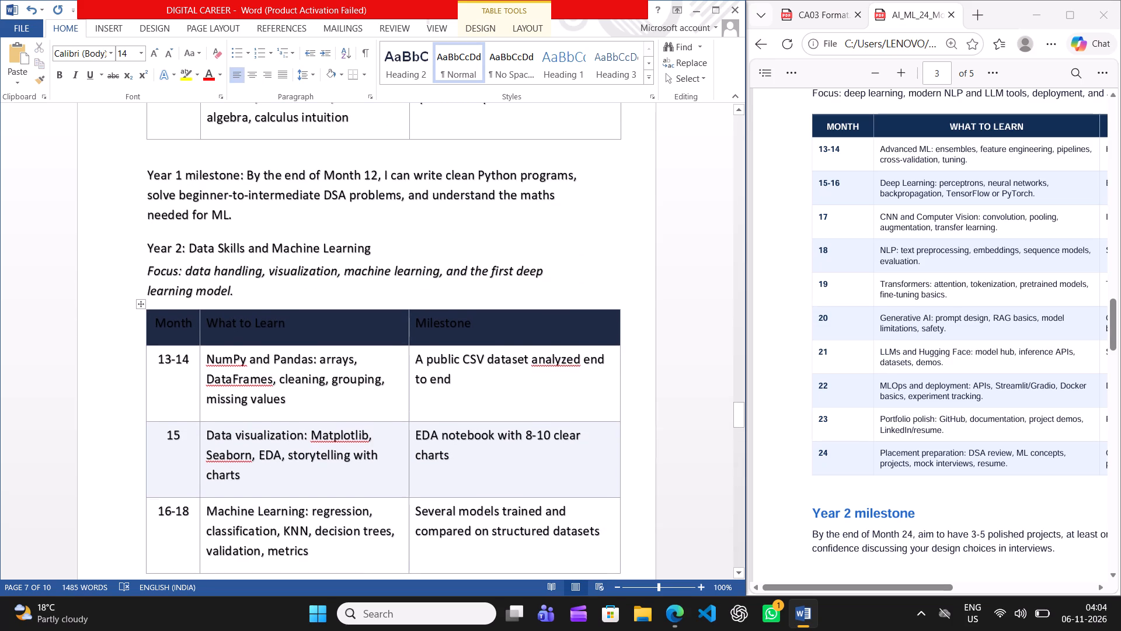
drag(556, 318, 169, 331)
drag(169, 331, 167, 331)
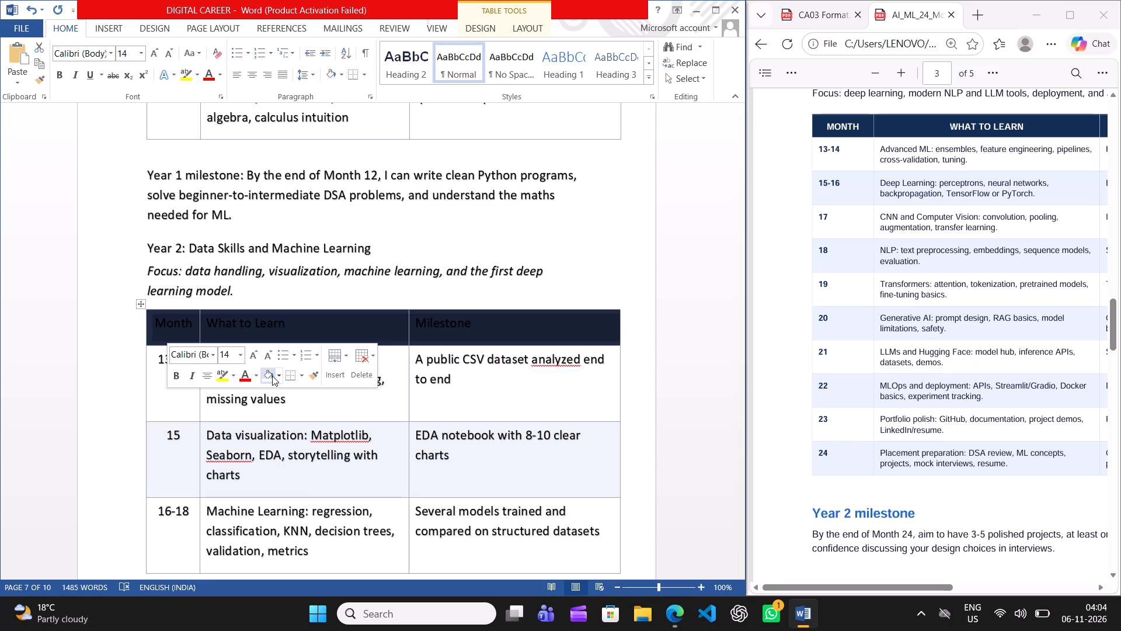
click(280, 375)
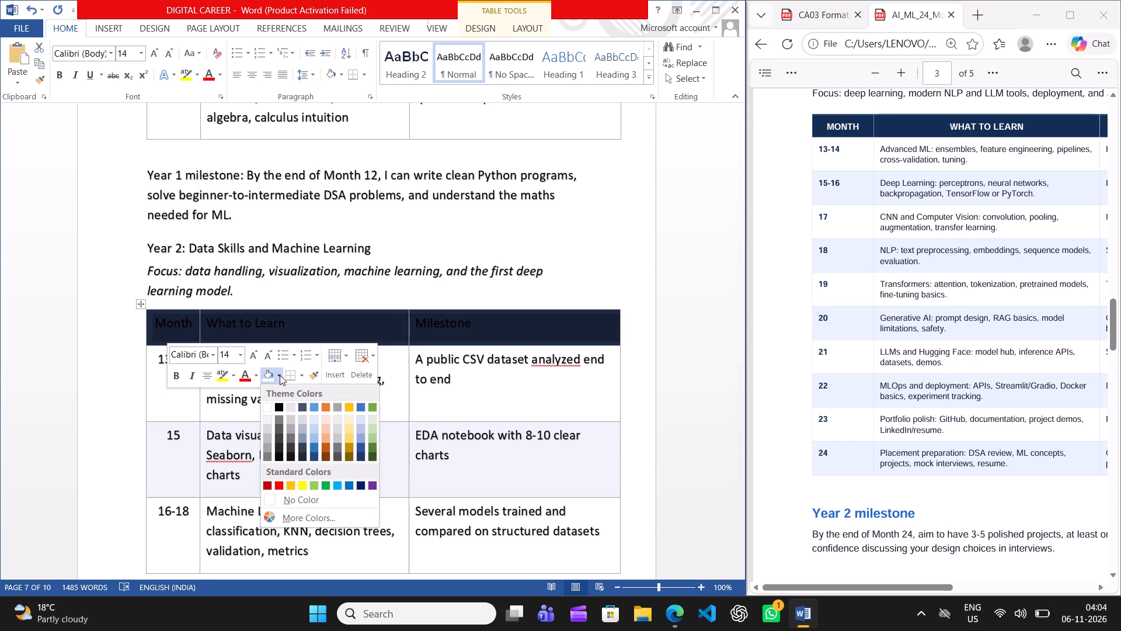
click(269, 405)
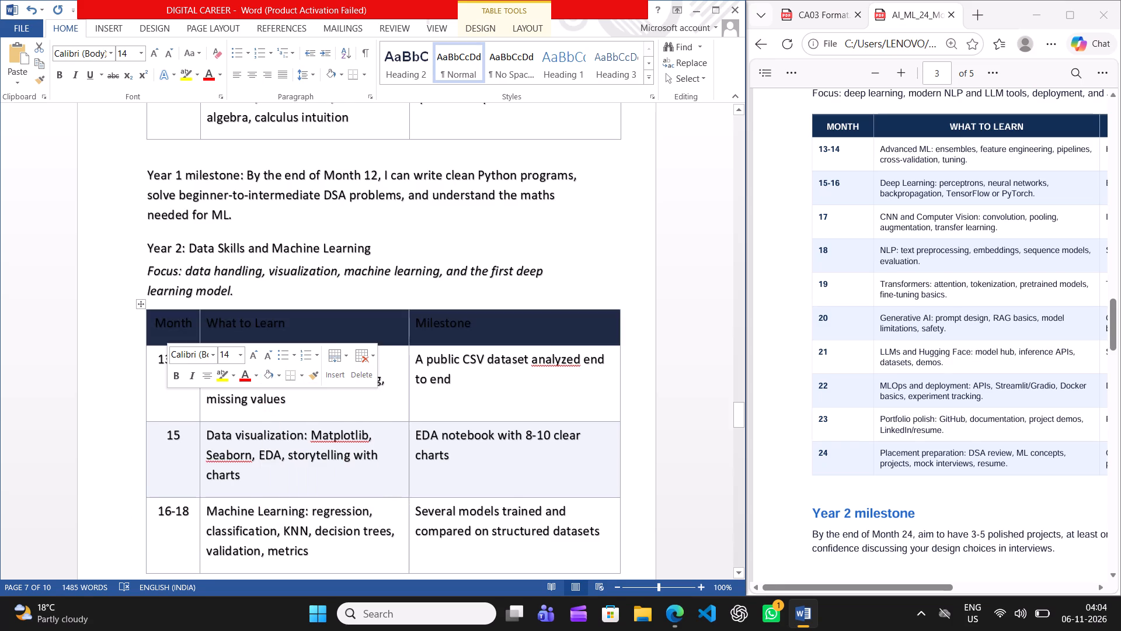
click(527, 278)
Shade the Month, What to Learn and Milestone header row of the Year 3 table white.
scroll(527, 278, down, 3)
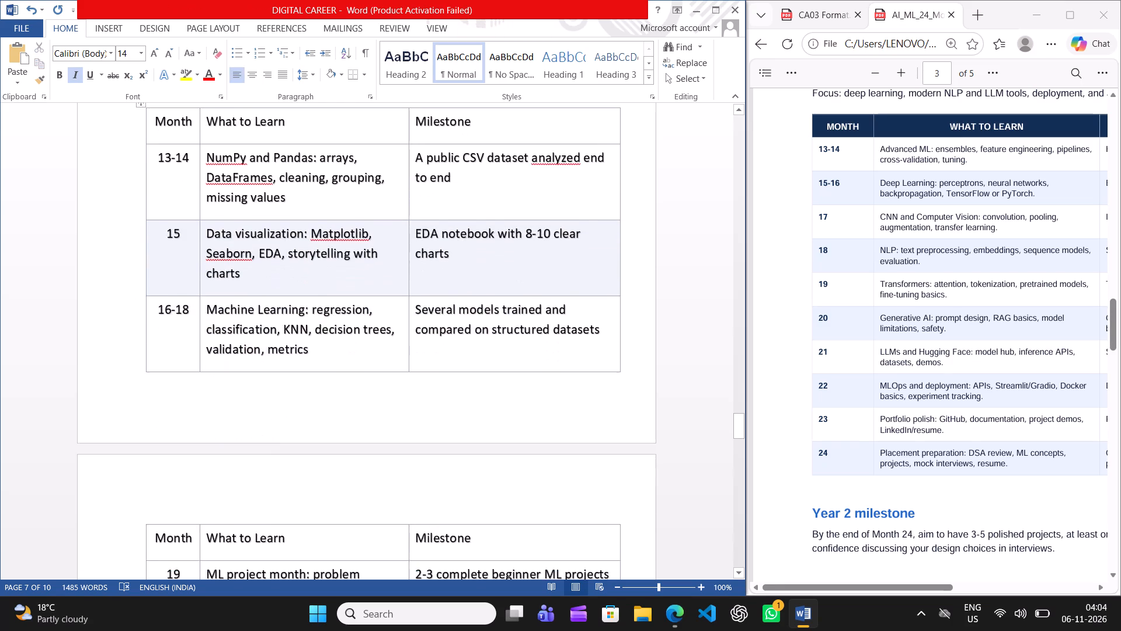
scroll(527, 278, down, 12)
scroll(527, 278, up, 3)
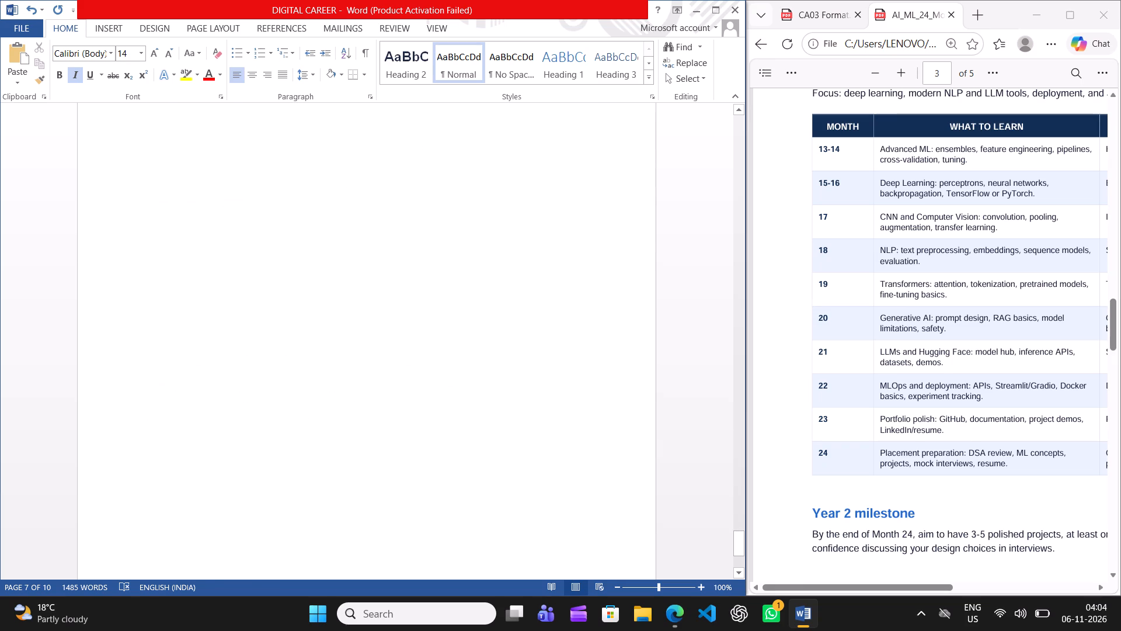
scroll(527, 278, up, 20)
scroll(527, 278, up, 1)
scroll(527, 278, down, 1)
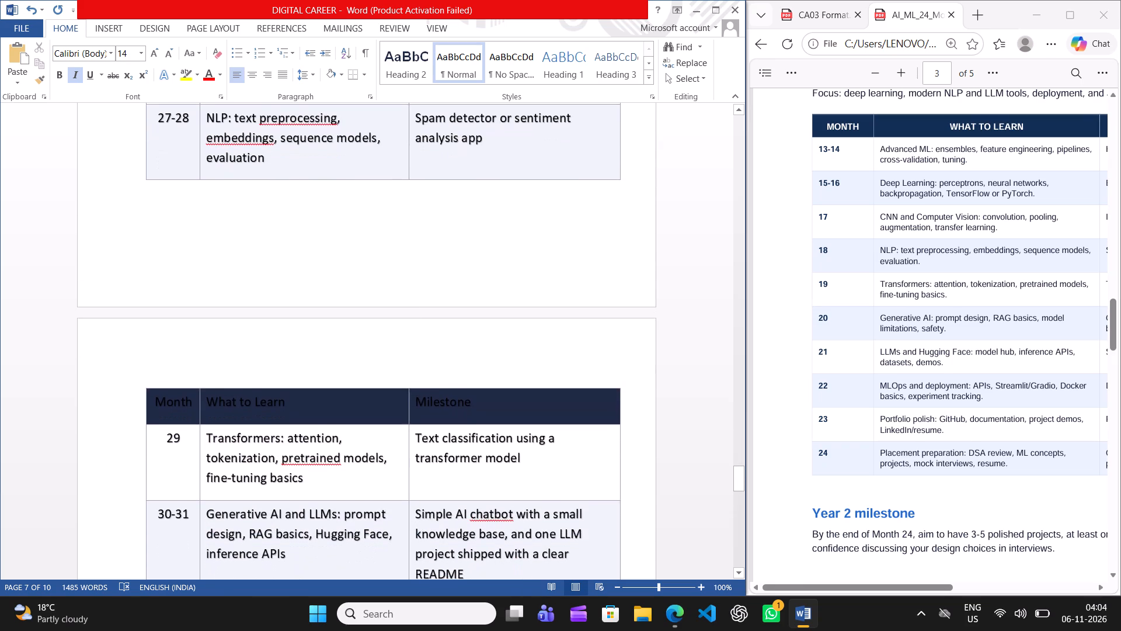
scroll(527, 278, down, 1)
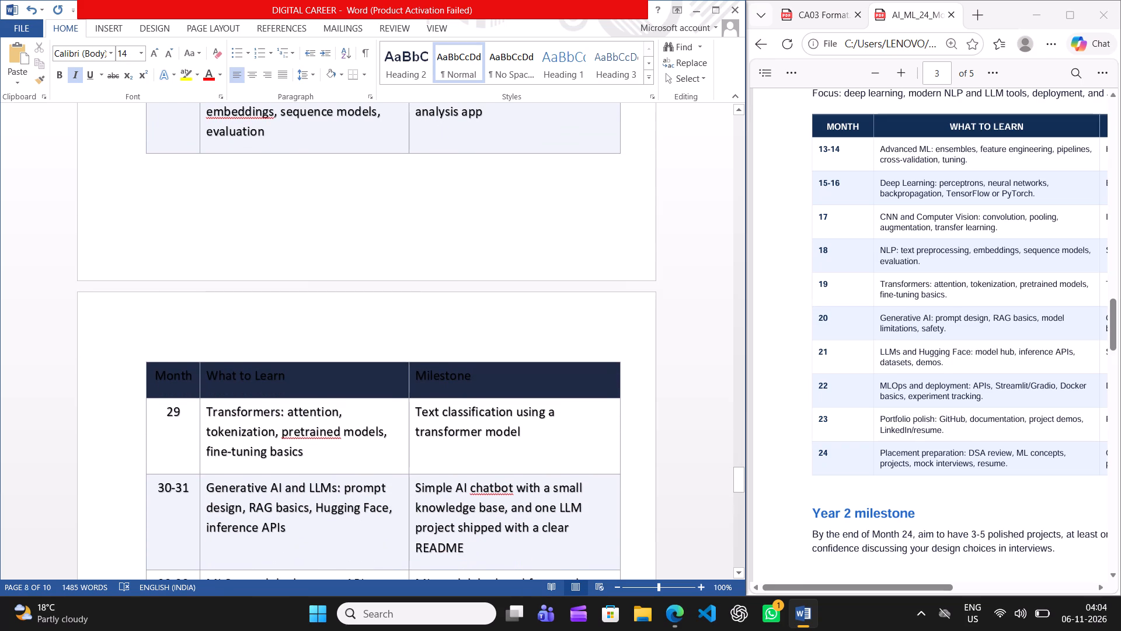
drag(491, 372, 213, 372)
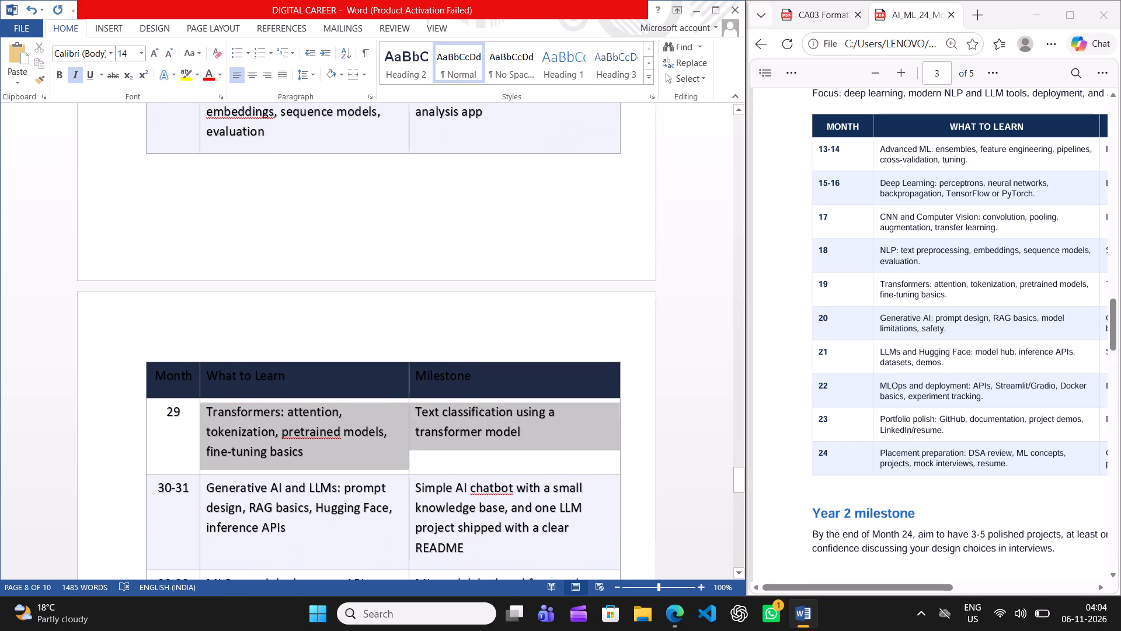
scroll(213, 372, up, 3)
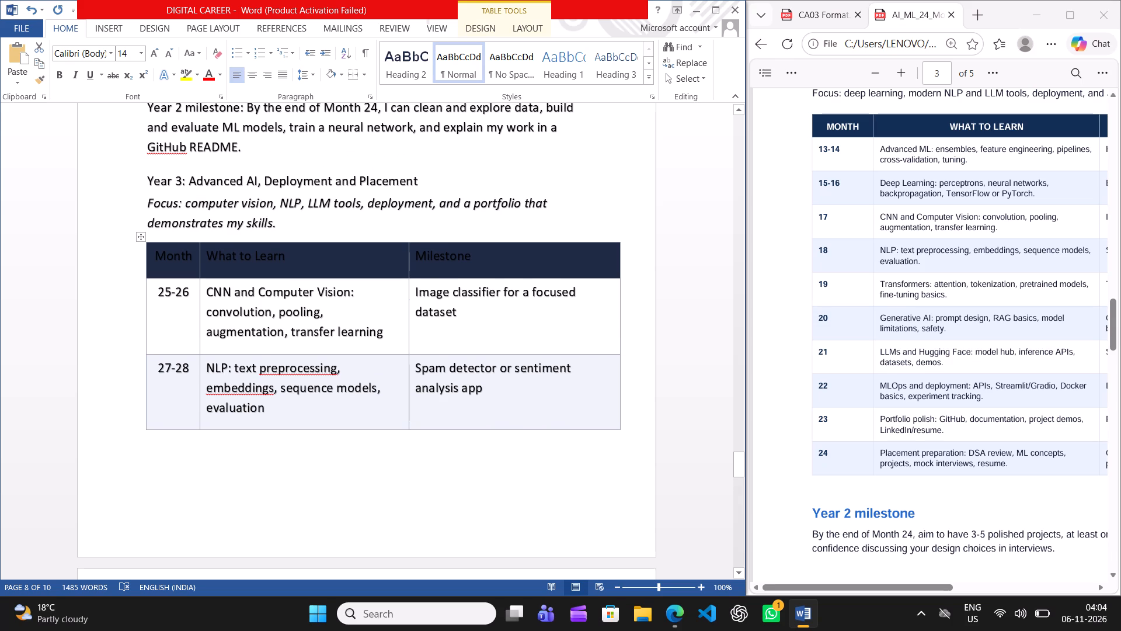
drag(496, 252, 161, 255)
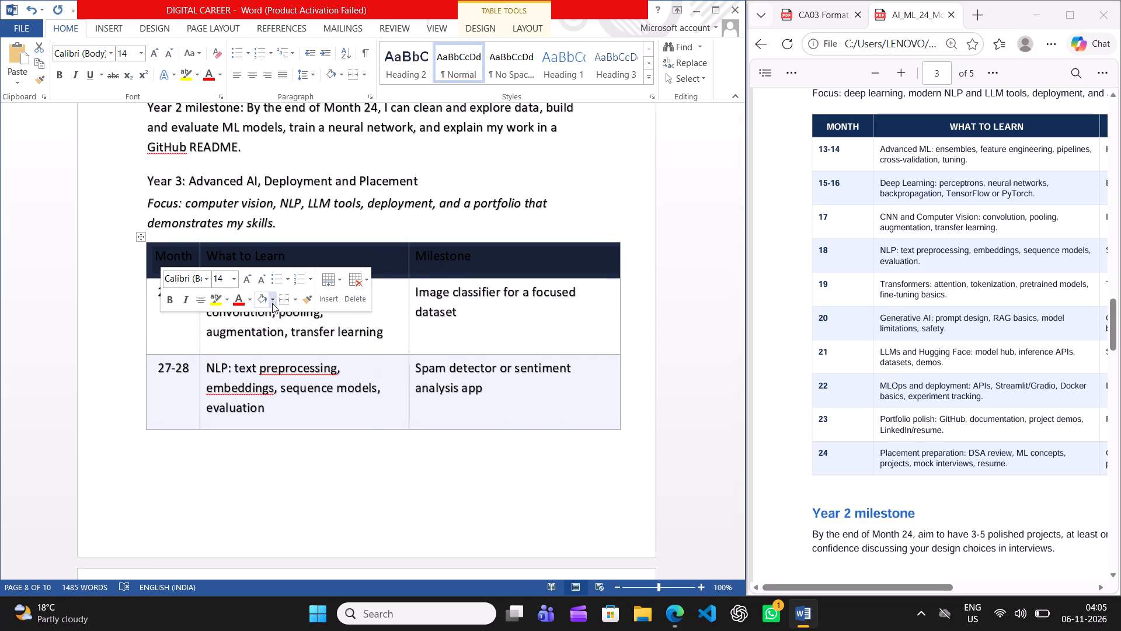
click(272, 303)
click(263, 331)
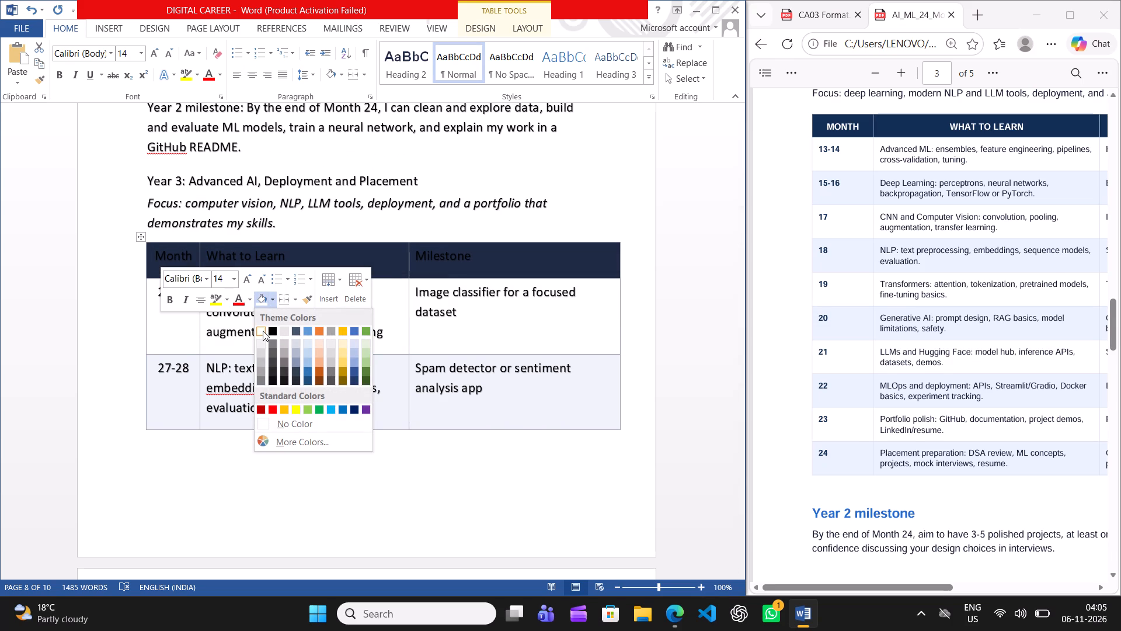
click(550, 224)
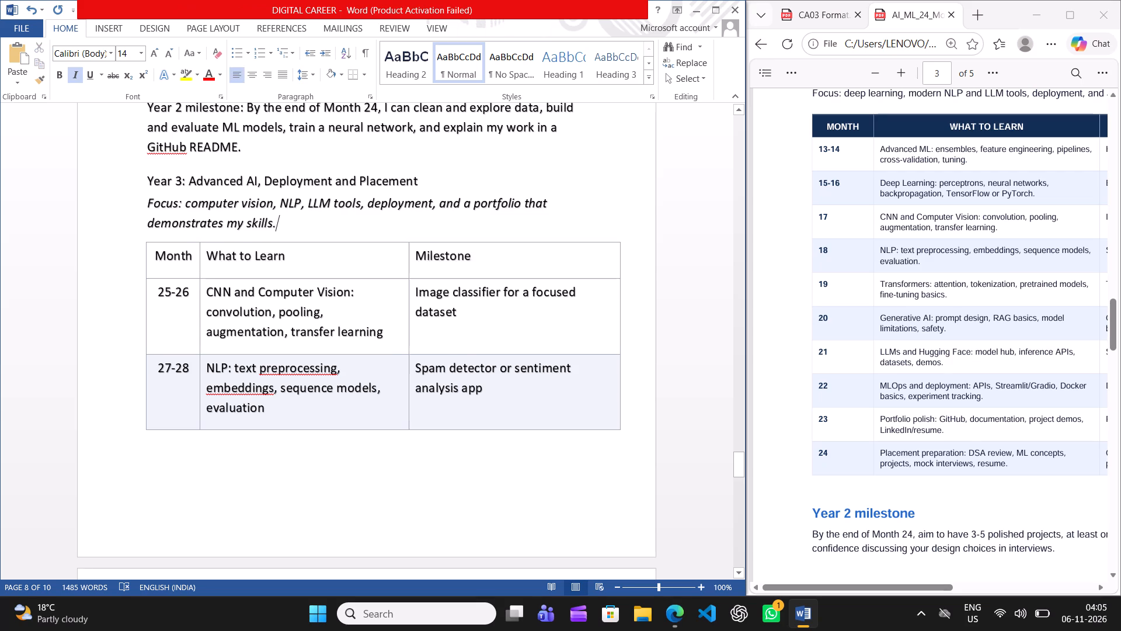
Remove the italics from all roadmap text between the Year 1 Focus paragraph and the end of the Year 3 milestone paragraph.
scroll(550, 224, up, 8)
scroll(550, 224, up, 20)
scroll(550, 224, up, 20)
scroll(550, 224, up, 11)
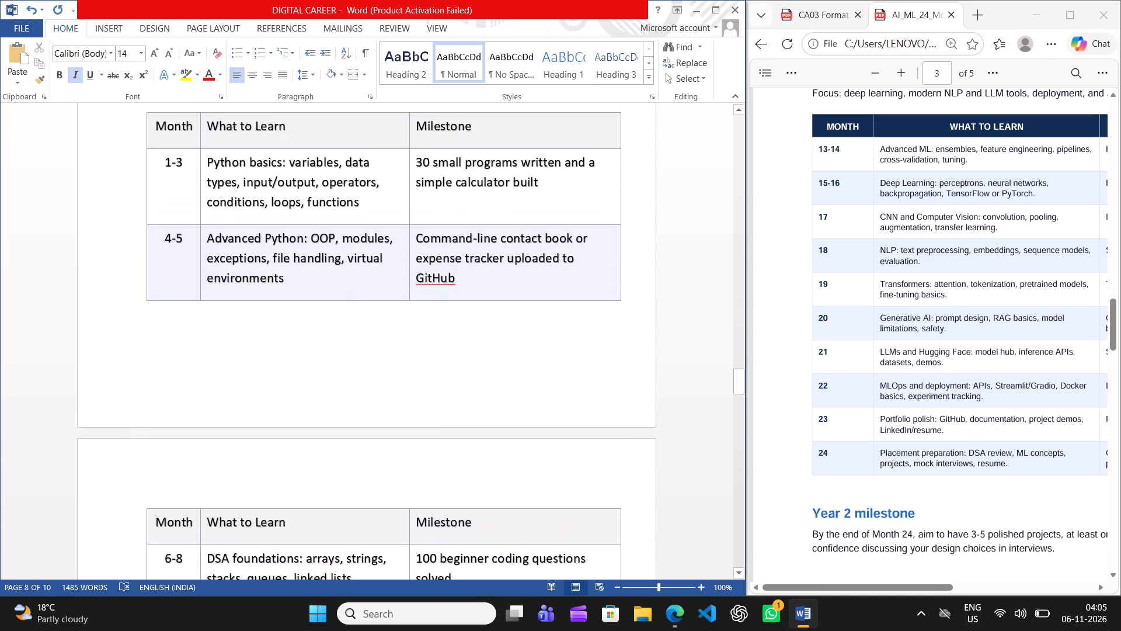
scroll(550, 224, up, 1)
scroll(550, 224, down, 5)
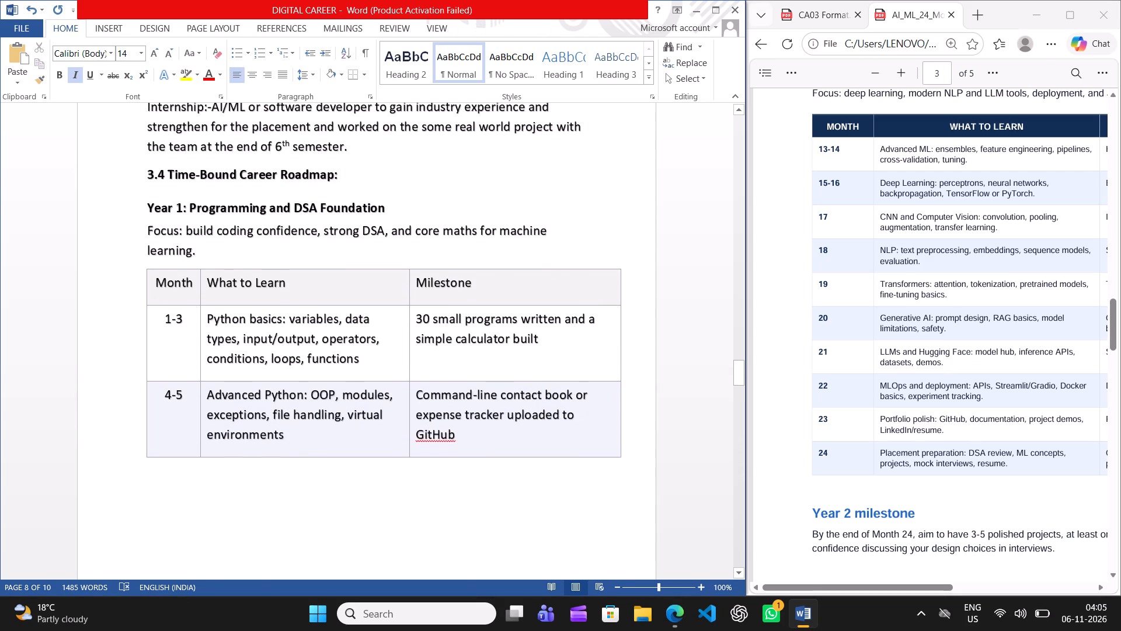
scroll(550, 224, down, 13)
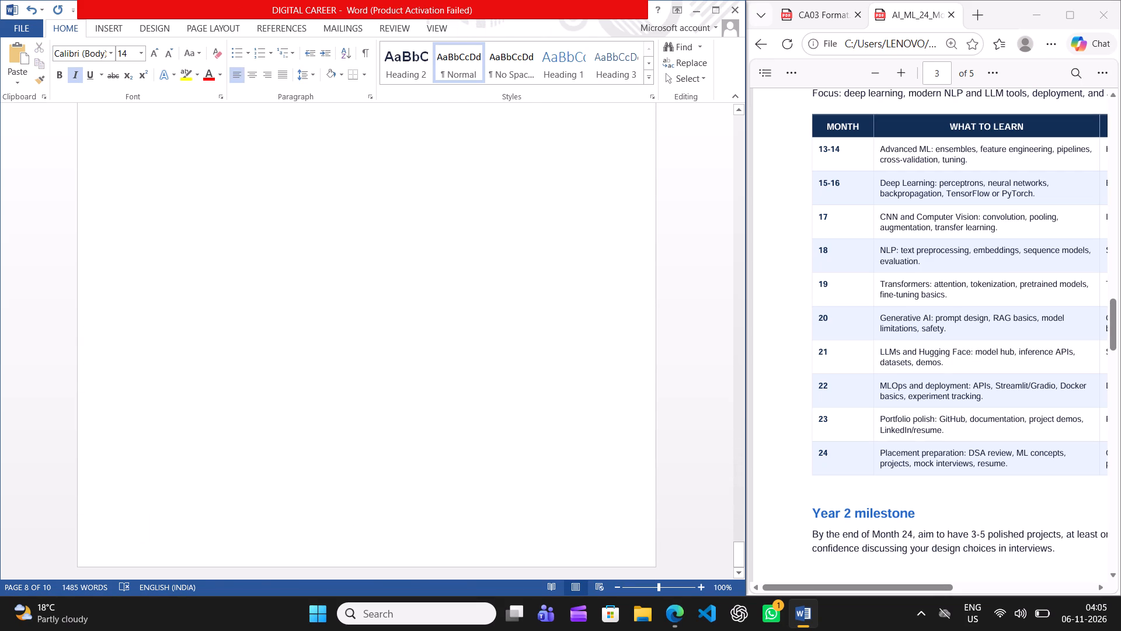
scroll(550, 224, down, 1)
scroll(550, 224, up, 11)
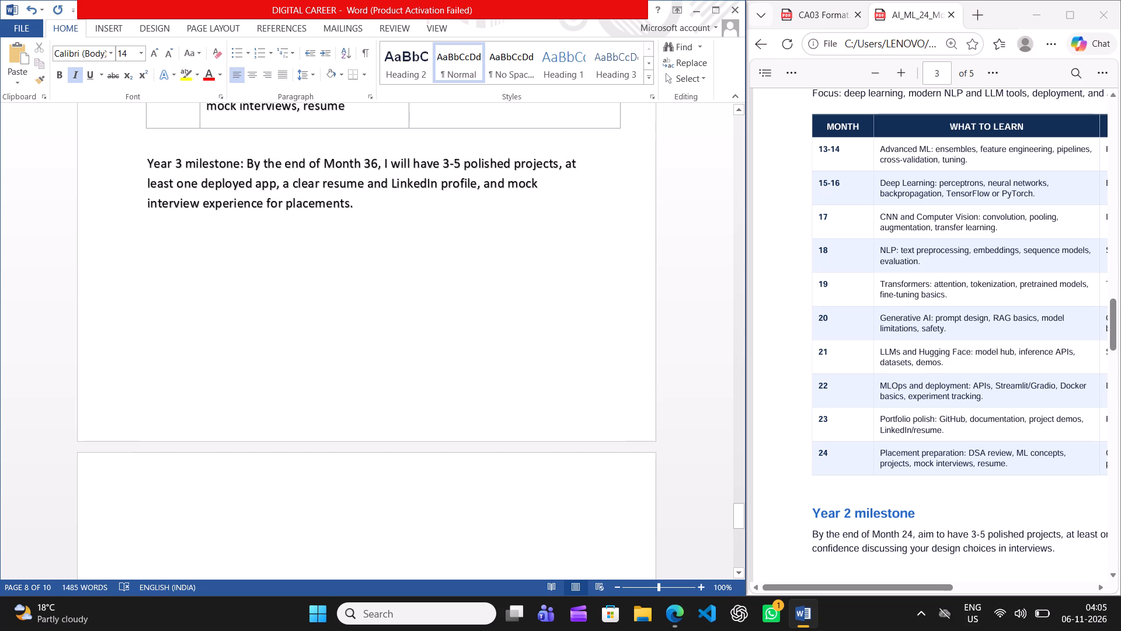
drag(358, 207, 128, 157)
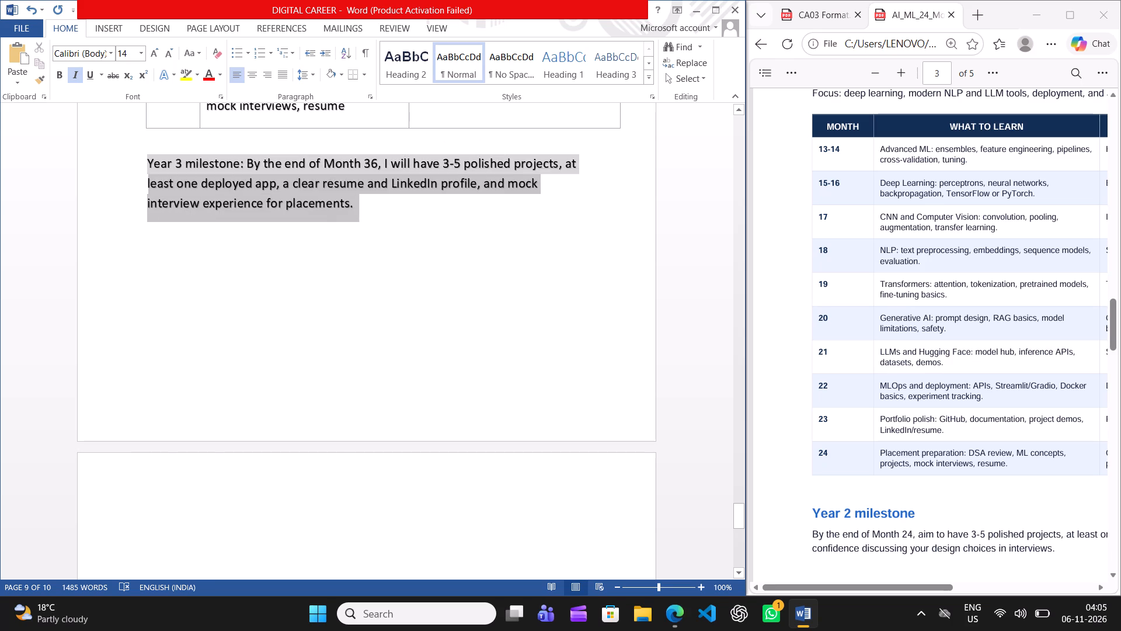
drag(128, 157, 103, 88)
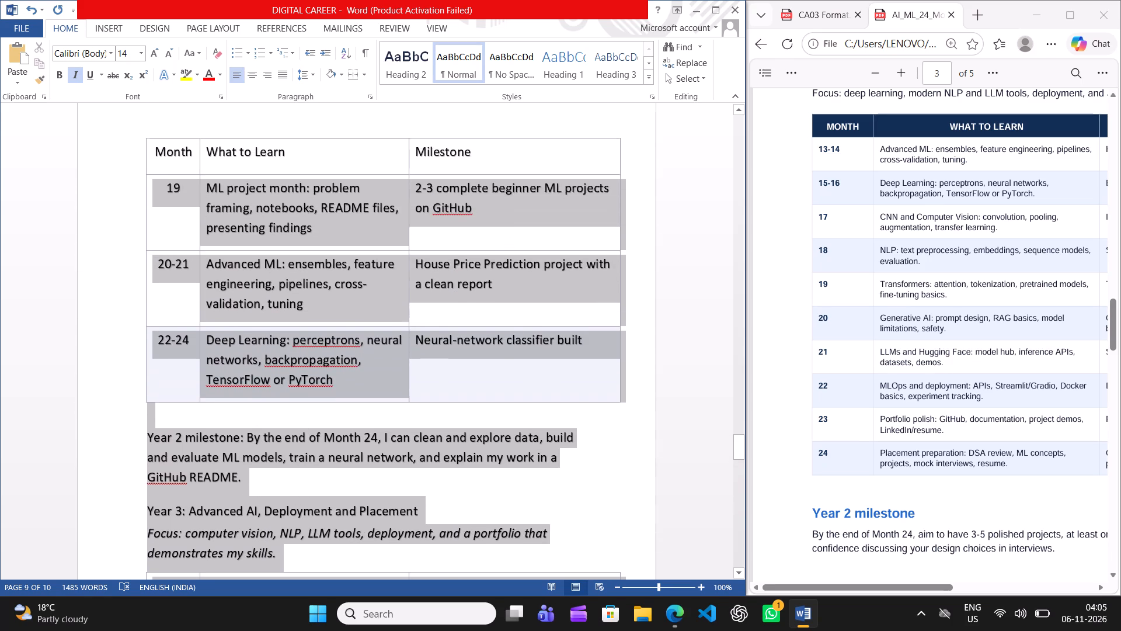
drag(103, 88, 103, 90)
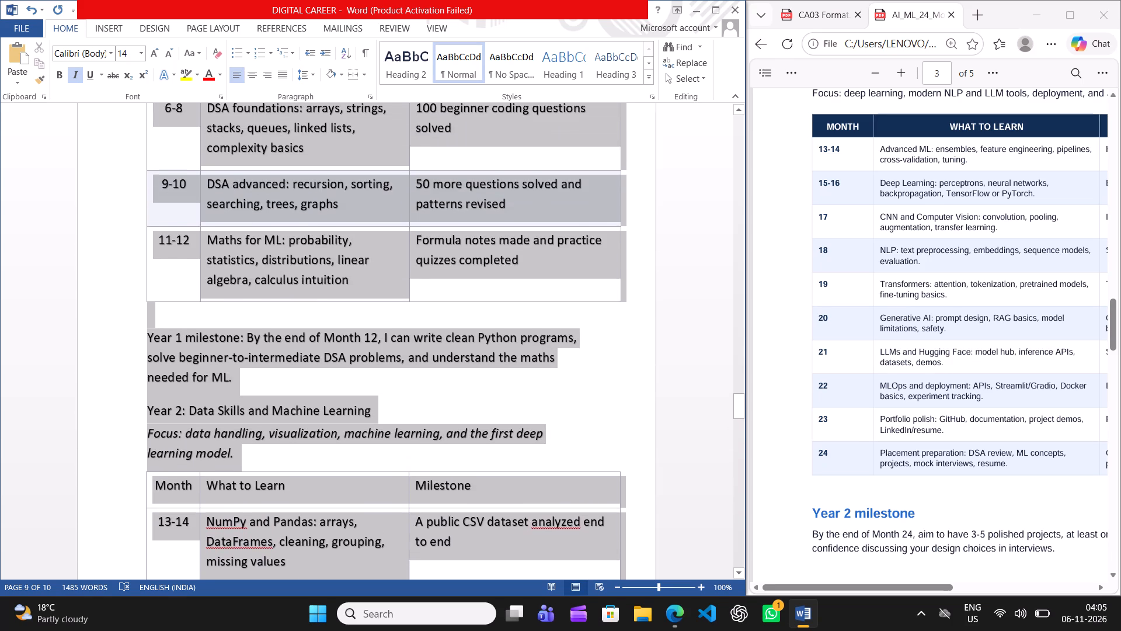
drag(103, 90, 106, 119)
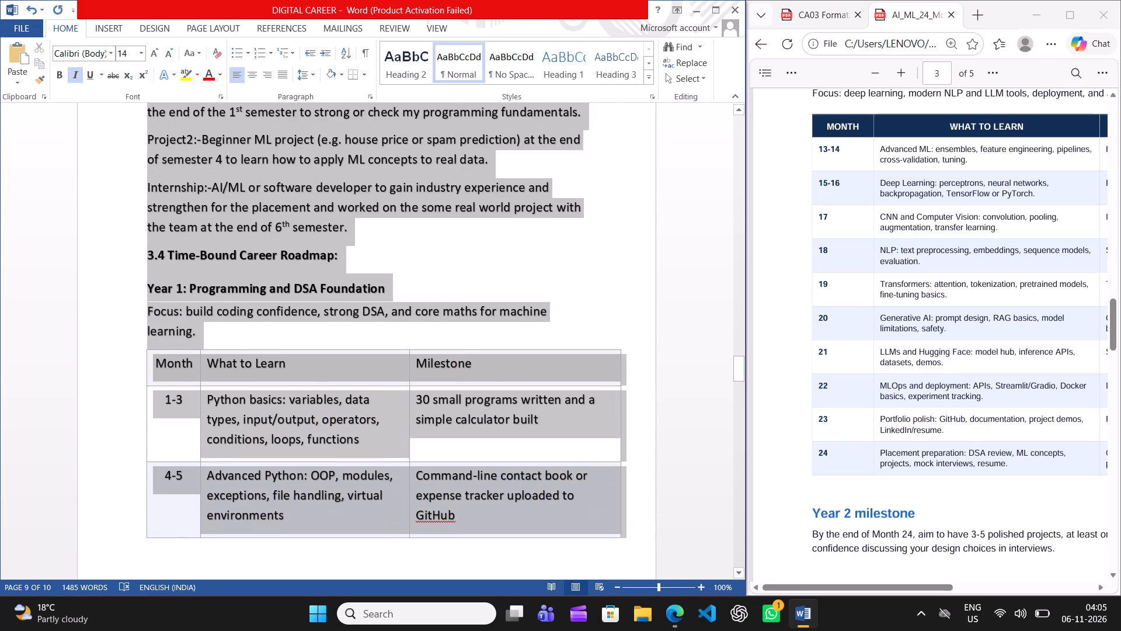
drag(106, 119, 112, 393)
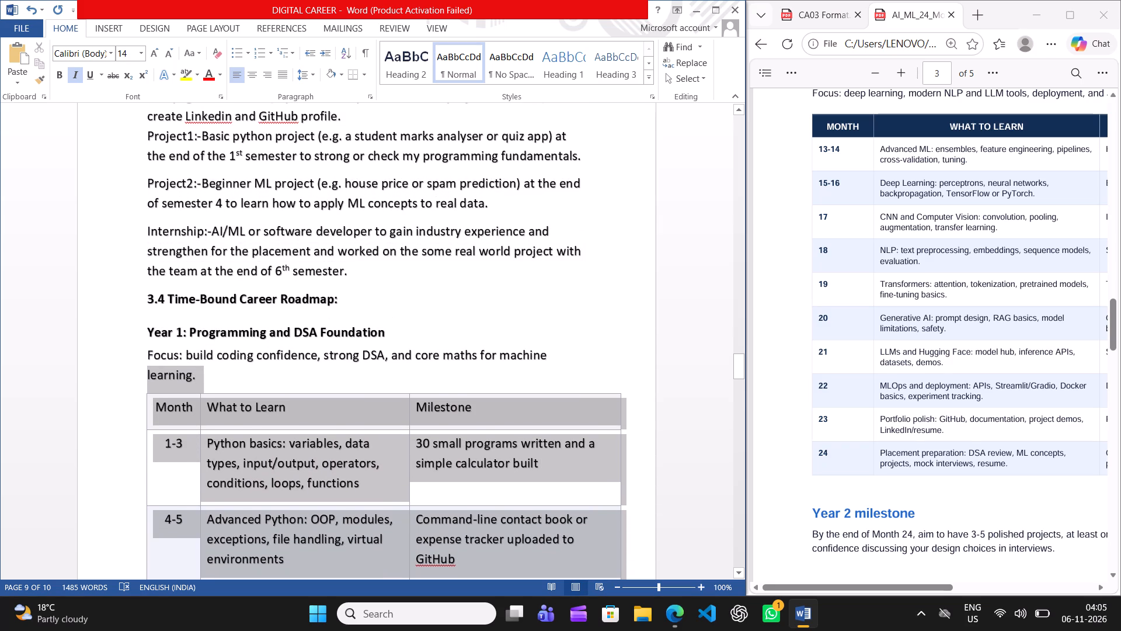
drag(112, 393, 102, 364)
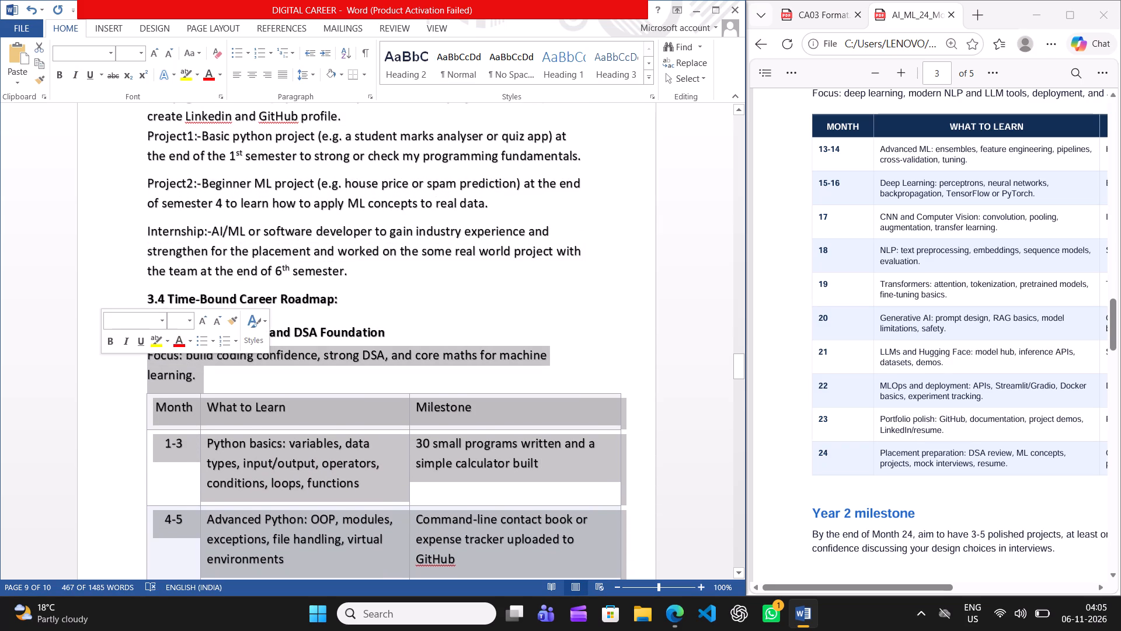
click(69, 78)
click(69, 78)
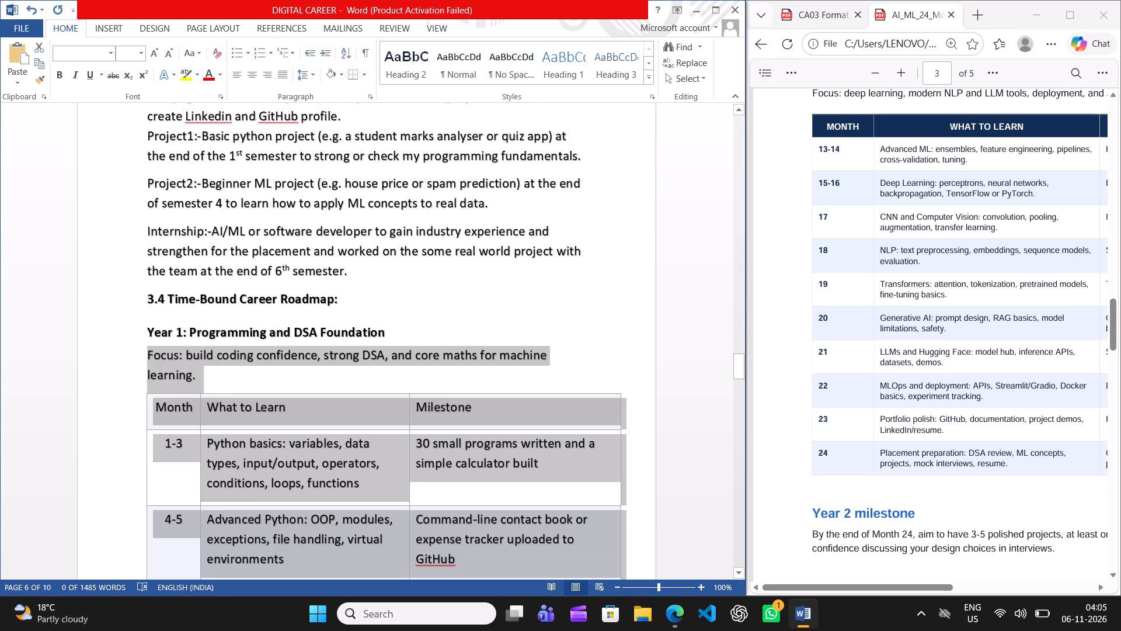
click(560, 321)
Make the heading Year 2: Data Skills and Machine Learning bold.
scroll(560, 321, down, 4)
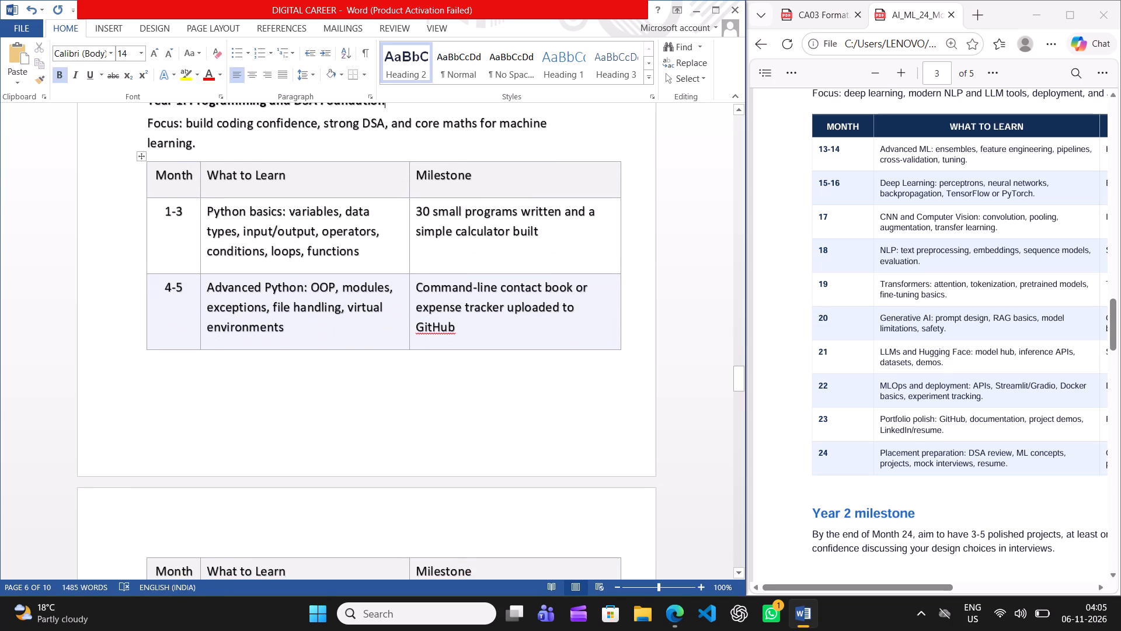
scroll(560, 321, down, 4)
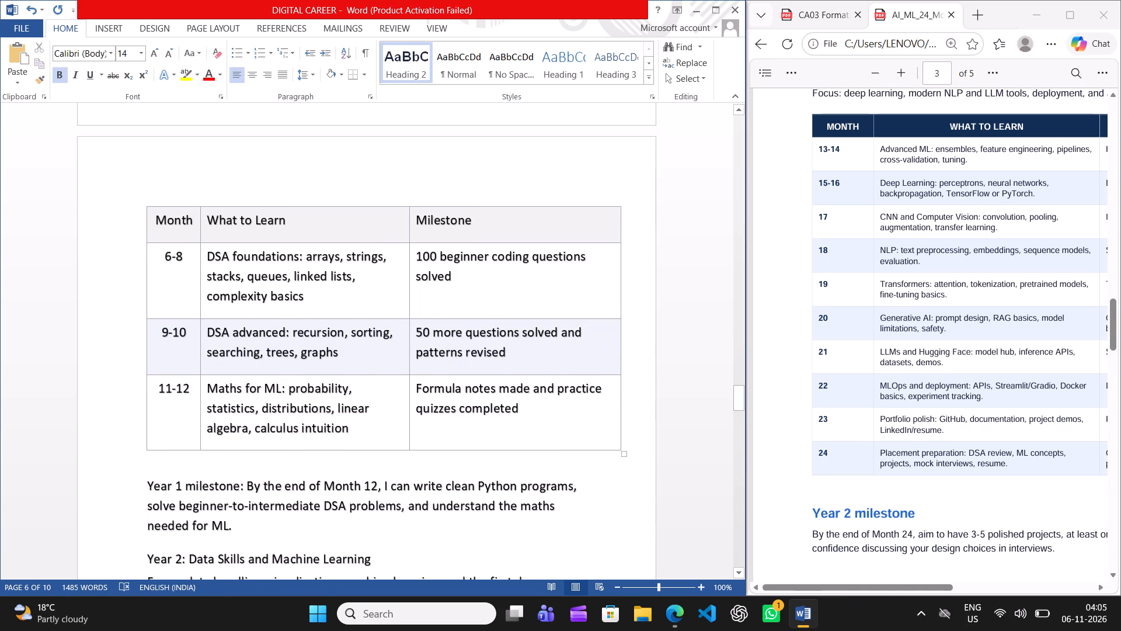
click(374, 431)
scroll(374, 431, down, 1)
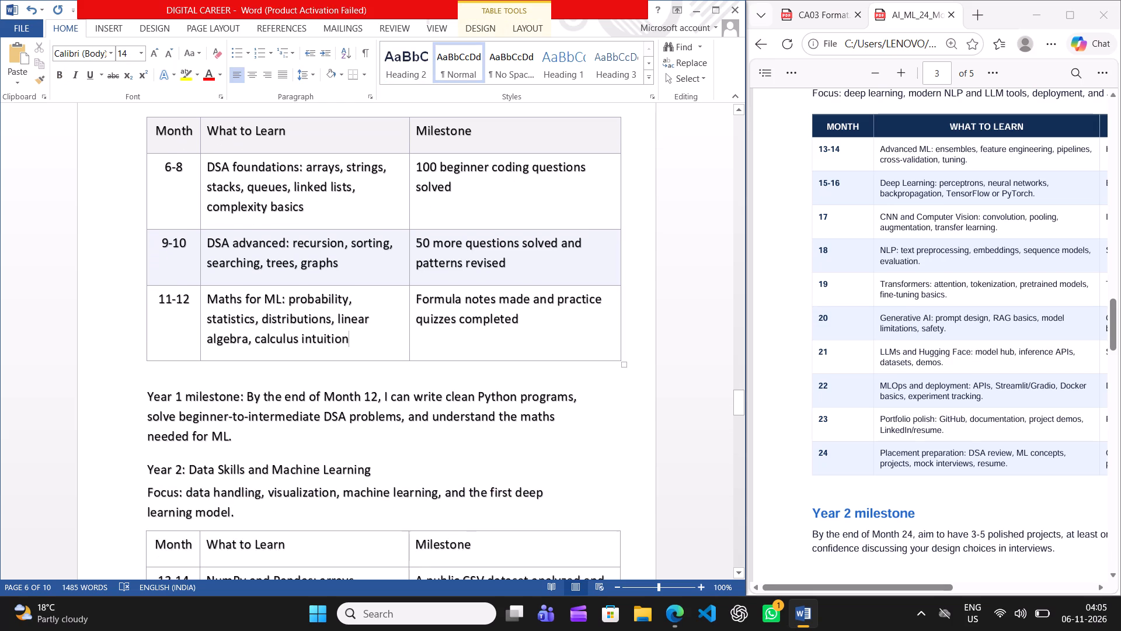
scroll(374, 431, down, 1)
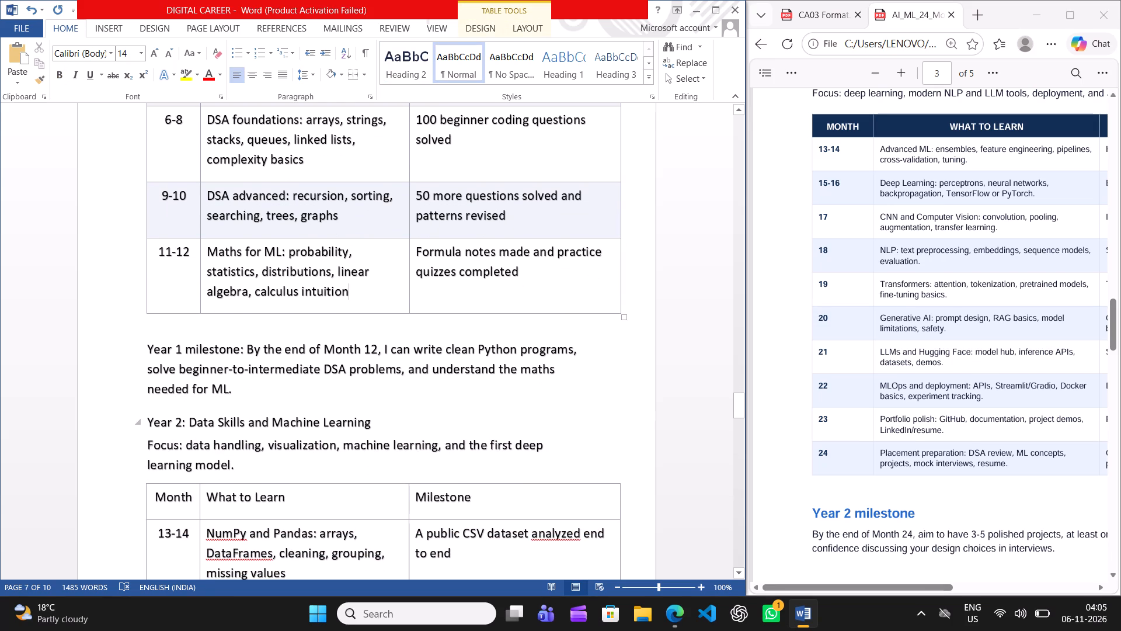
drag(387, 414, 117, 401)
click(445, 398)
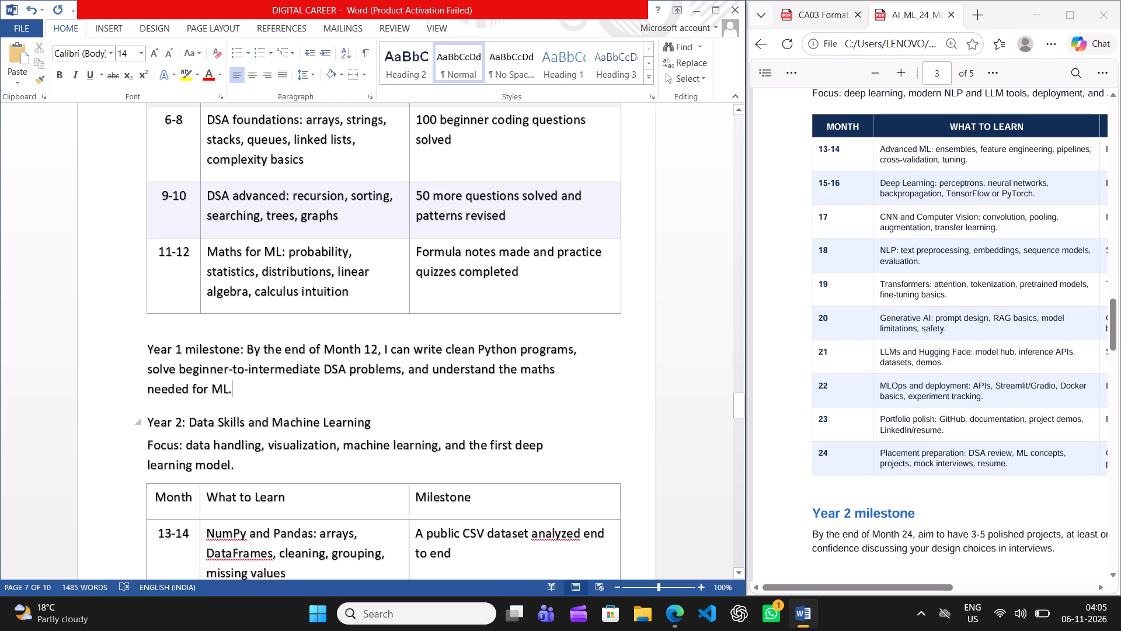
drag(384, 421, 166, 431)
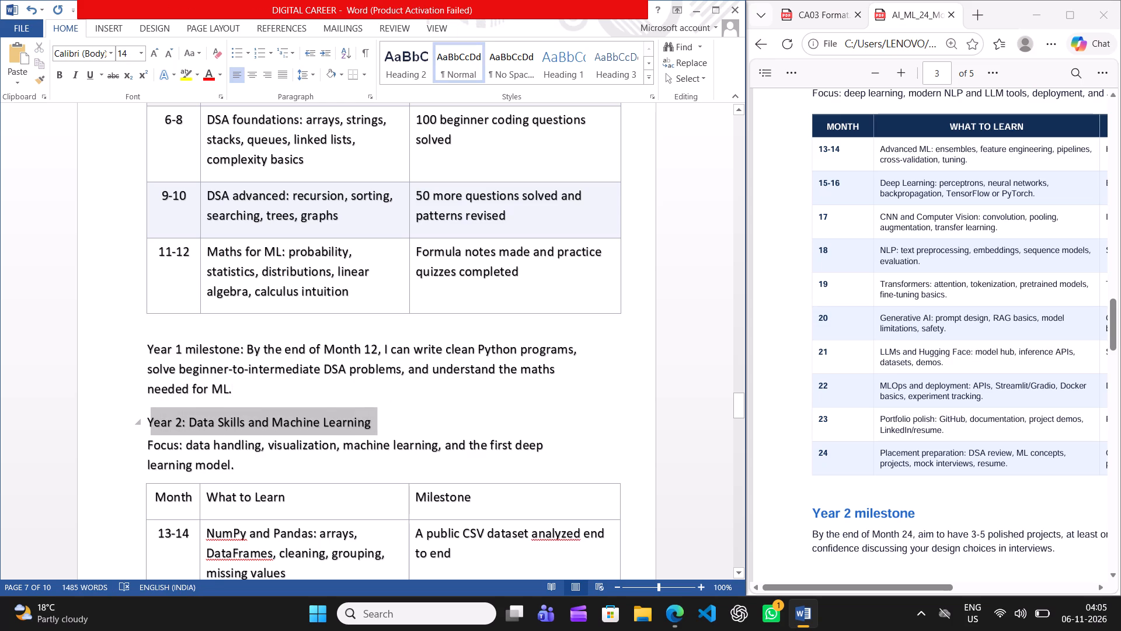
drag(166, 431, 158, 428)
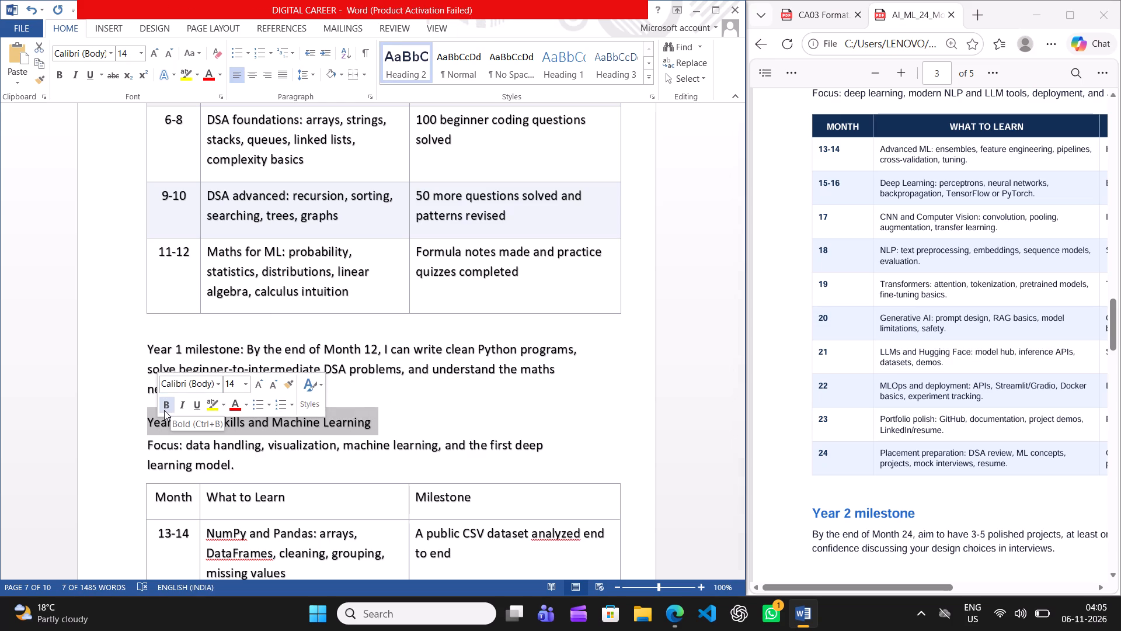
click(164, 410)
click(462, 399)
Make the heading Year 3: Advanced AI, Deployment and Placement bold.
scroll(462, 399, down, 3)
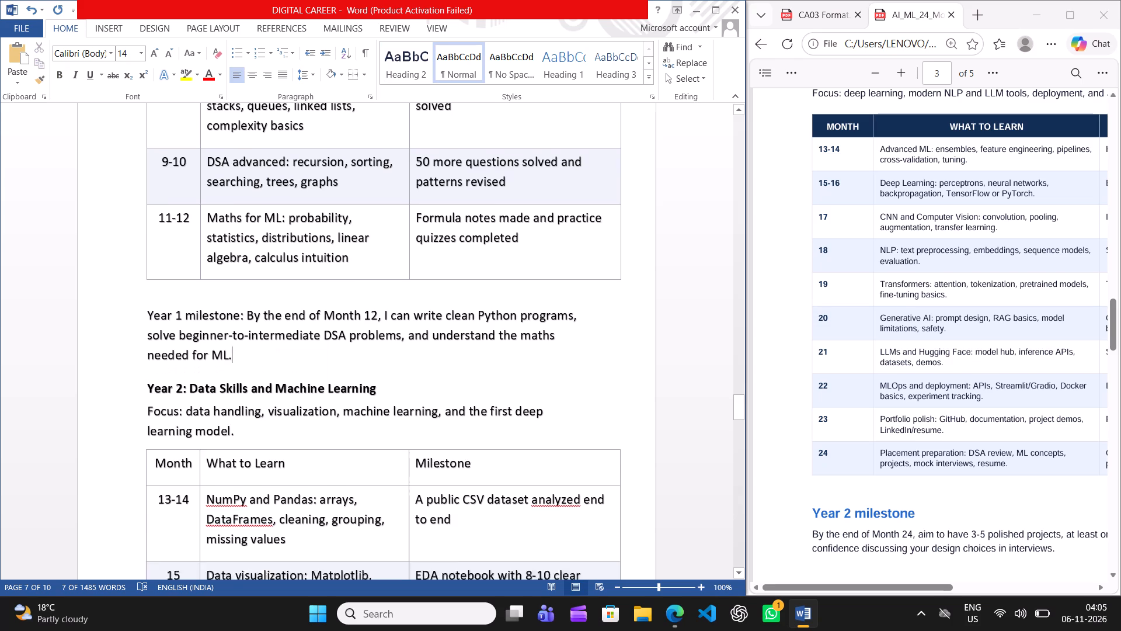
scroll(462, 399, down, 3)
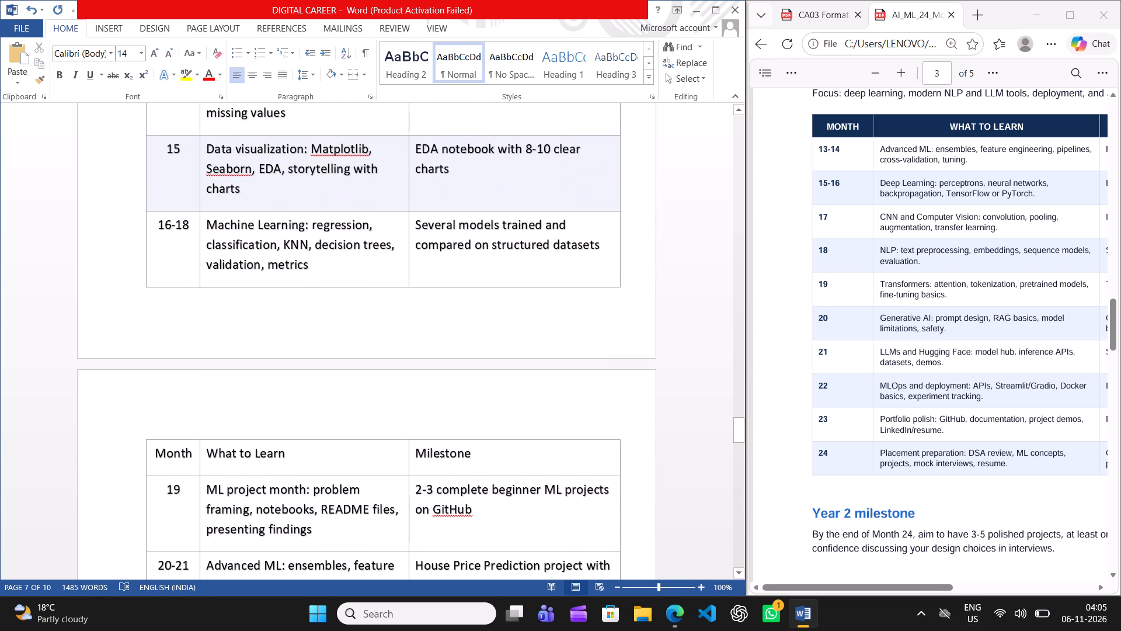
scroll(347, 435, down, 1)
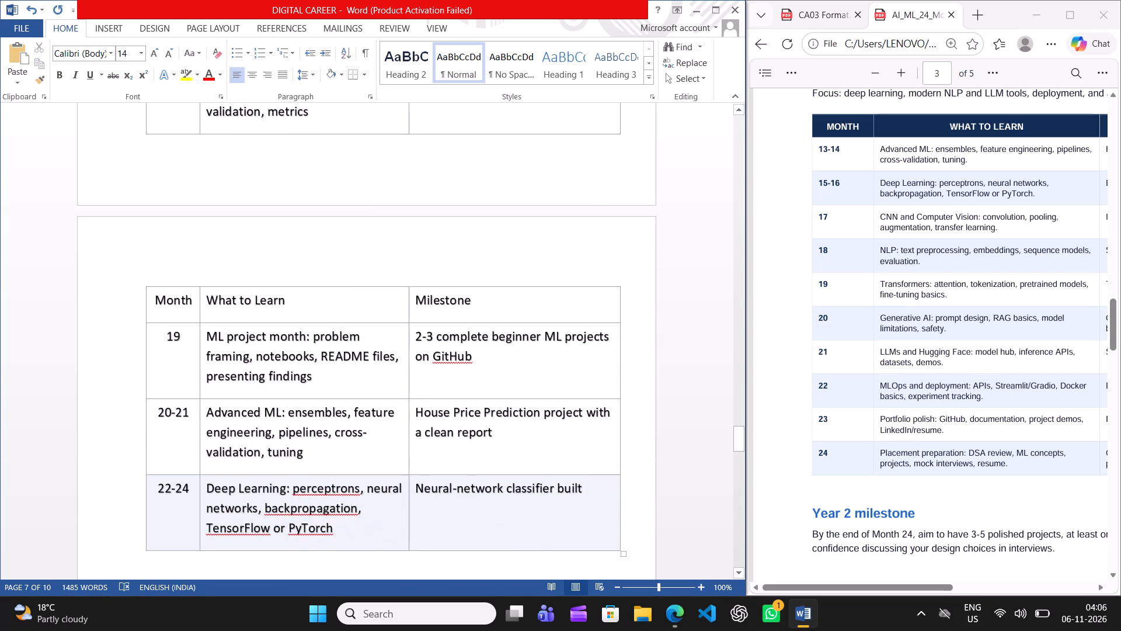
scroll(347, 435, down, 2)
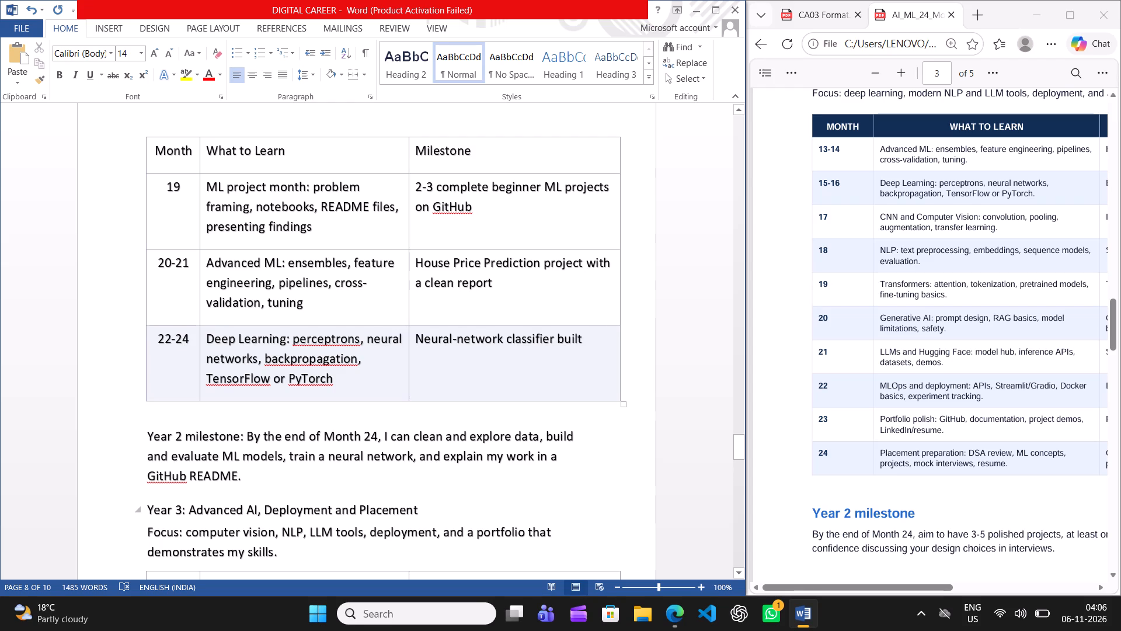
drag(430, 506, 138, 517)
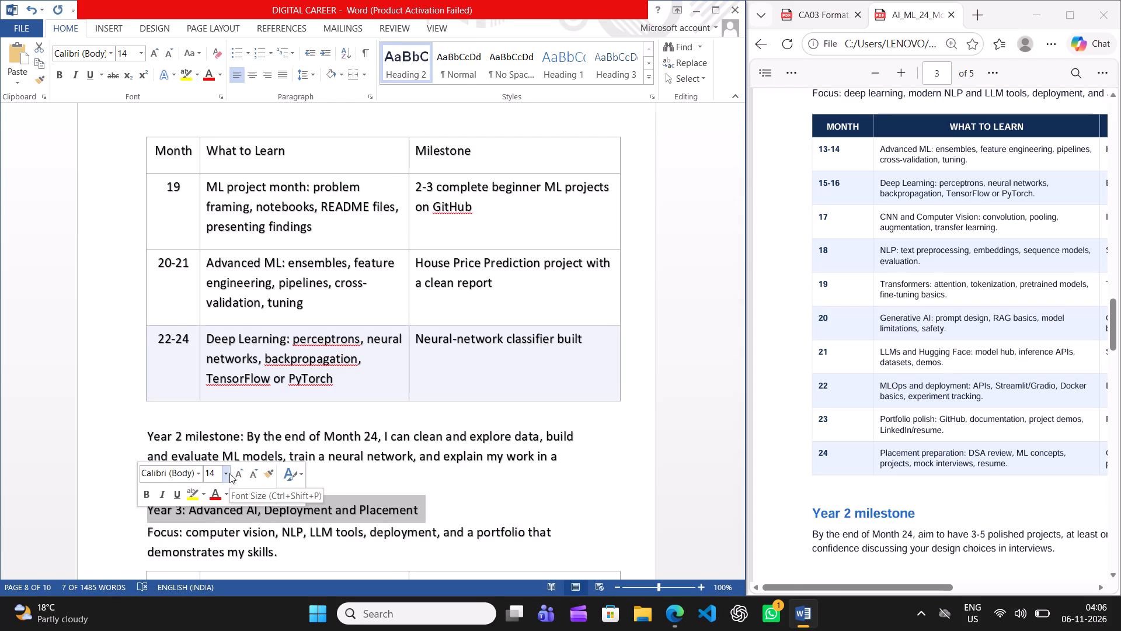
click(152, 494)
click(391, 466)
Review the formatting of the Year 3 table and the Year 3 milestone paragraph below it.
scroll(391, 466, down, 1)
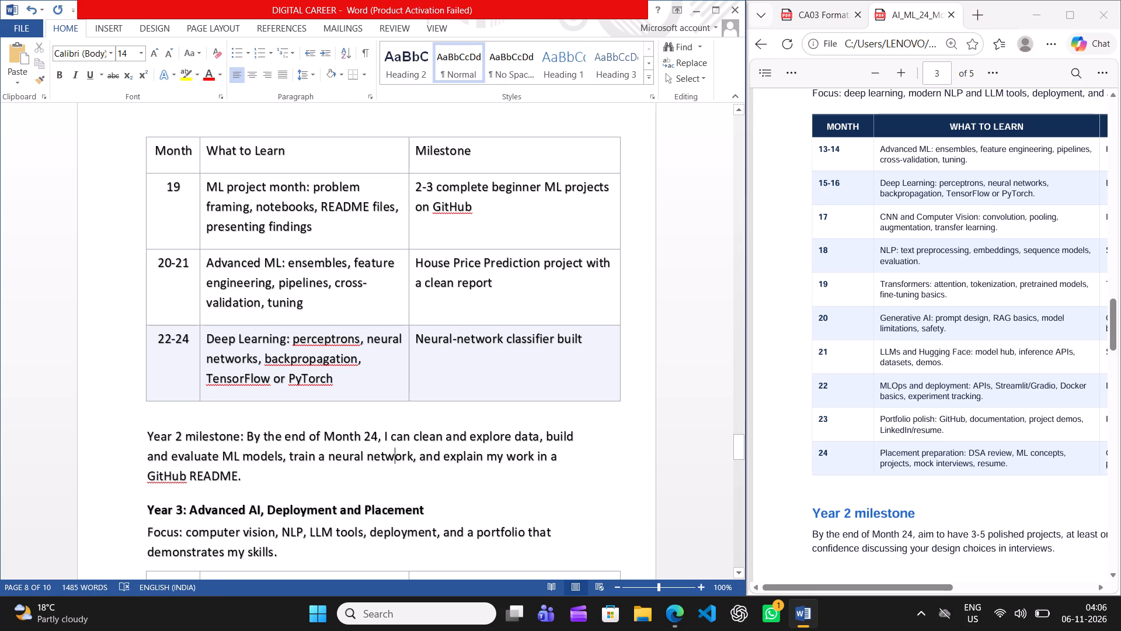
scroll(391, 466, down, 6)
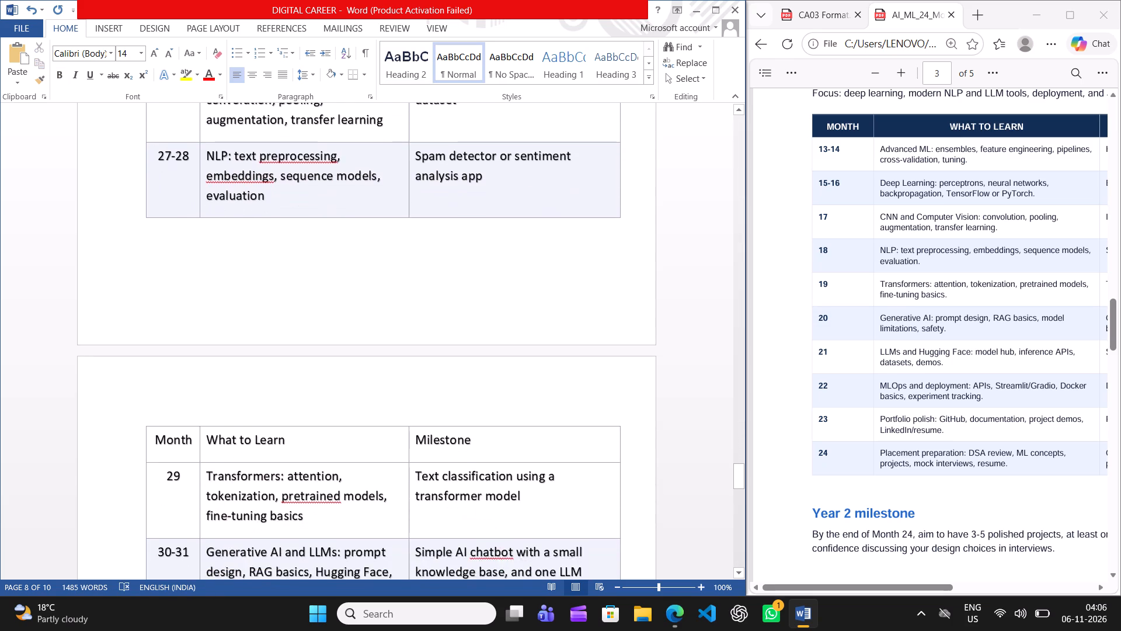
scroll(391, 466, down, 4)
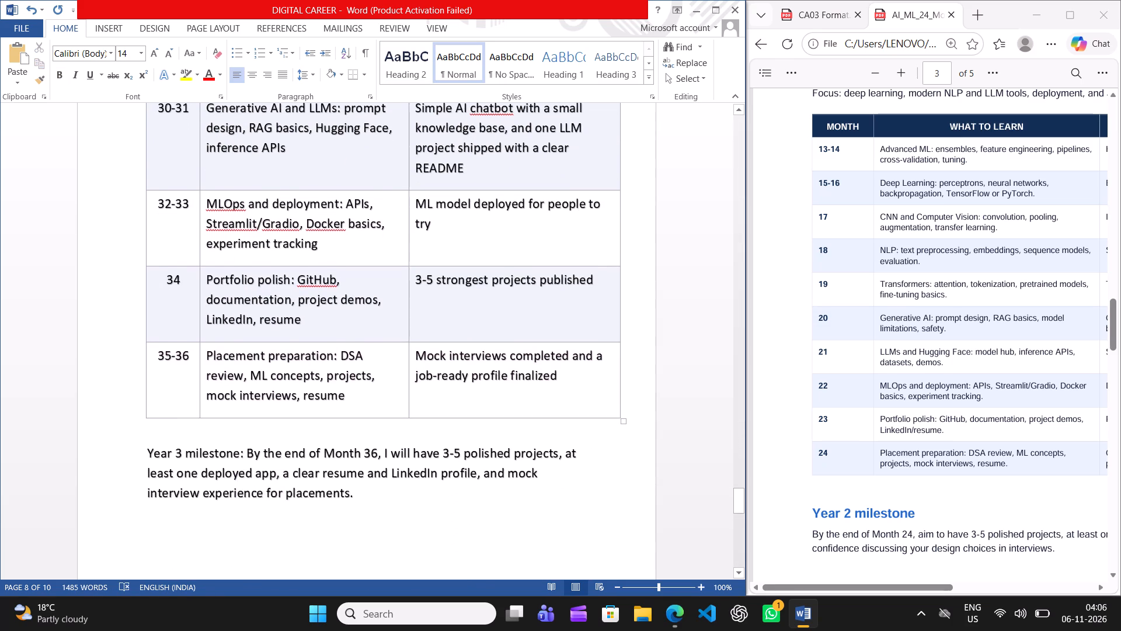
Review the formatting of the Year 3 milestone, table and heading, working back from the milestone paragraph.
scroll(391, 466, down, 2)
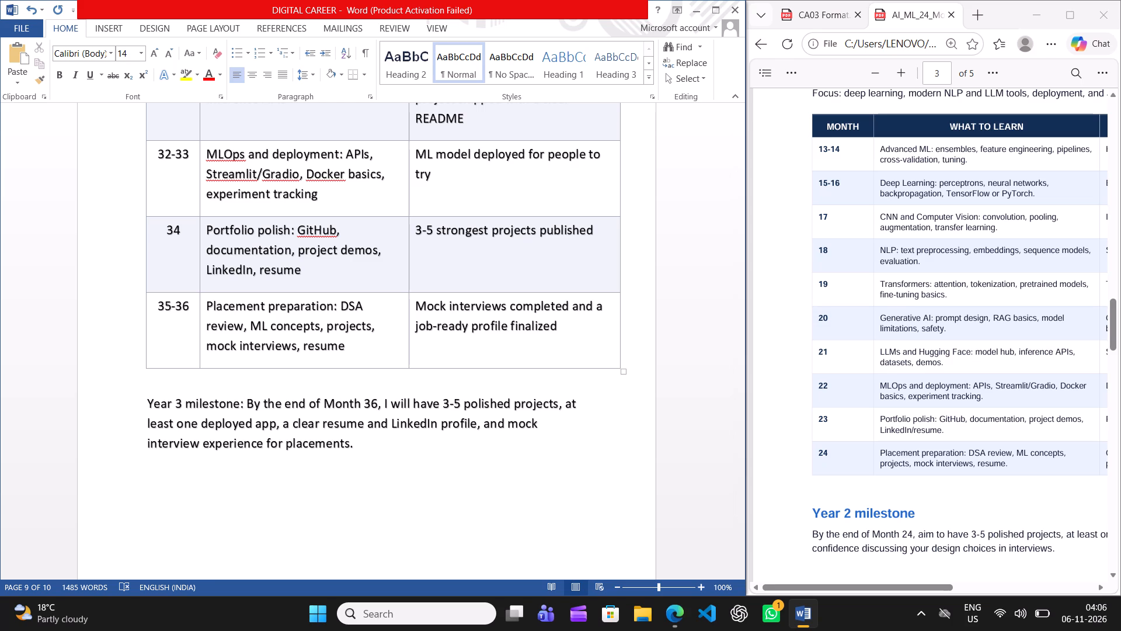
scroll(391, 466, up, 1)
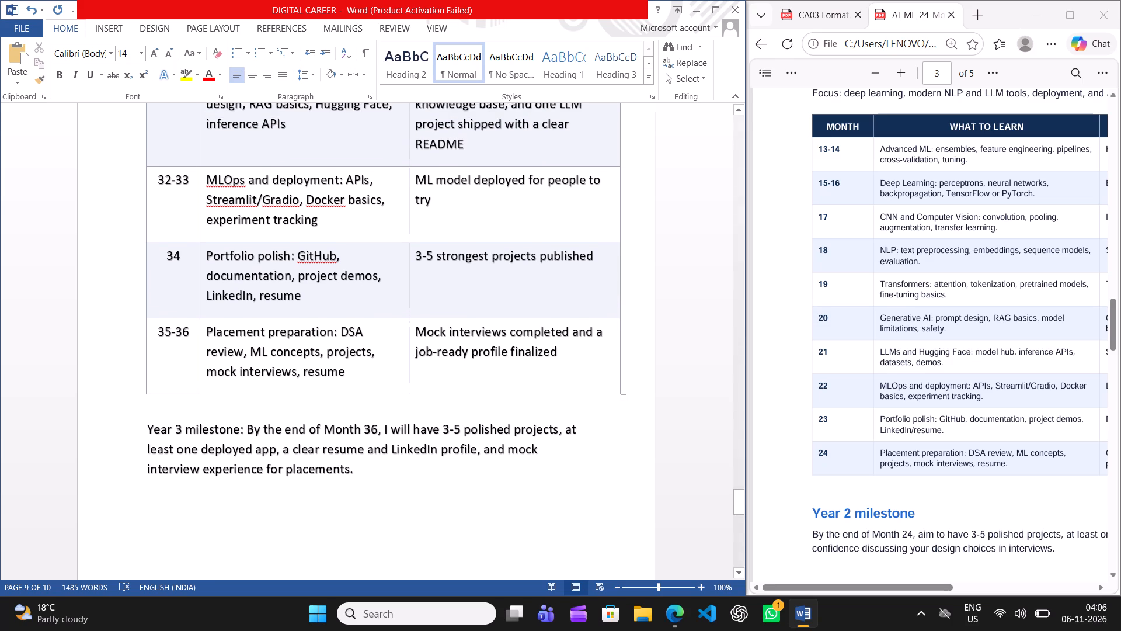
scroll(391, 466, up, 1)
scroll(323, 288, up, 1)
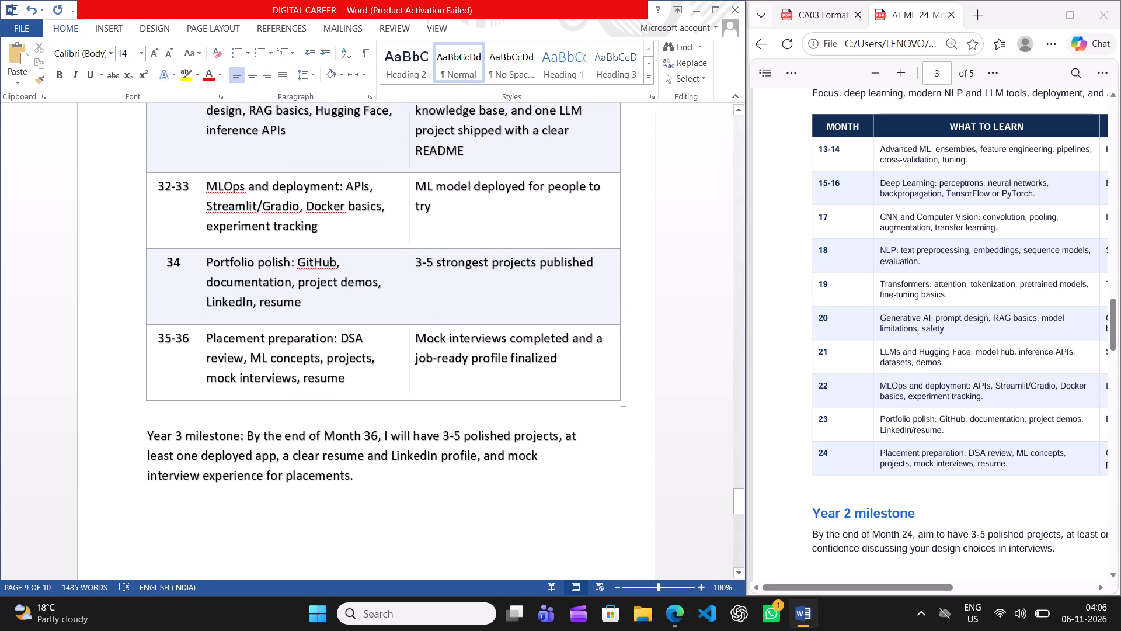
scroll(323, 288, up, 1)
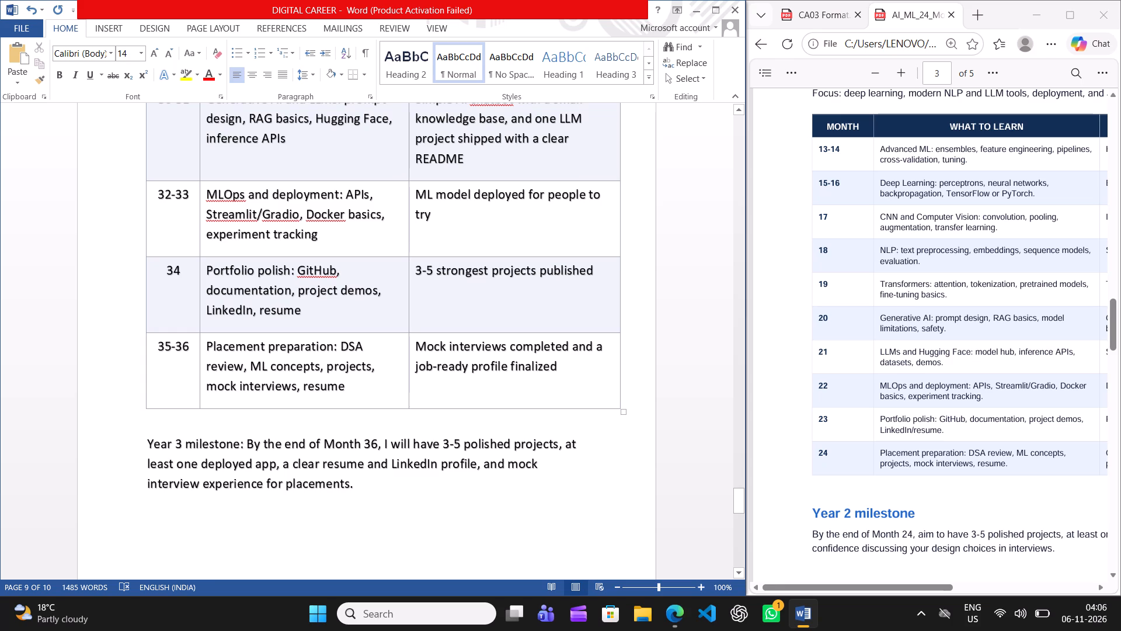
scroll(323, 288, up, 1)
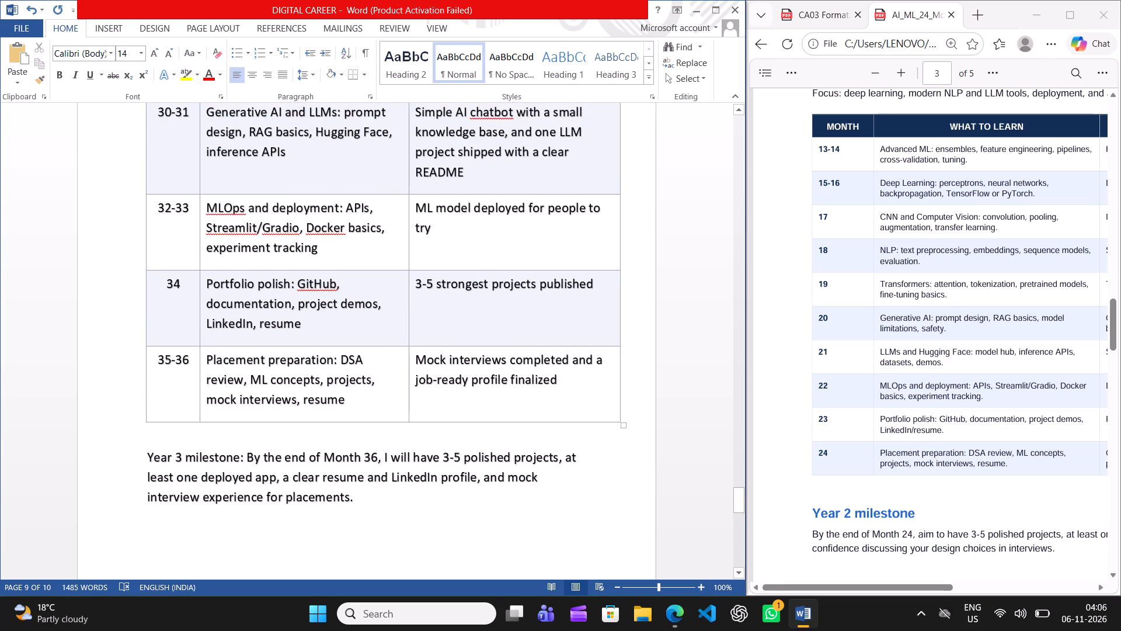
scroll(323, 288, up, 3)
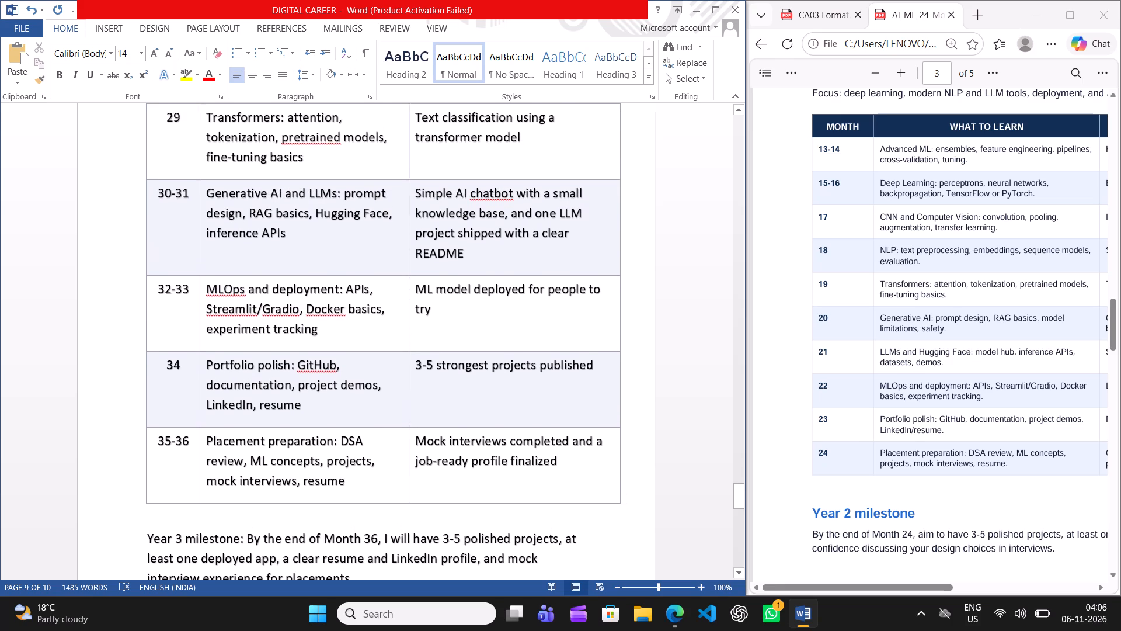
scroll(323, 288, up, 2)
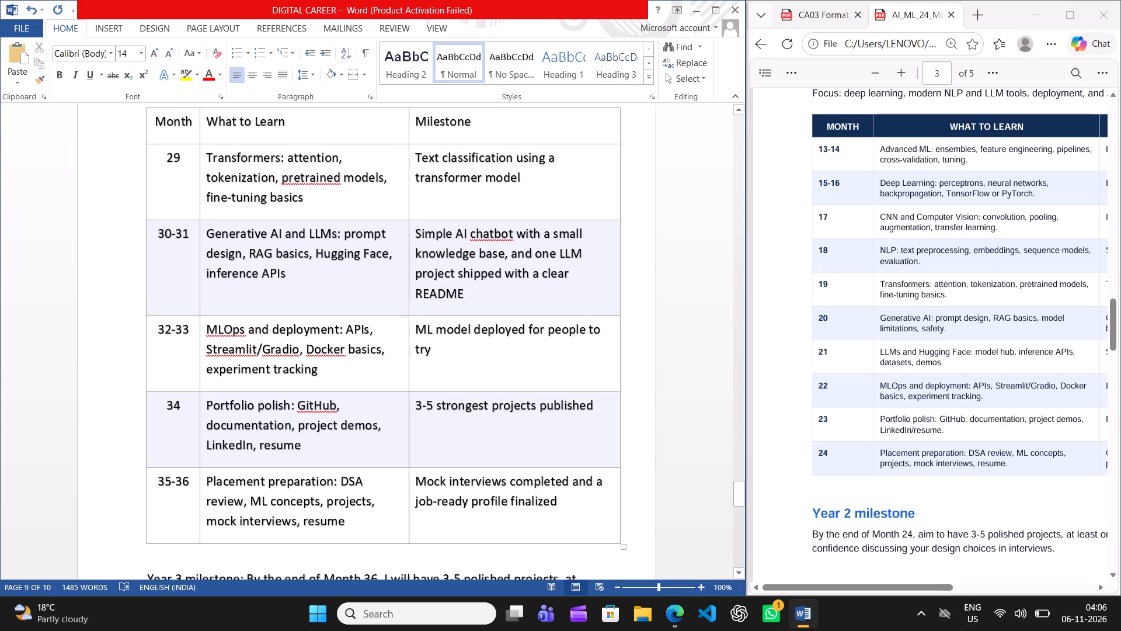
scroll(323, 288, up, 1)
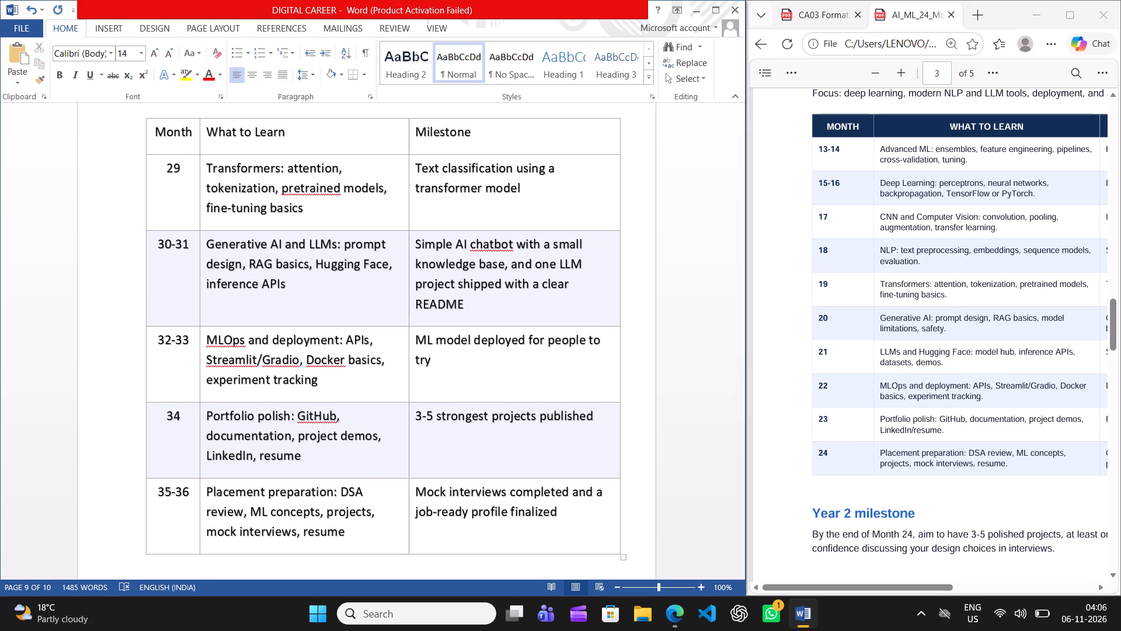
scroll(323, 288, up, 1)
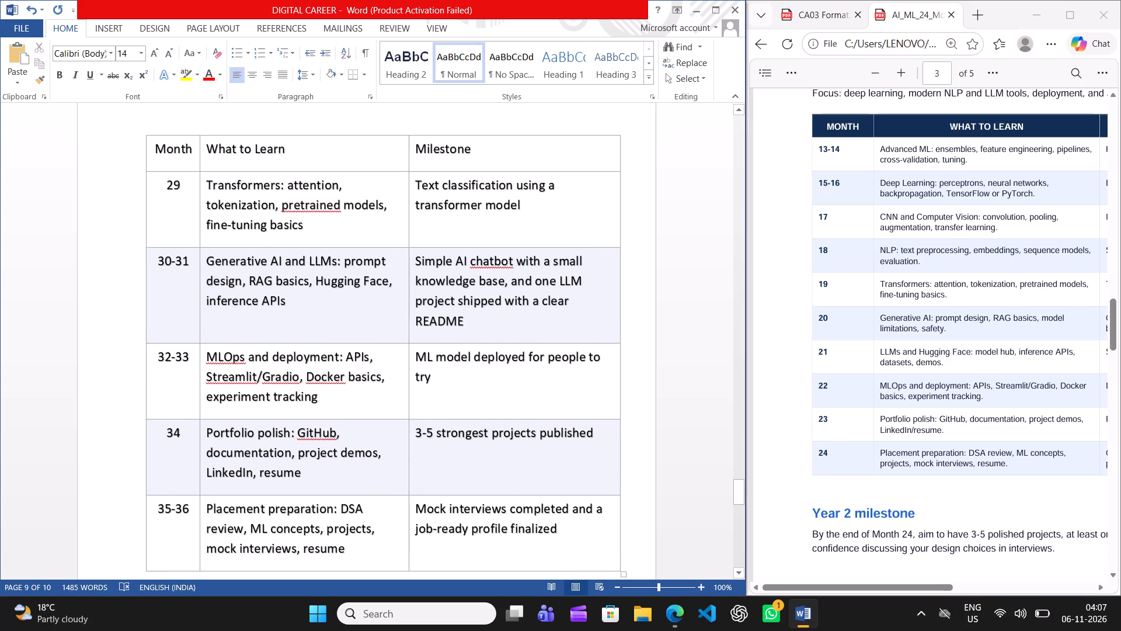
scroll(323, 288, up, 1)
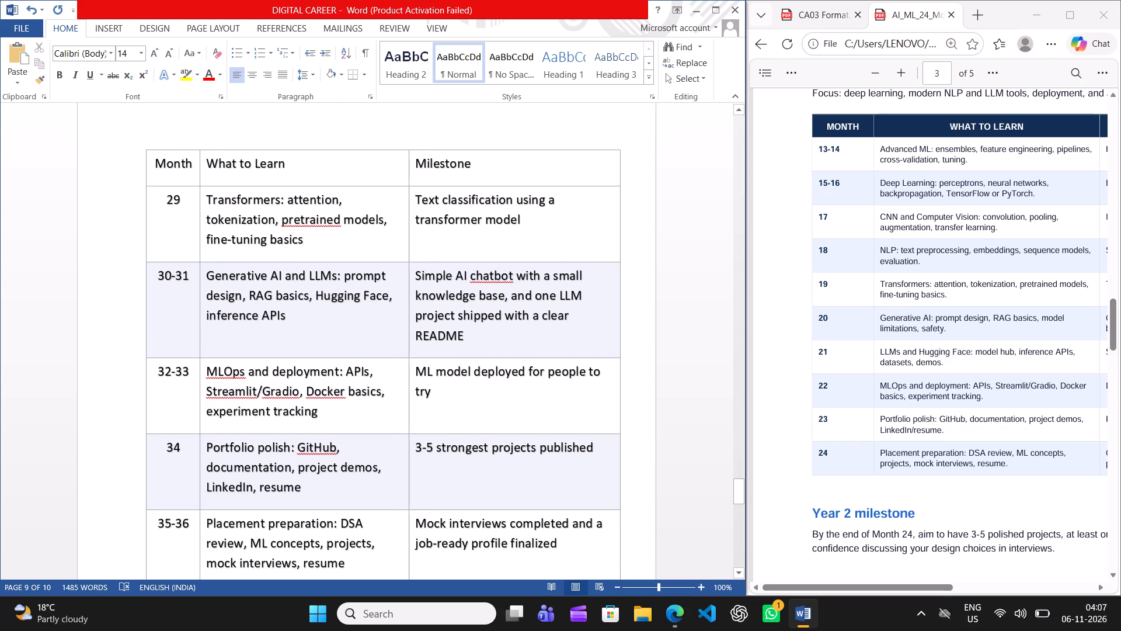
scroll(337, 240, up, 7)
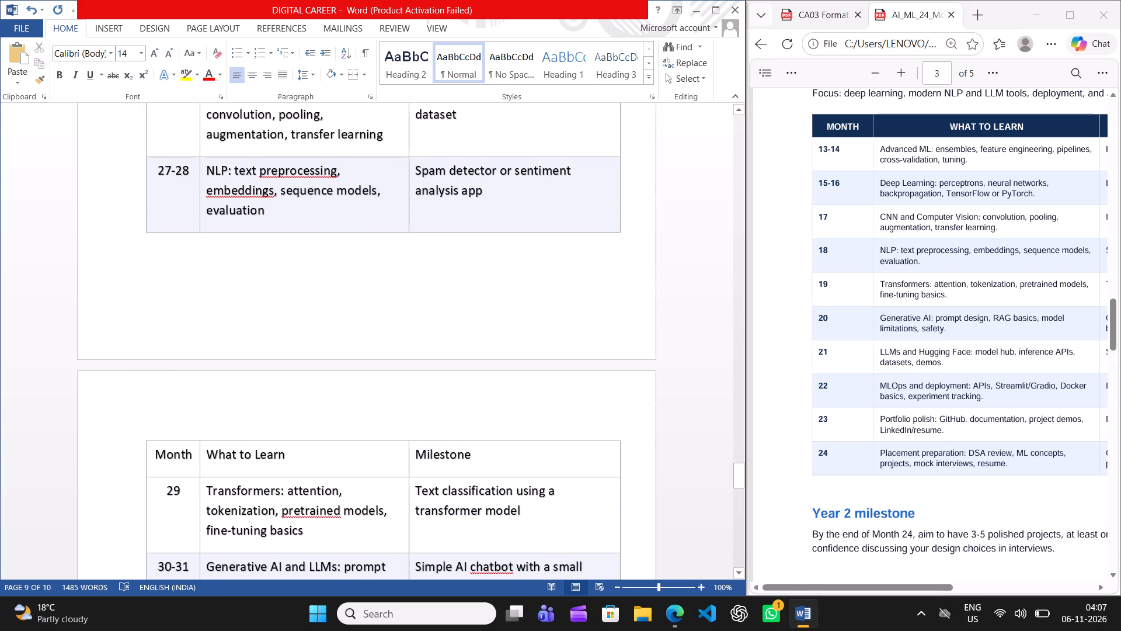
scroll(337, 240, up, 2)
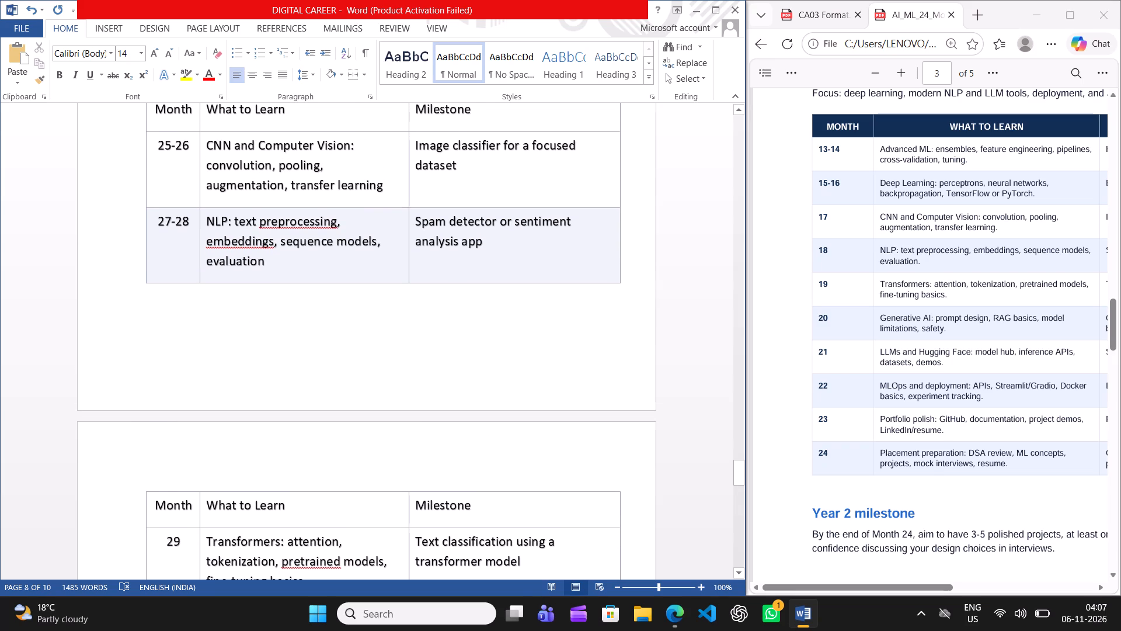
scroll(337, 240, up, 2)
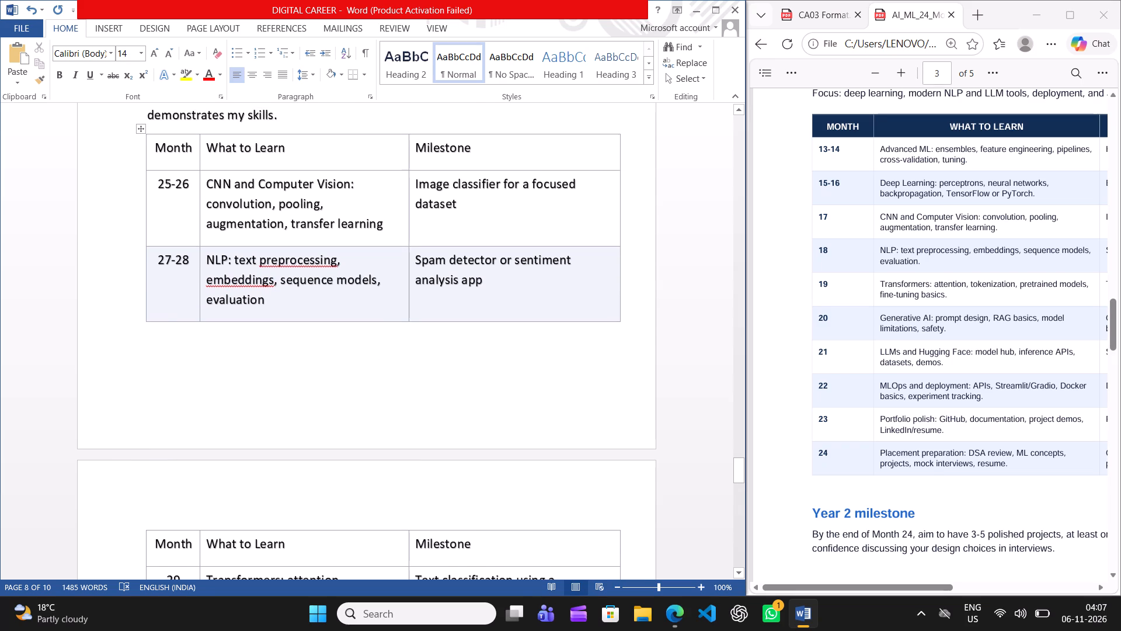
scroll(337, 240, up, 1)
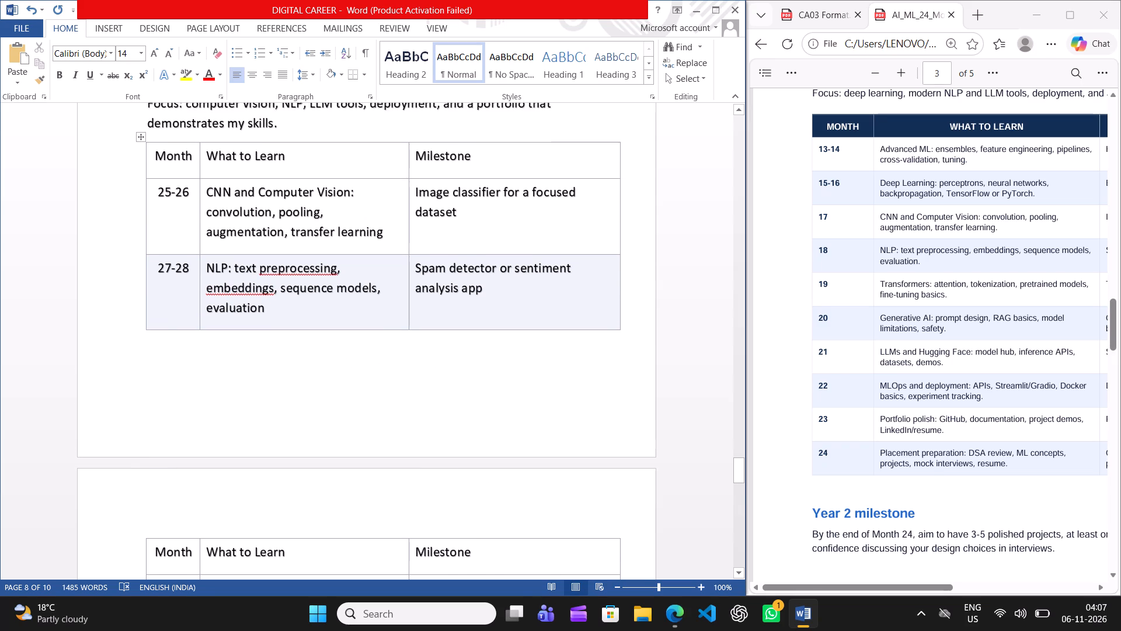
scroll(337, 240, up, 2)
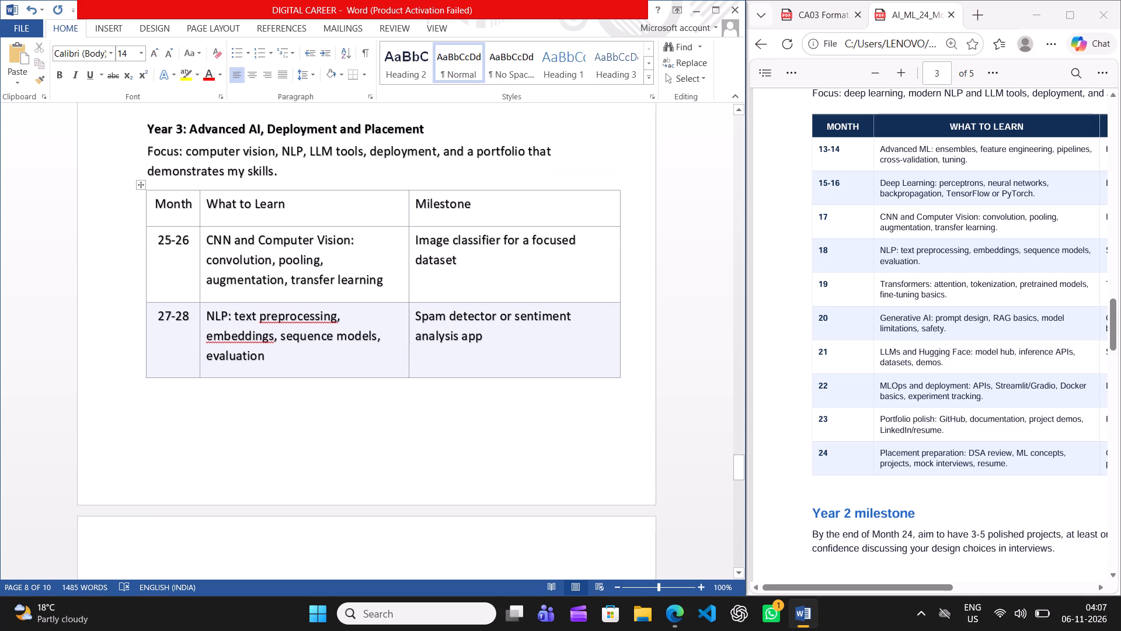
scroll(337, 240, up, 1)
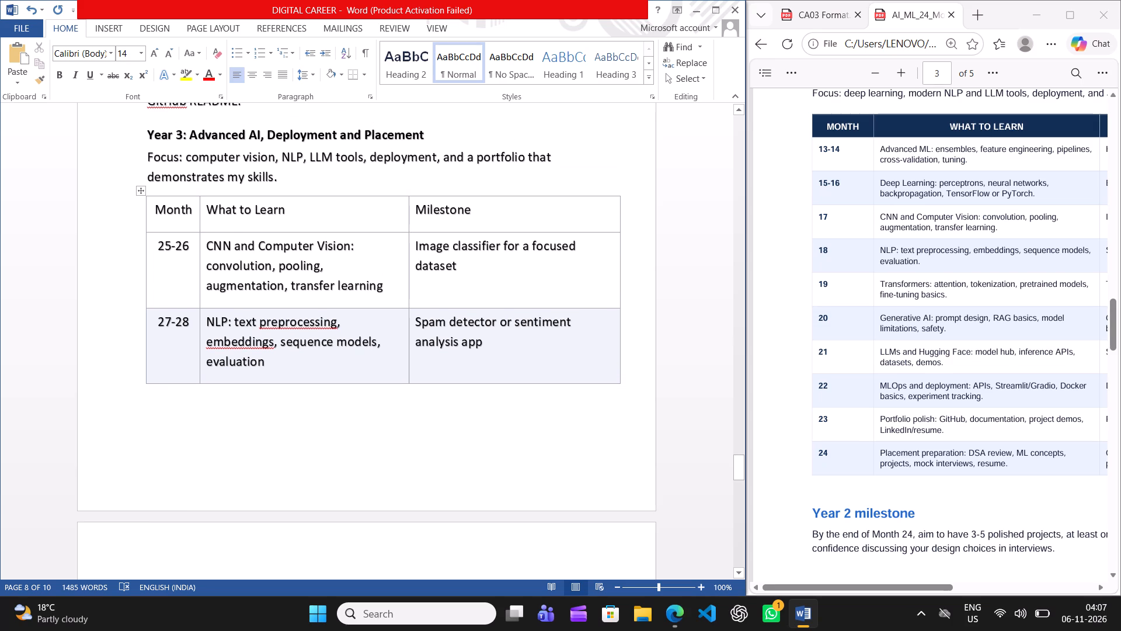
Review the formatting of the Year 2 milestone, the Year 2 table and its heading and focus line.
scroll(337, 240, up, 2)
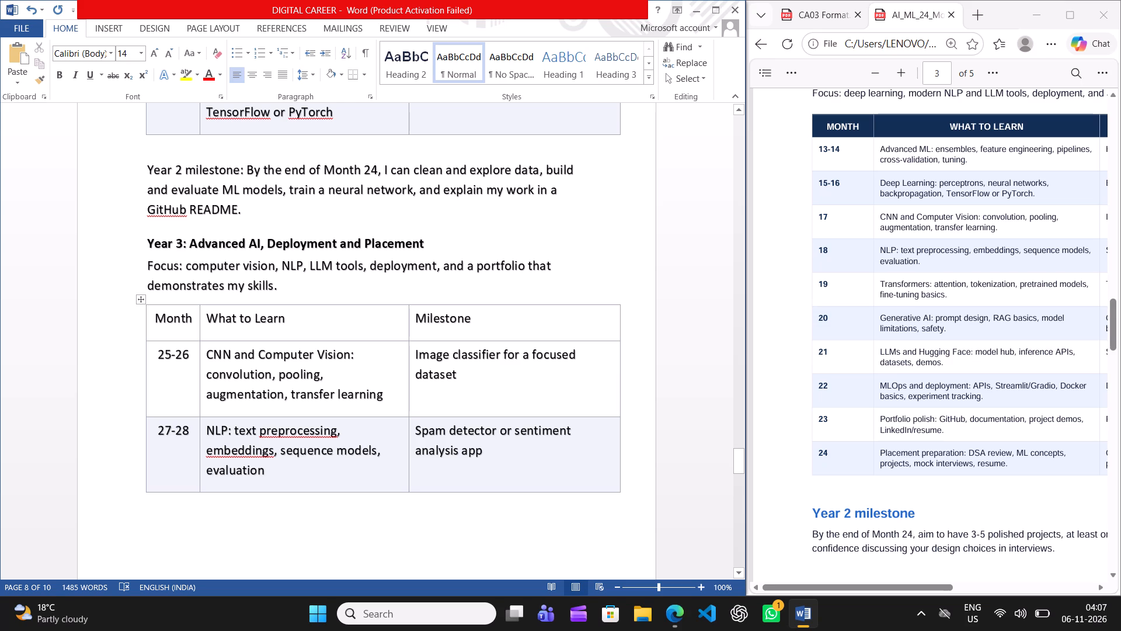
scroll(337, 240, up, 2)
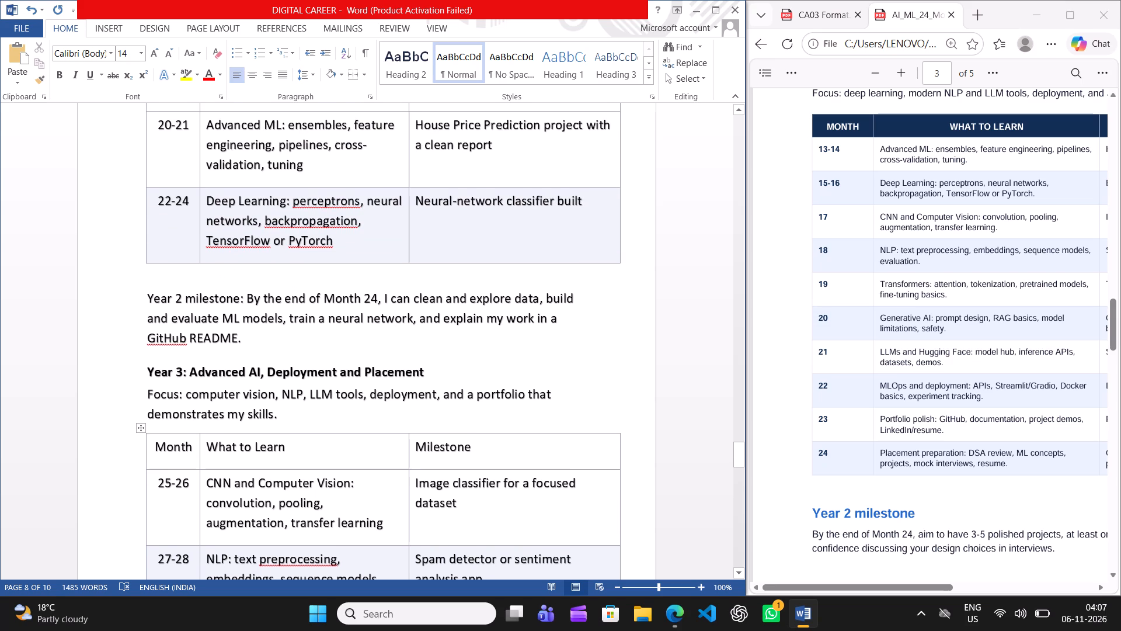
scroll(337, 240, up, 1)
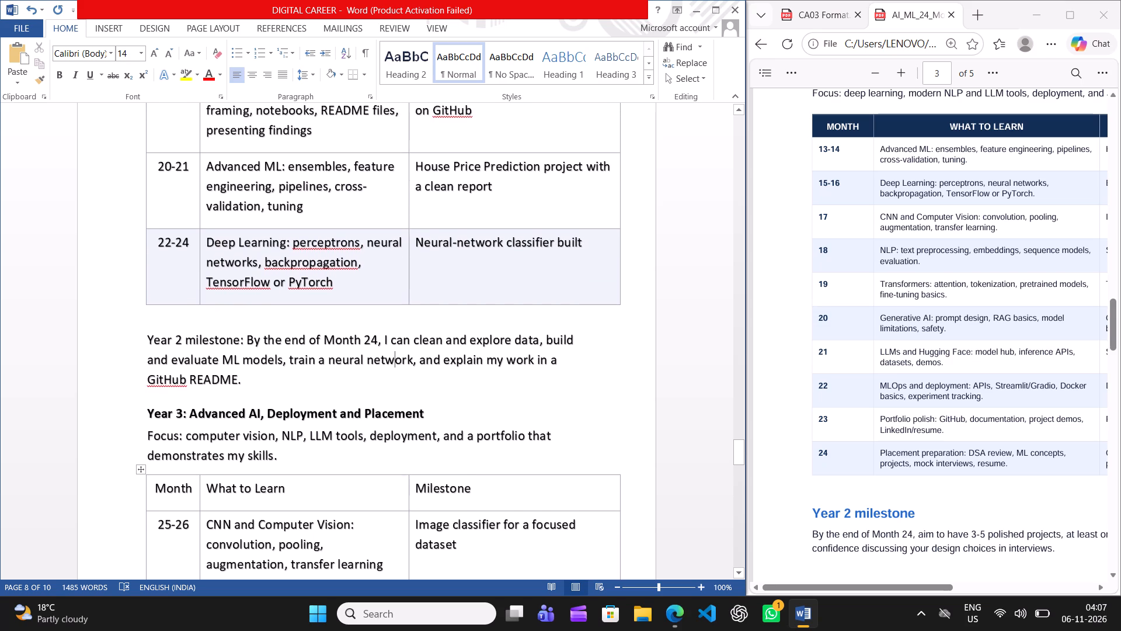
scroll(337, 240, up, 1)
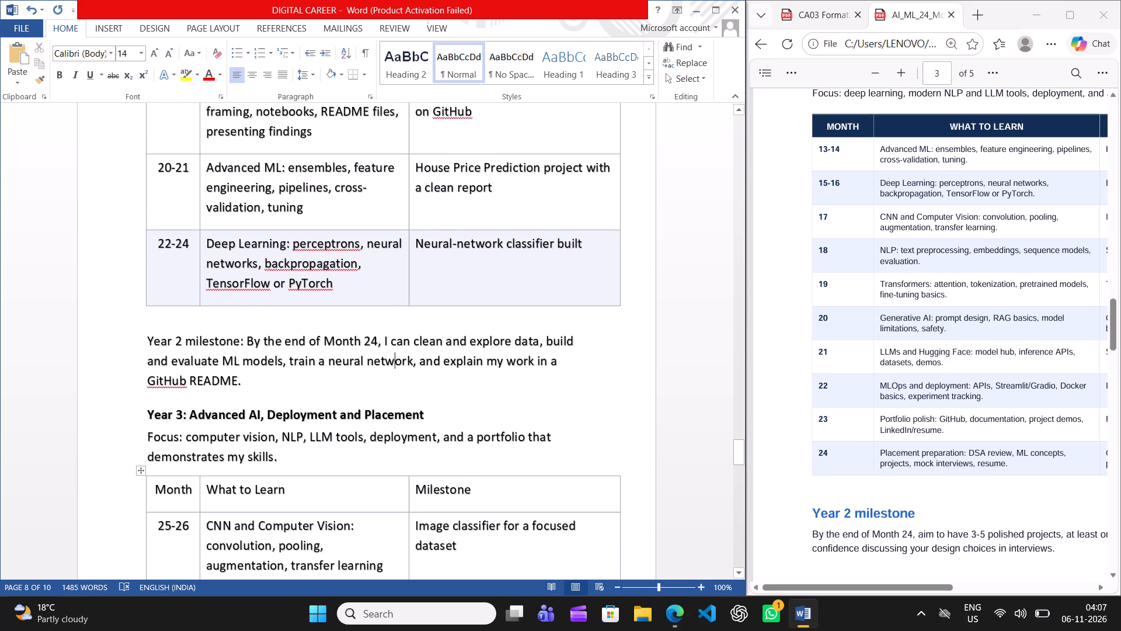
scroll(337, 240, up, 2)
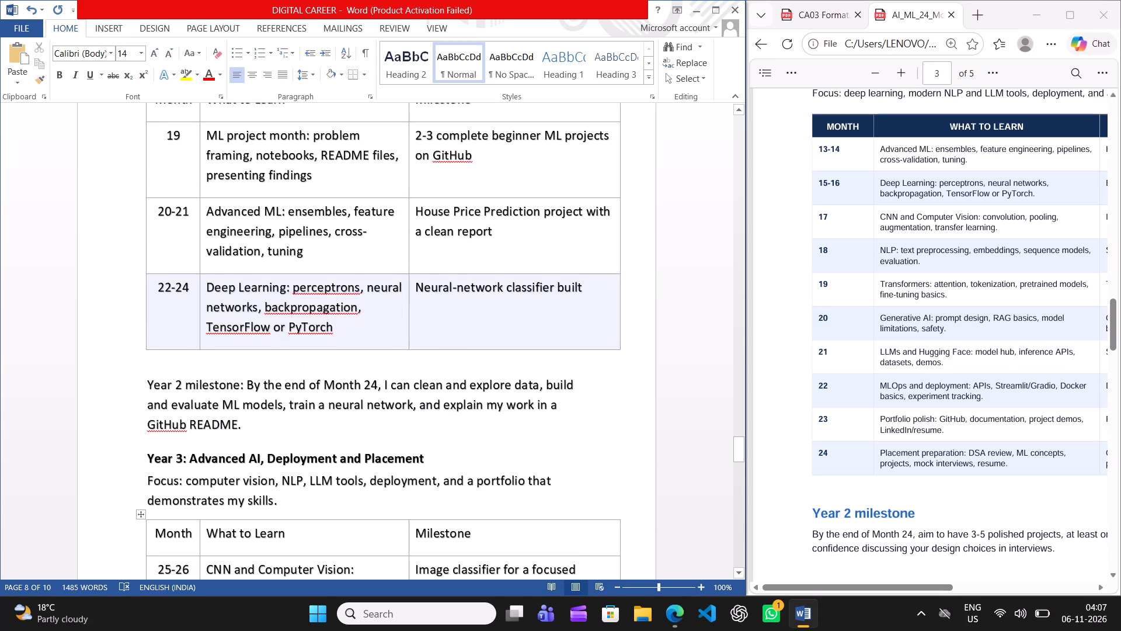
scroll(337, 240, up, 2)
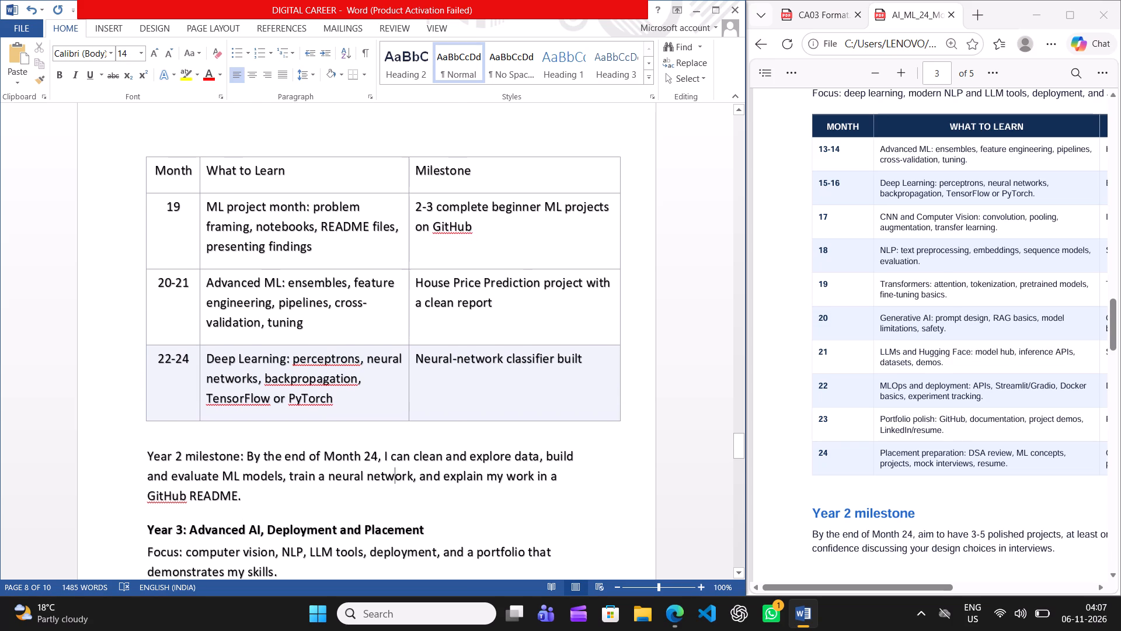
scroll(337, 240, up, 1)
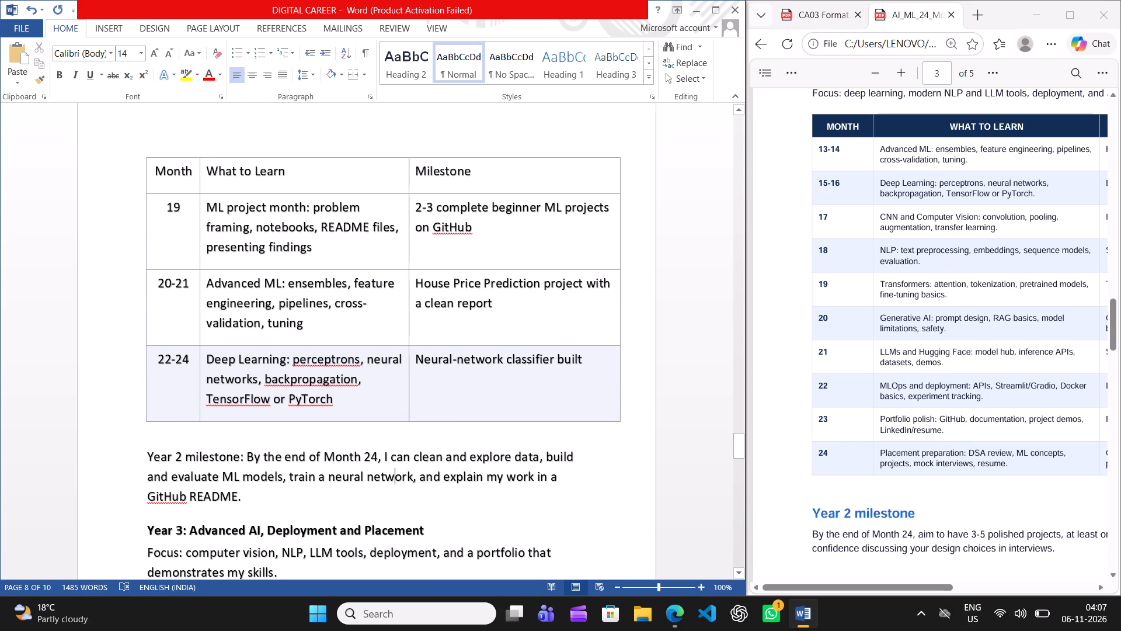
scroll(337, 240, up, 6)
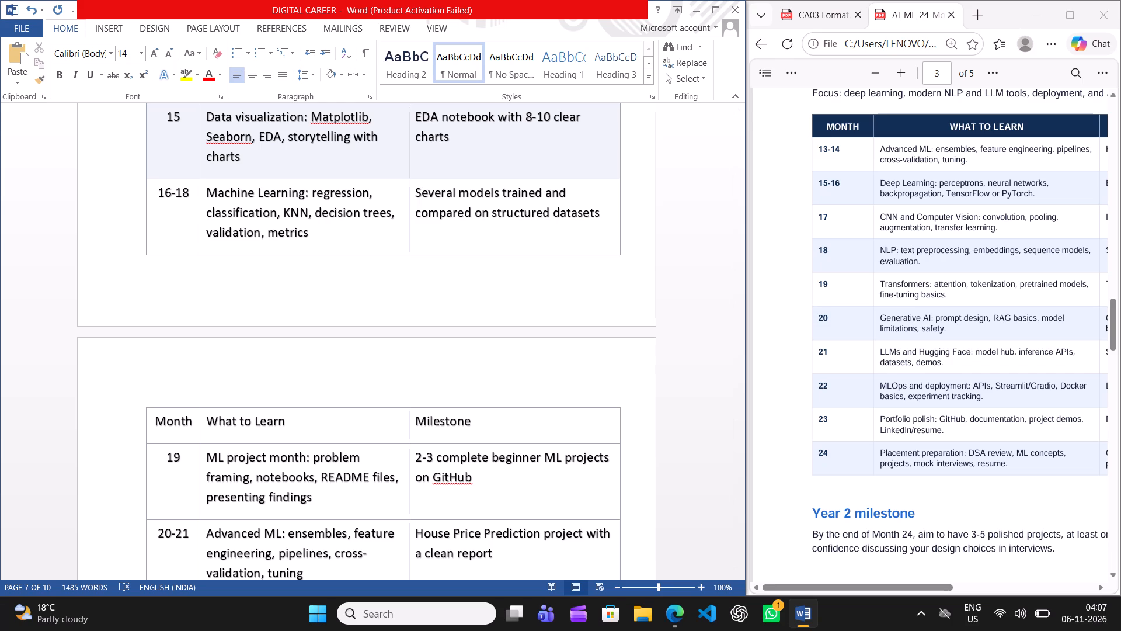
scroll(337, 240, up, 1)
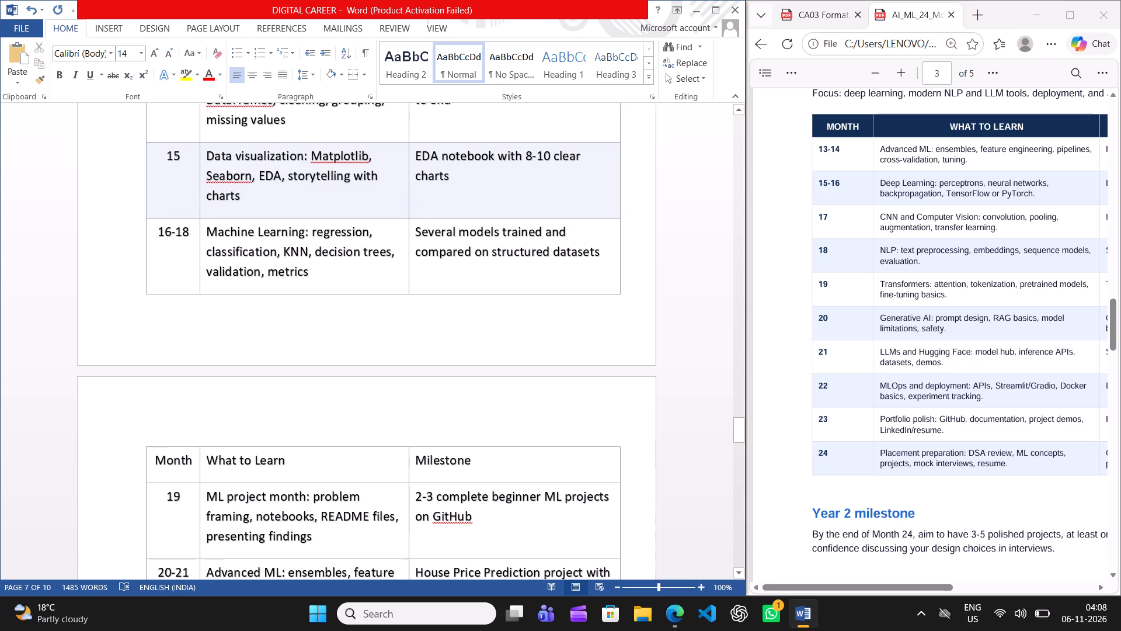
scroll(337, 240, up, 1)
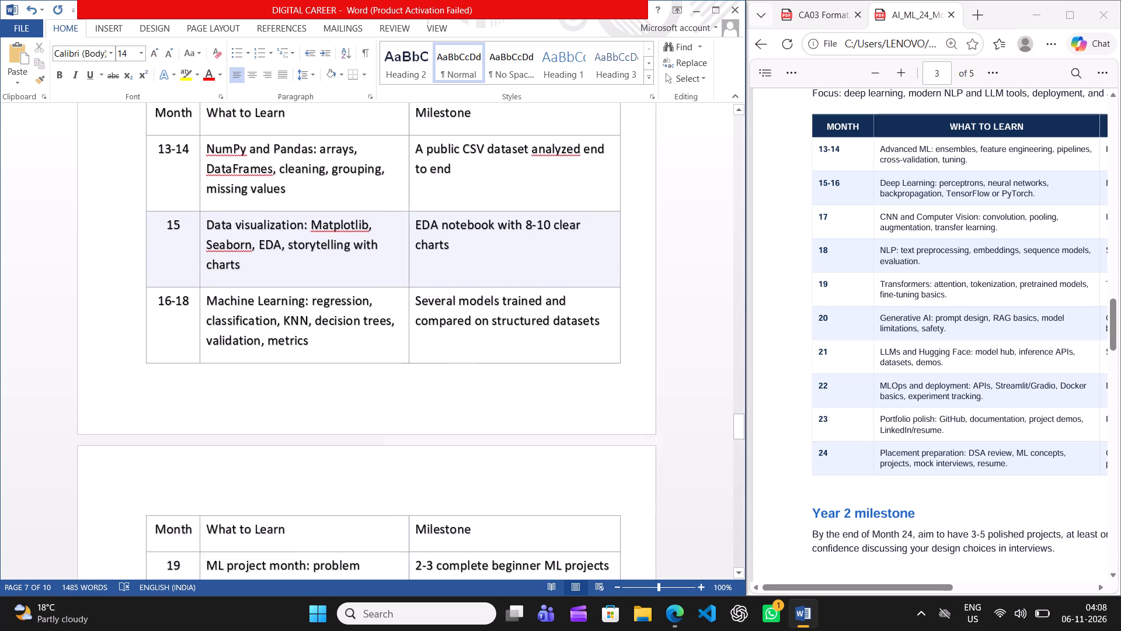
scroll(337, 240, up, 4)
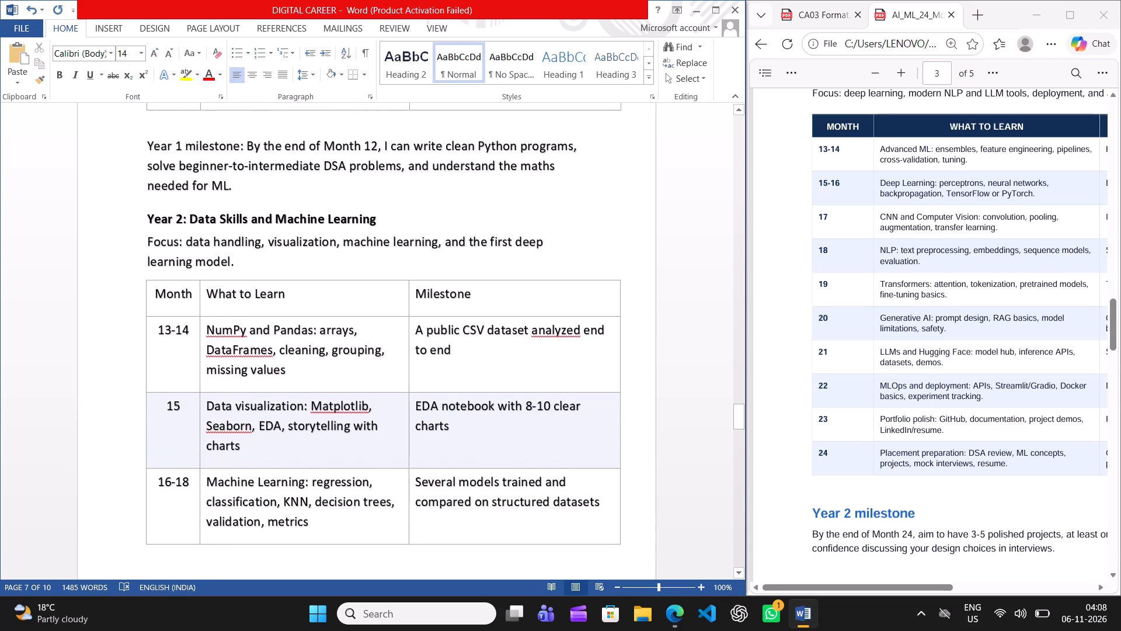
Check the Year 1 milestone, table, focus line and heading up to the 3.4 Time-Bound Career Roadmap title for consistent formatting.
scroll(337, 240, up, 4)
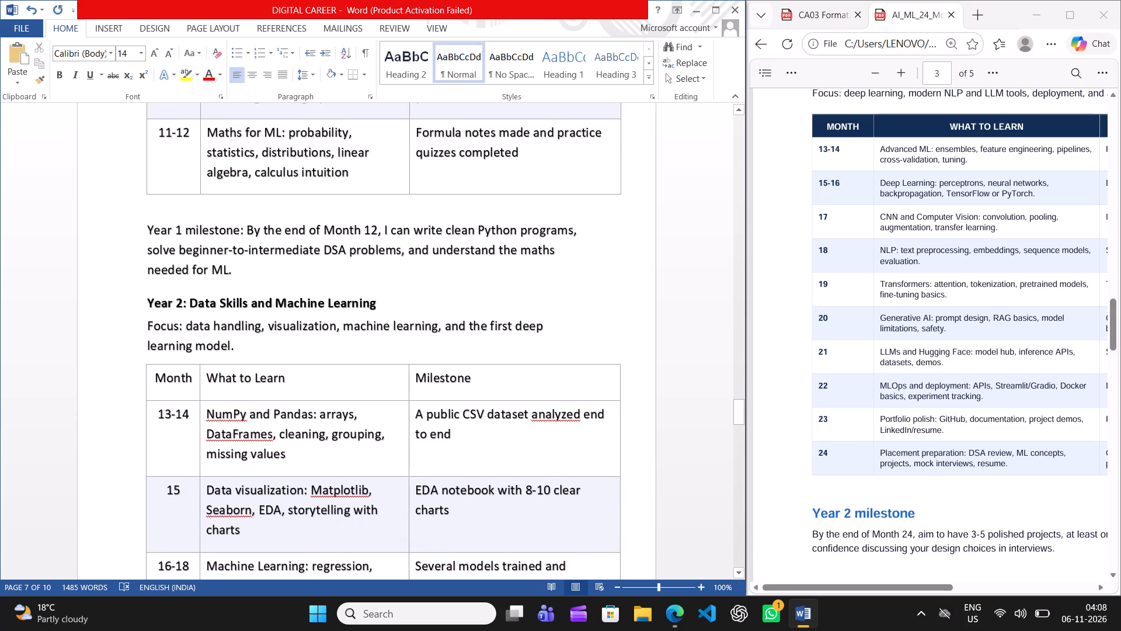
scroll(337, 240, up, 3)
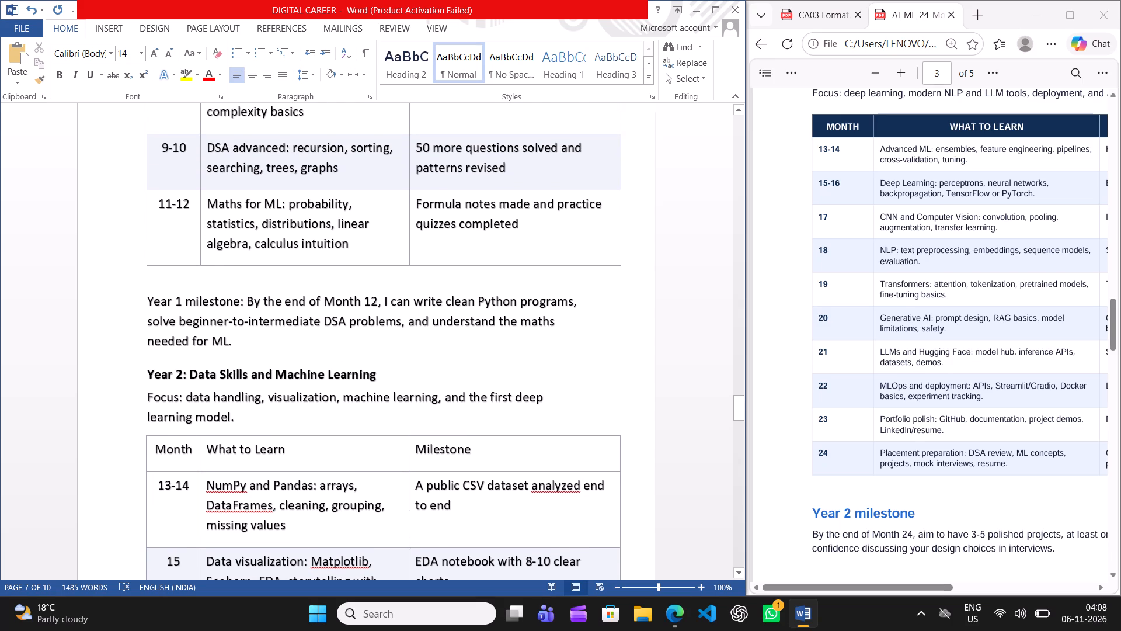
scroll(337, 240, up, 3)
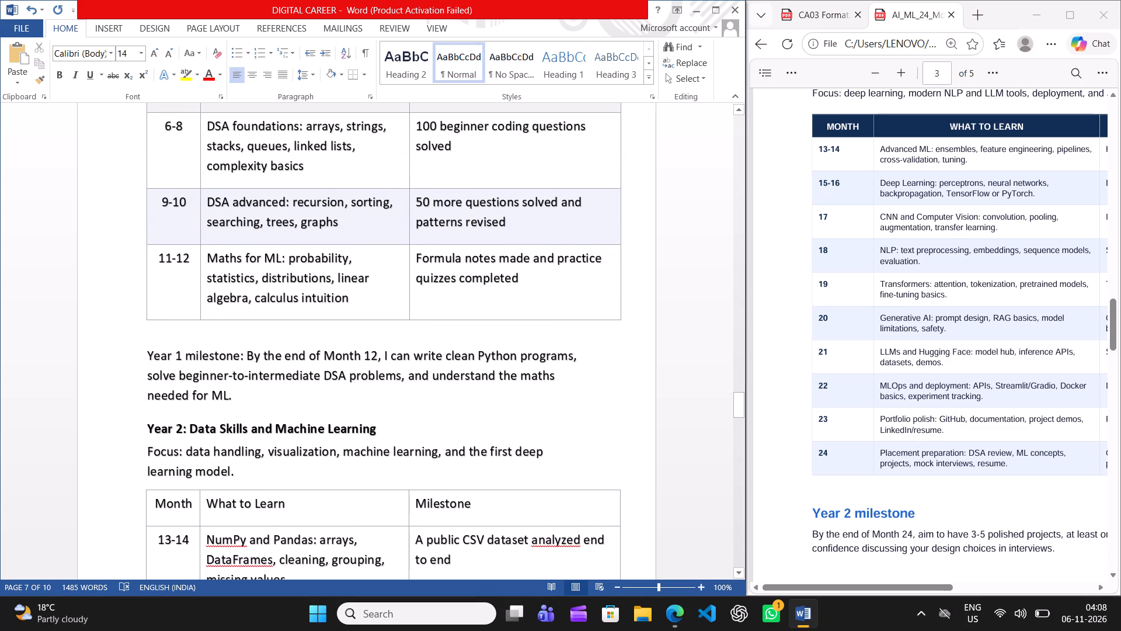
scroll(337, 240, up, 1)
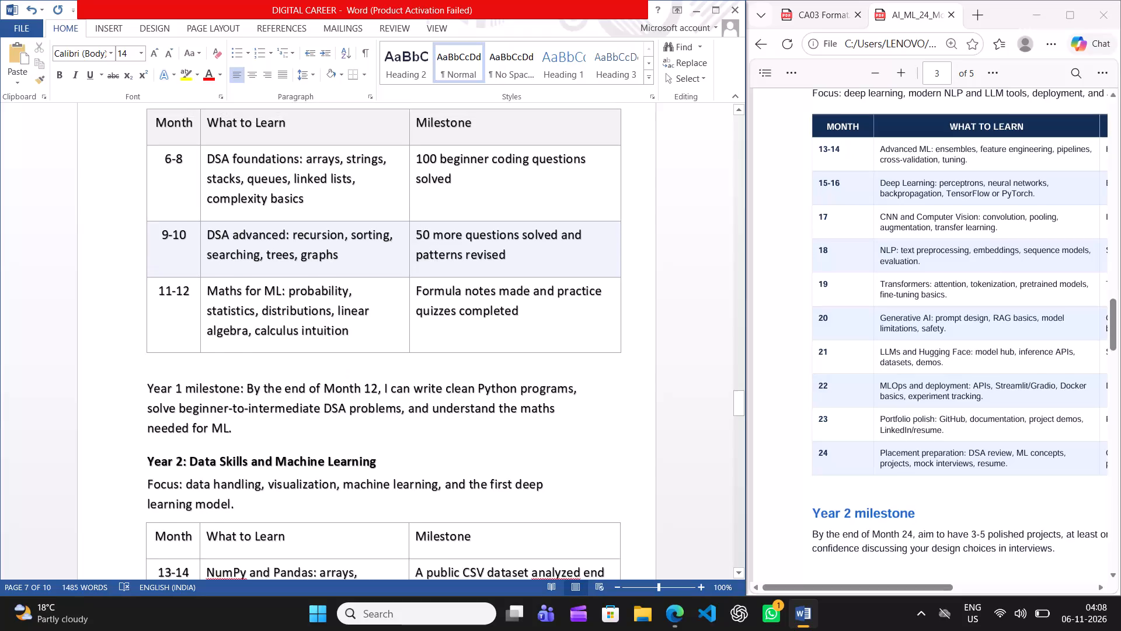
scroll(337, 240, up, 2)
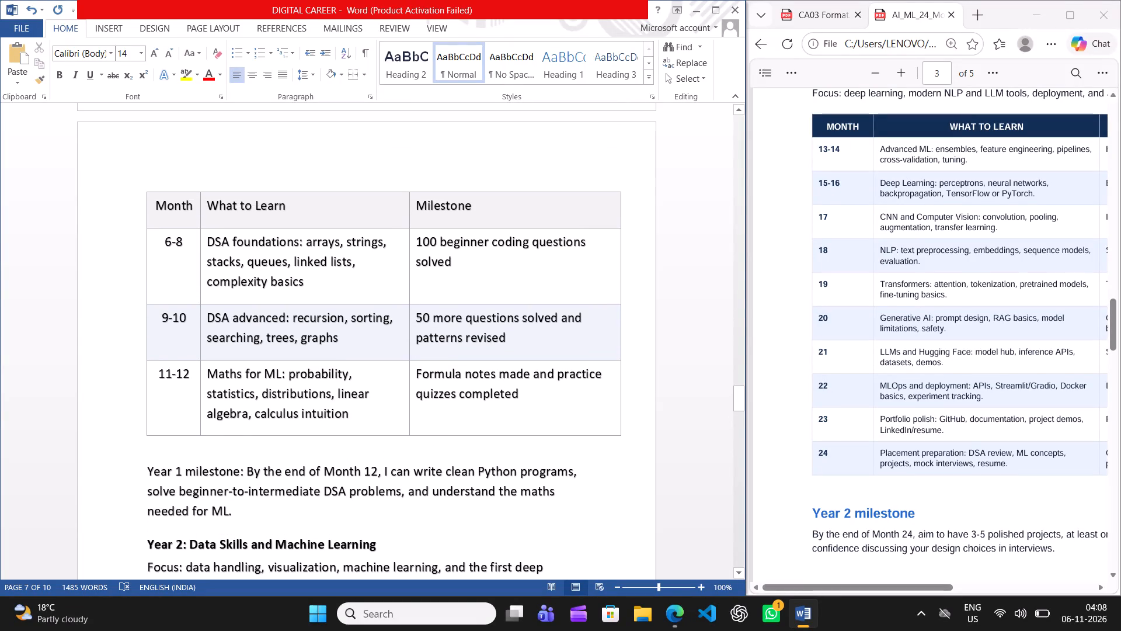
scroll(513, 332, up, 4)
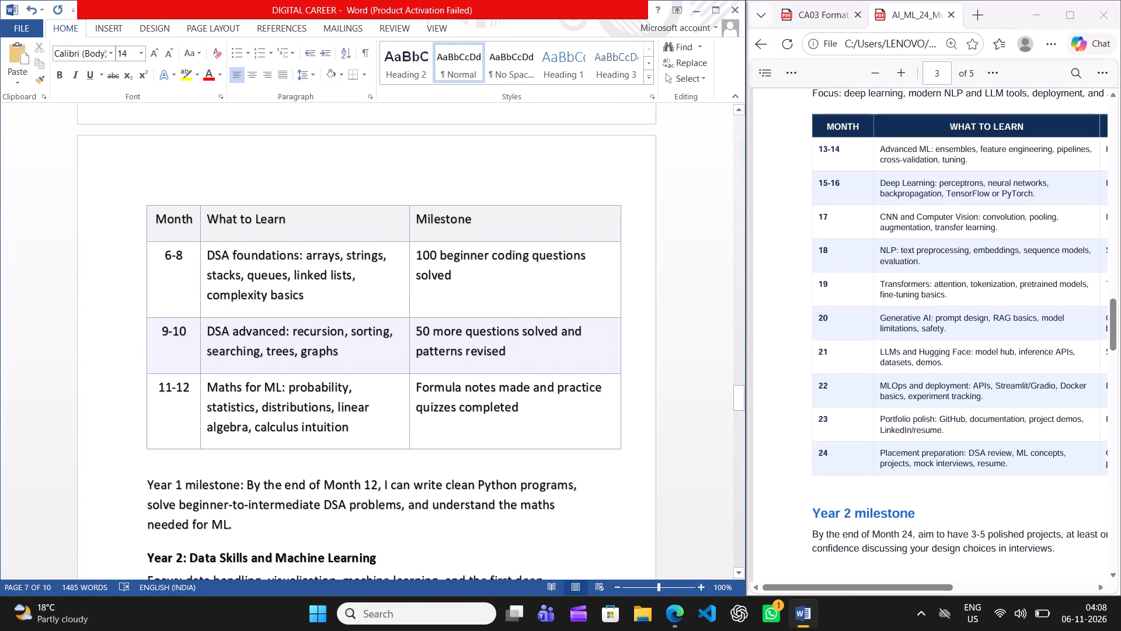
scroll(513, 332, up, 10)
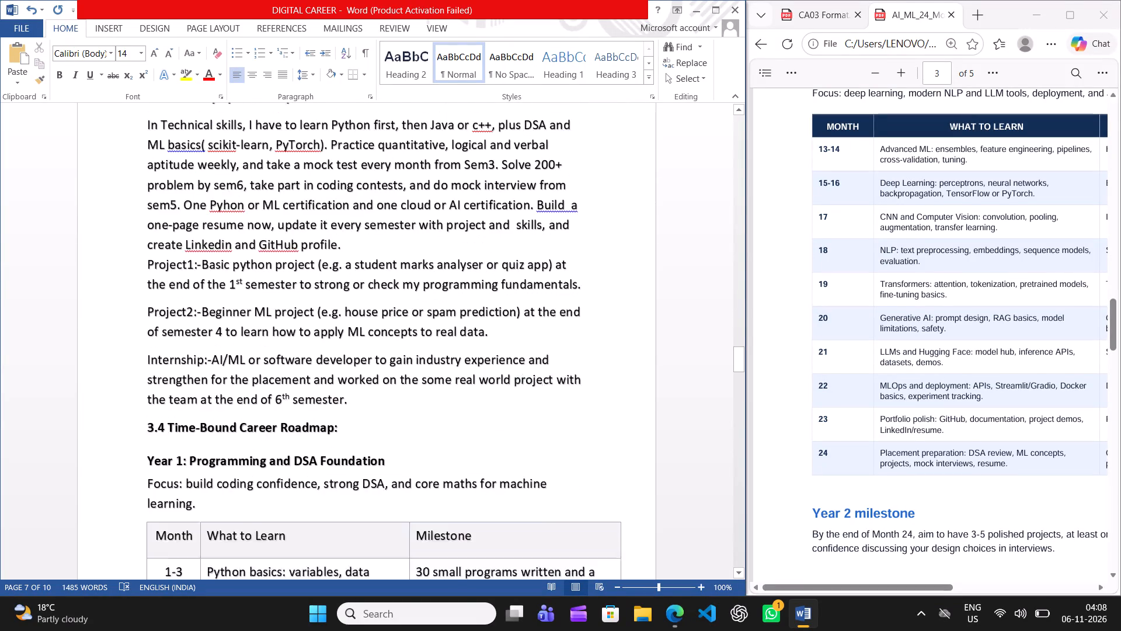
scroll(513, 332, down, 9)
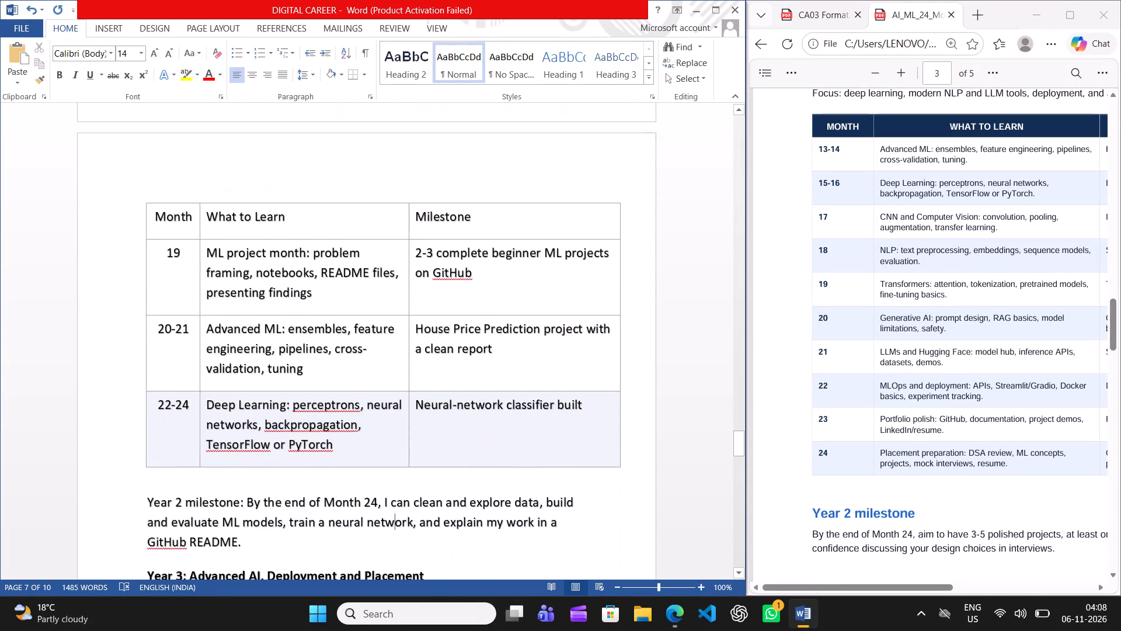
Switch to the CA03 Format PDF and read the requirements for 8.4 Time-Bound Career Roadmap and 8.5 Challenges and Contingency Plan.
scroll(513, 332, down, 1)
click(810, 12)
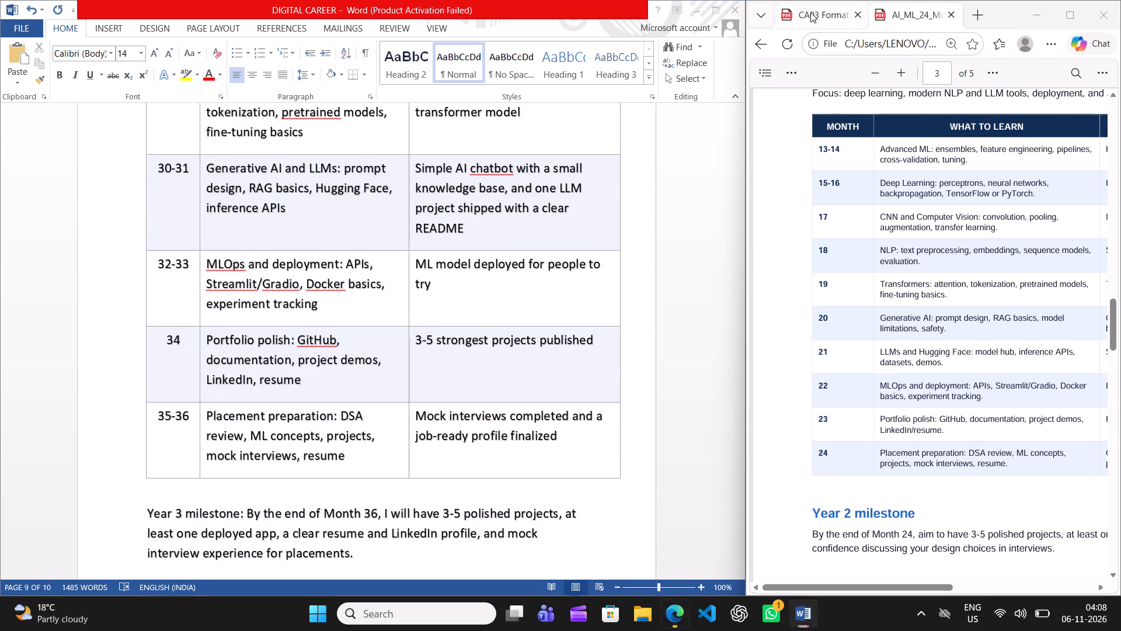
scroll(870, 260, up, 1)
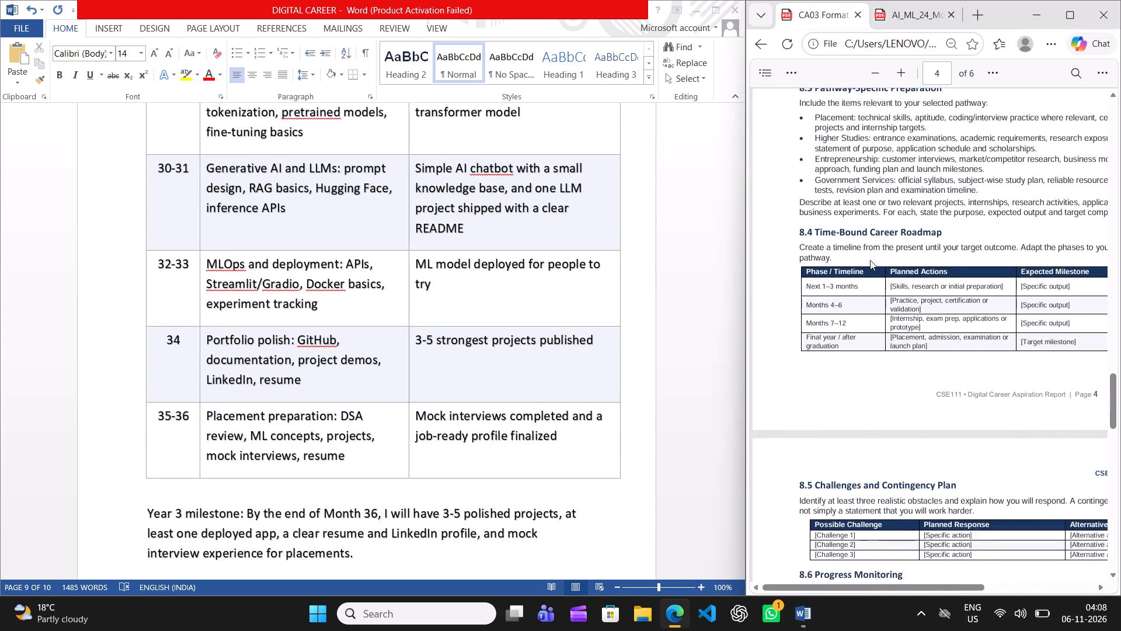
scroll(870, 260, up, 1)
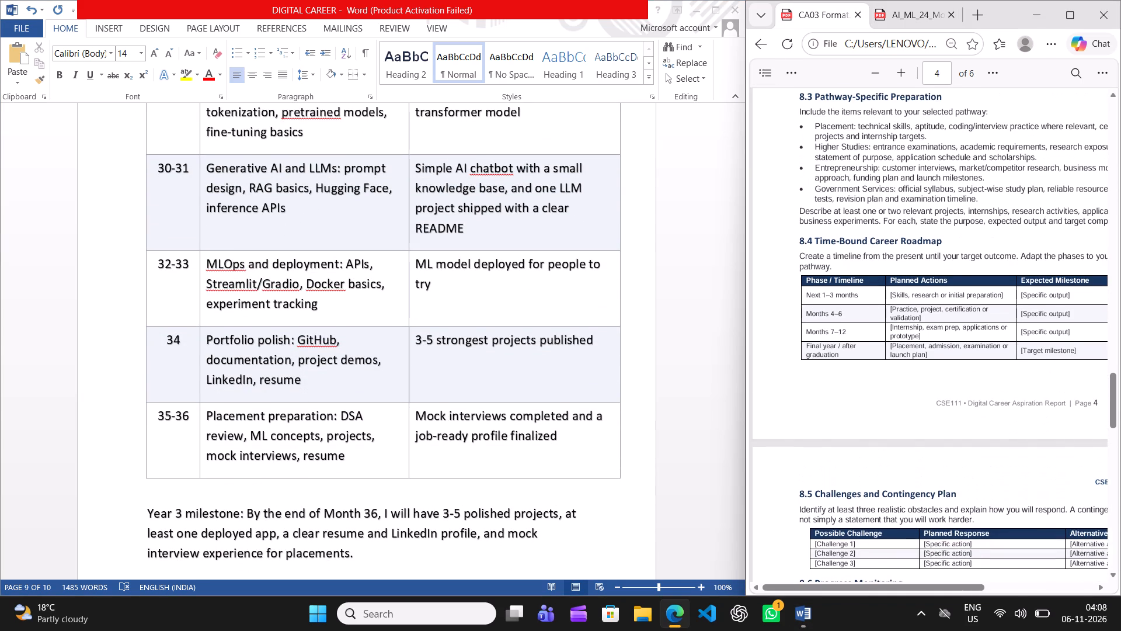
scroll(868, 319, down, 3)
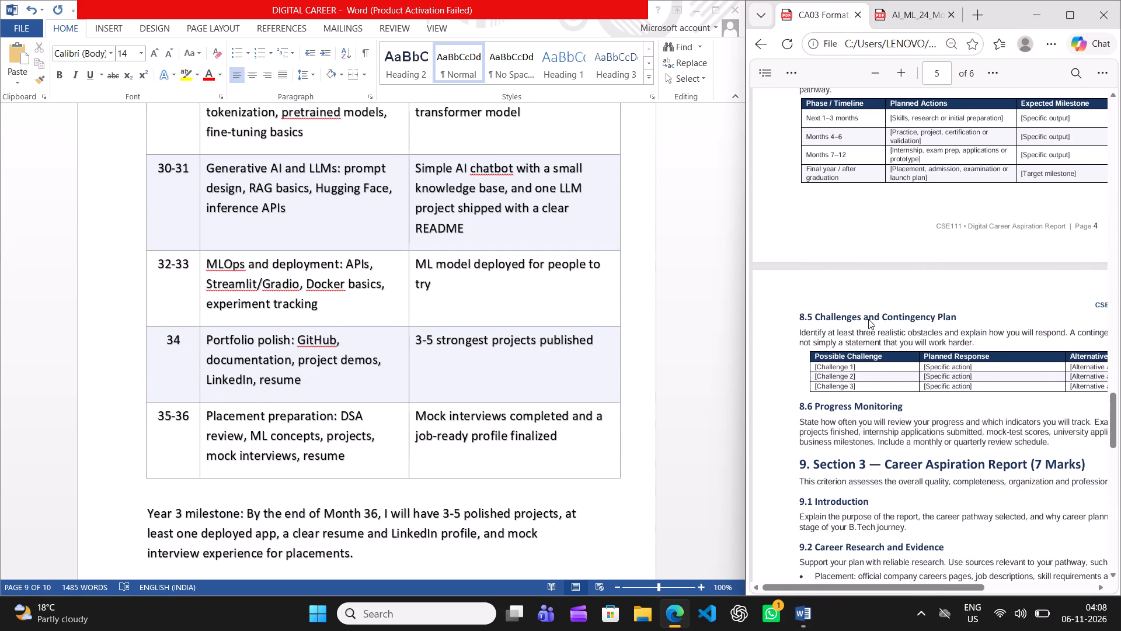
scroll(868, 319, down, 2)
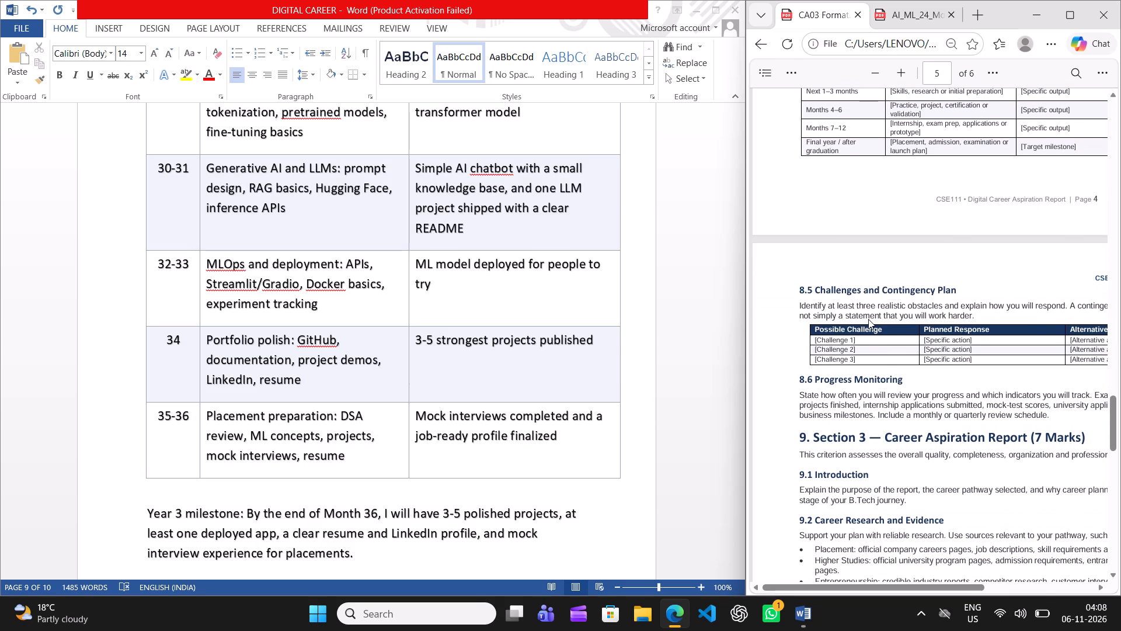
scroll(868, 319, left, 2)
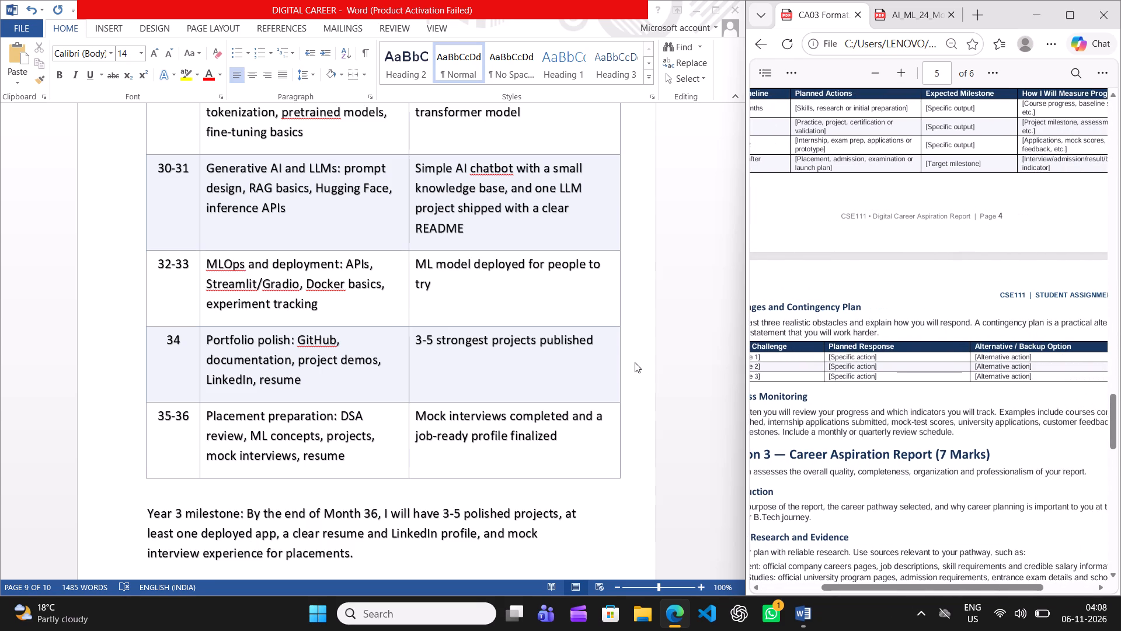
Examine the end of the Word report below the Year 3 milestone against the format's section 8.5 and following requirements.
scroll(585, 369, down, 8)
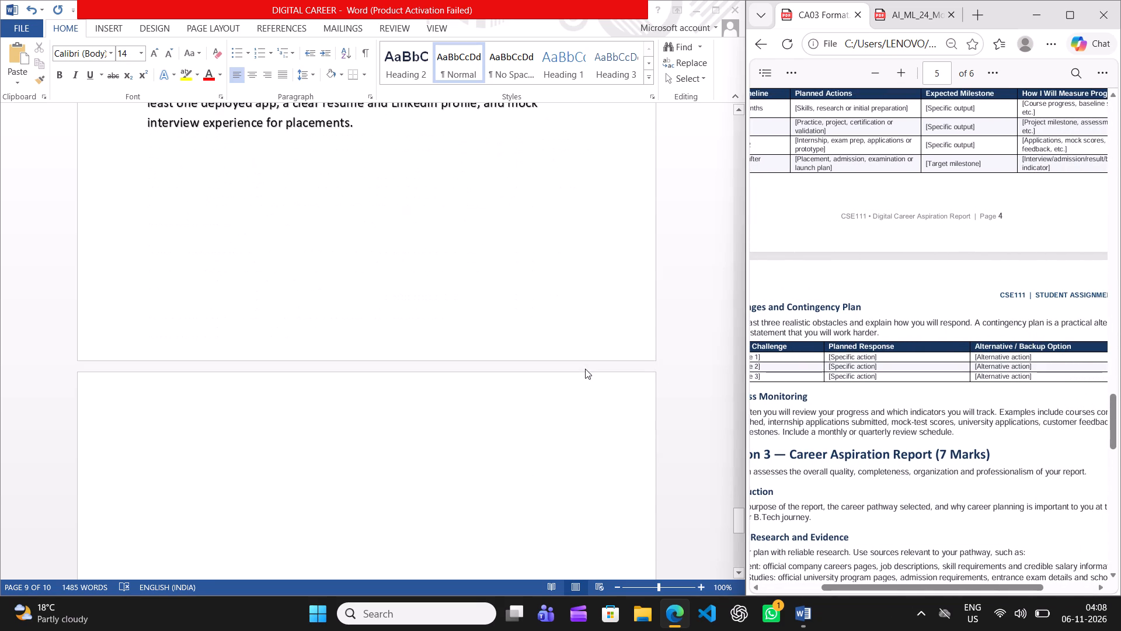
scroll(585, 369, down, 5)
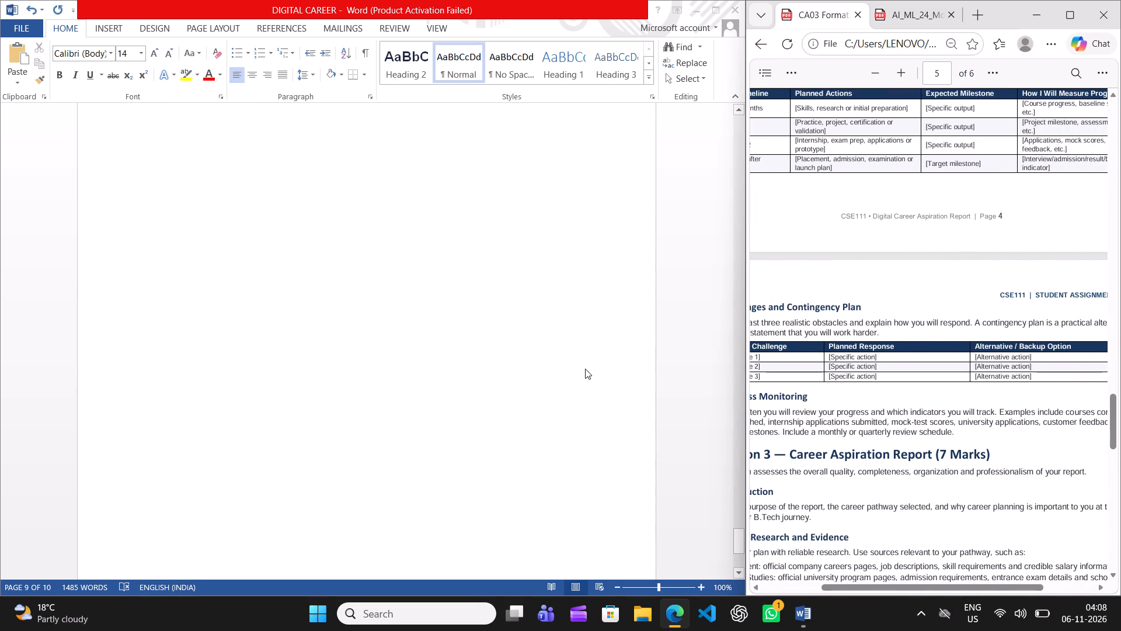
scroll(585, 369, down, 11)
scroll(585, 369, up, 19)
scroll(585, 369, down, 4)
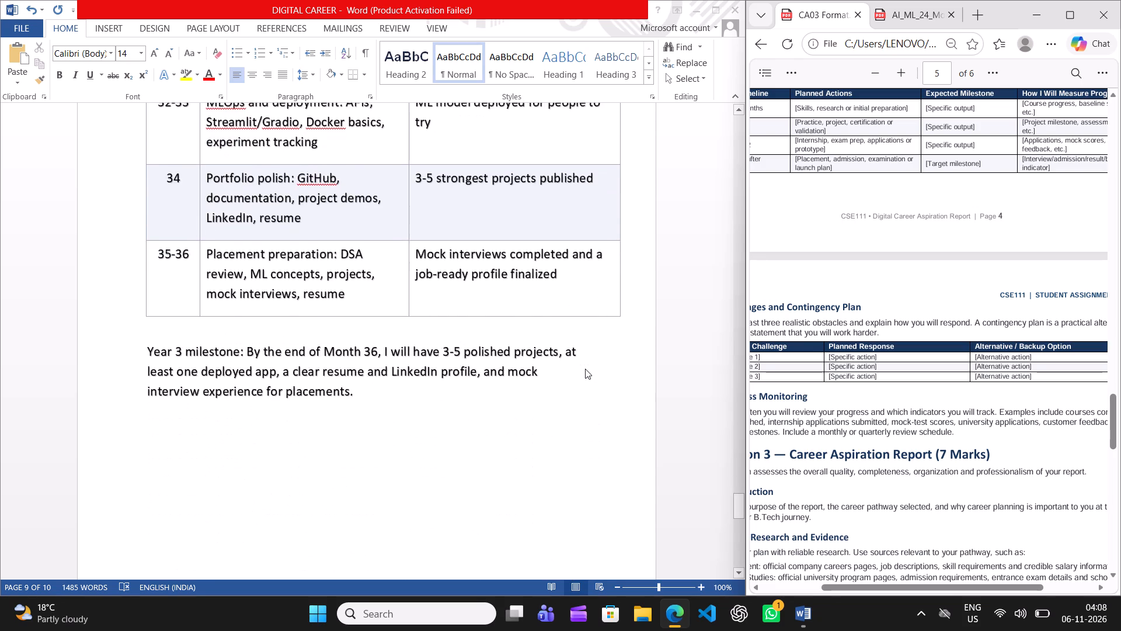
scroll(585, 369, down, 1)
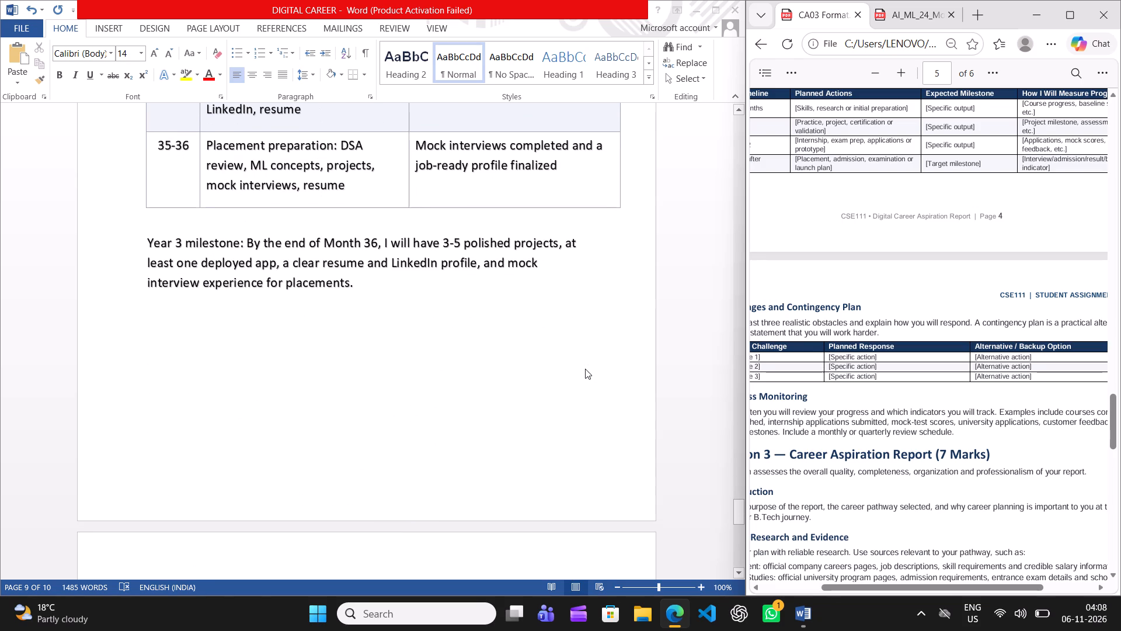
scroll(894, 340, right, 1)
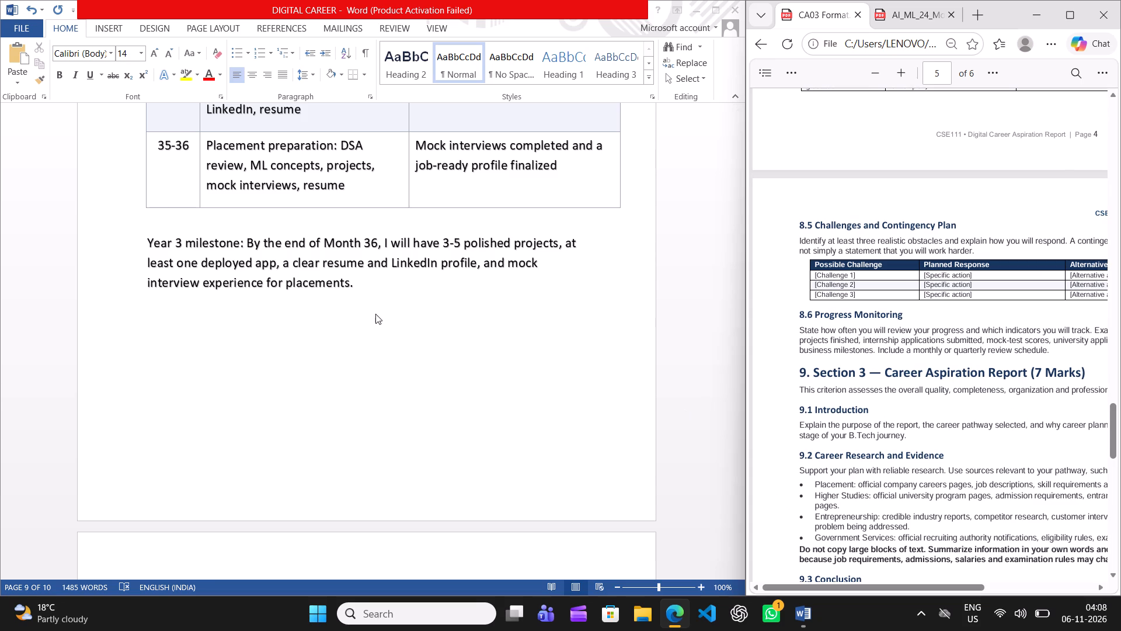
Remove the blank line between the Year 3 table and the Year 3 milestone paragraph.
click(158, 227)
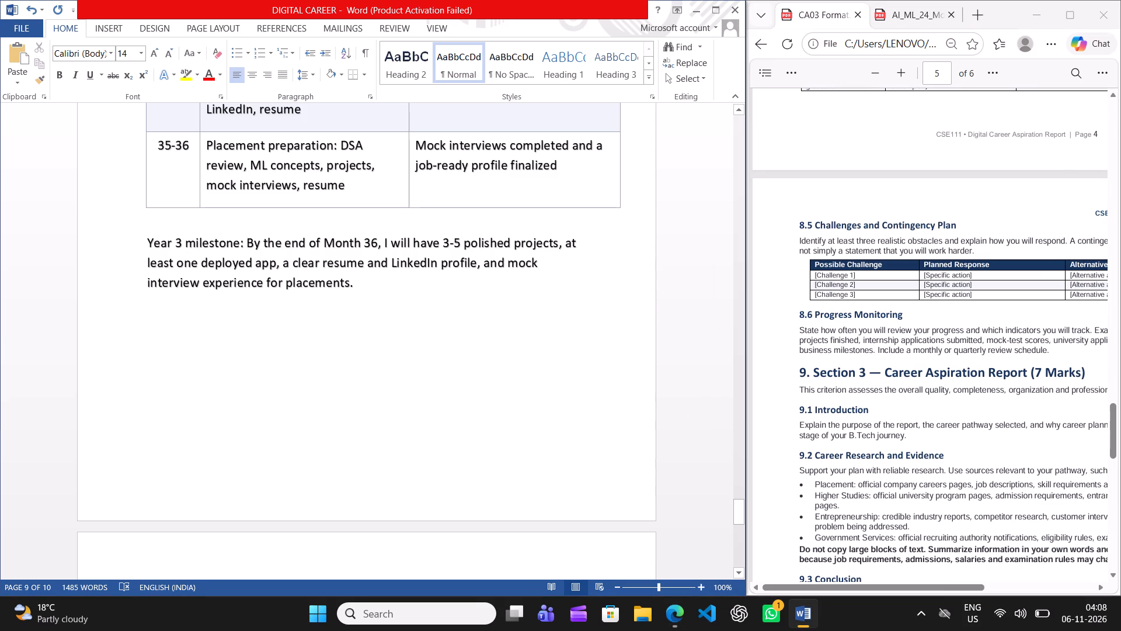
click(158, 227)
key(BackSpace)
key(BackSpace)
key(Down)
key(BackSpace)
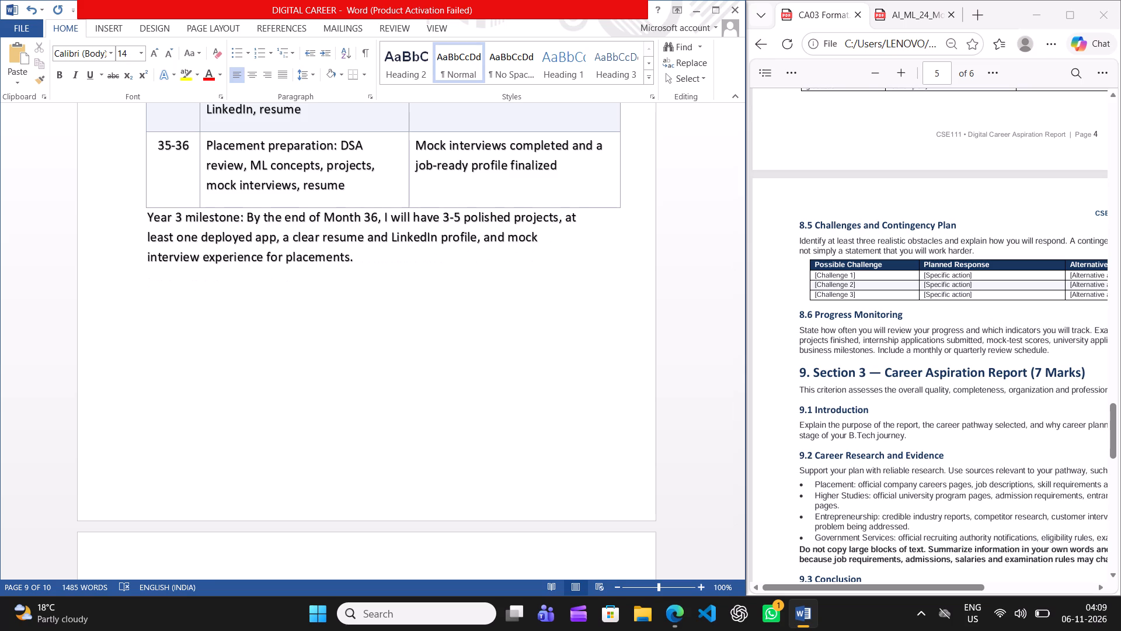
Compare the spacing between the Year 2 table and its milestone paragraph with the spacing used for Year 3.
scroll(288, 332, up, 6)
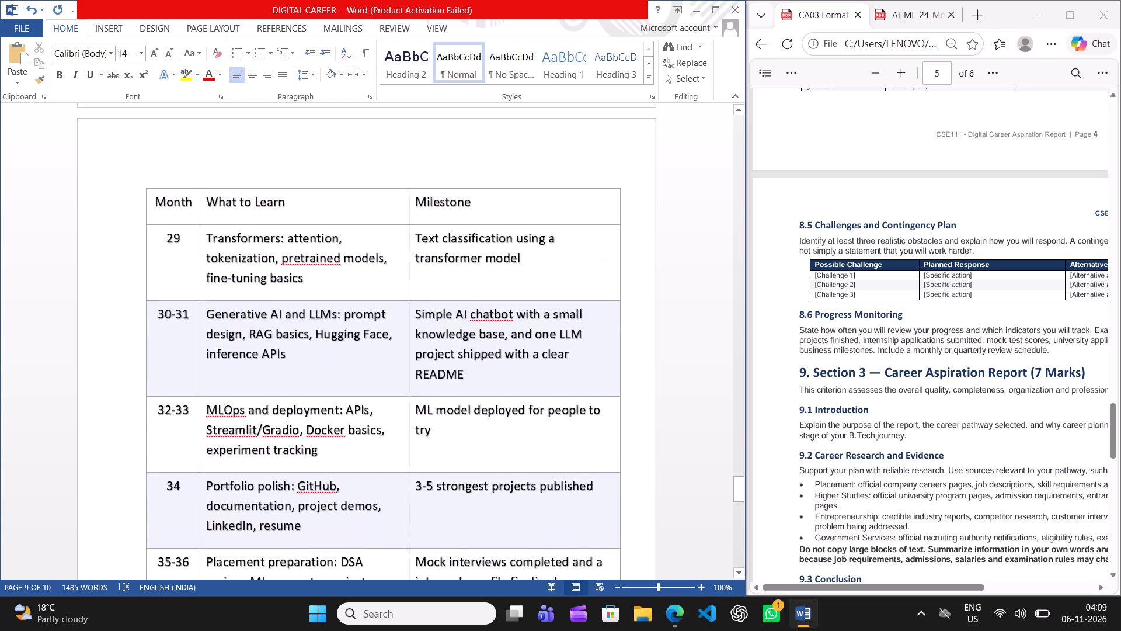
scroll(288, 332, up, 5)
scroll(288, 332, down, 1)
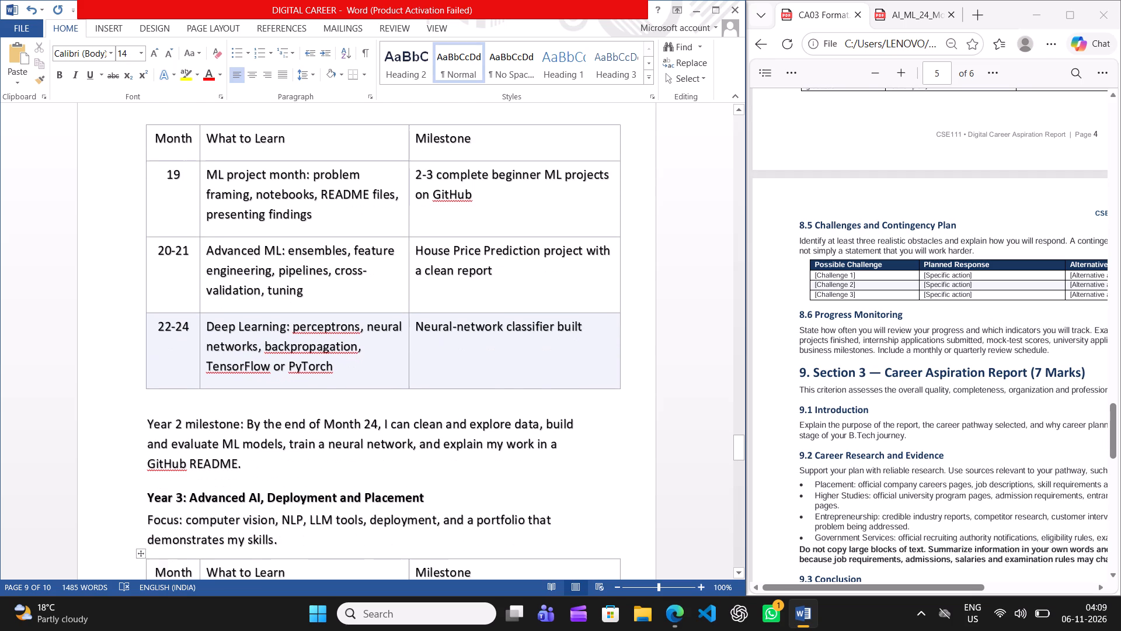
scroll(288, 332, down, 3)
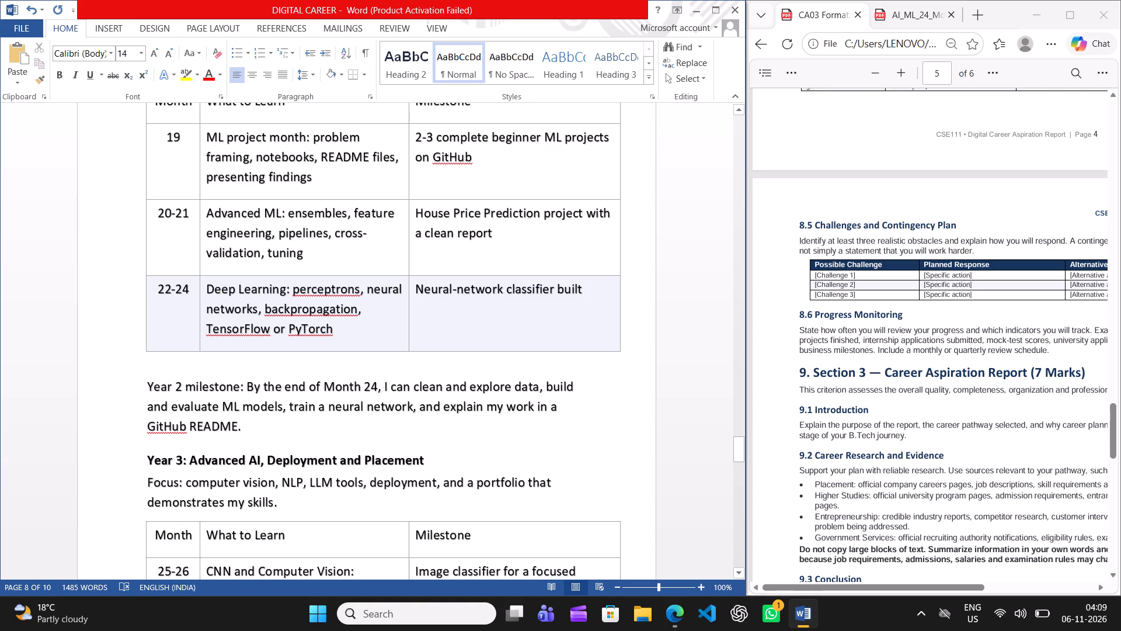
click(147, 383)
scroll(219, 466, down, 7)
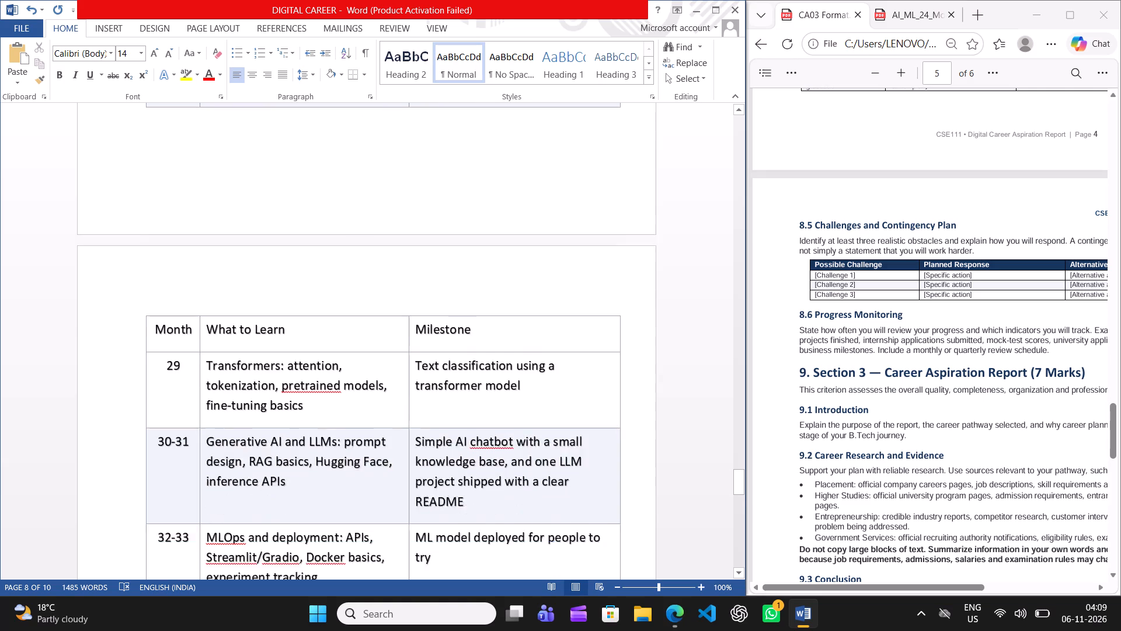
scroll(219, 466, down, 8)
scroll(219, 466, up, 12)
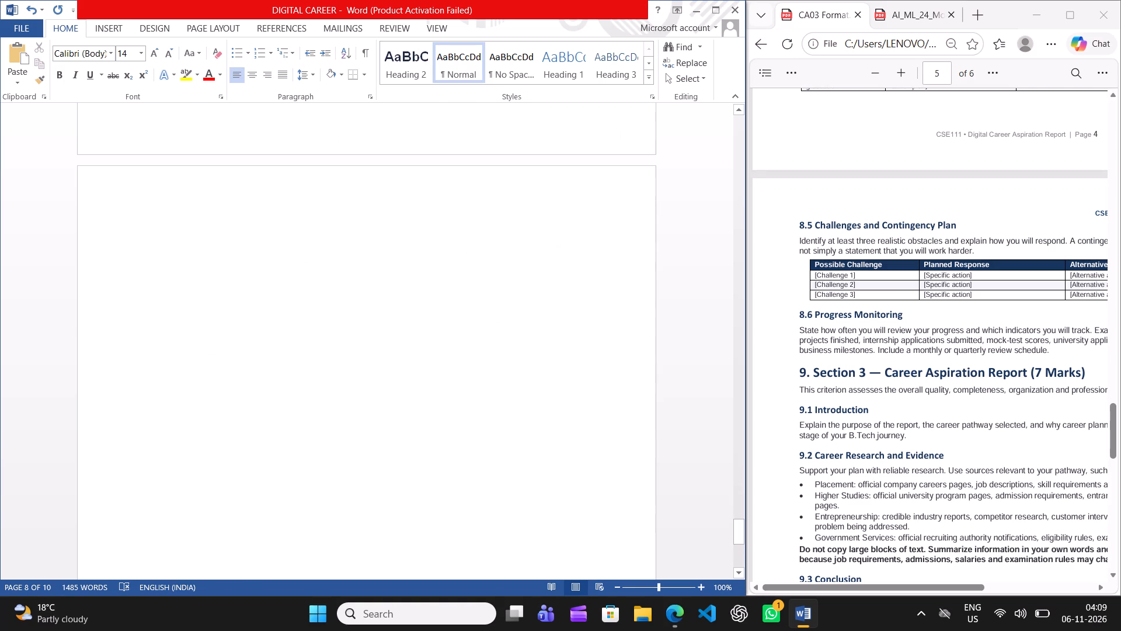
scroll(219, 466, up, 7)
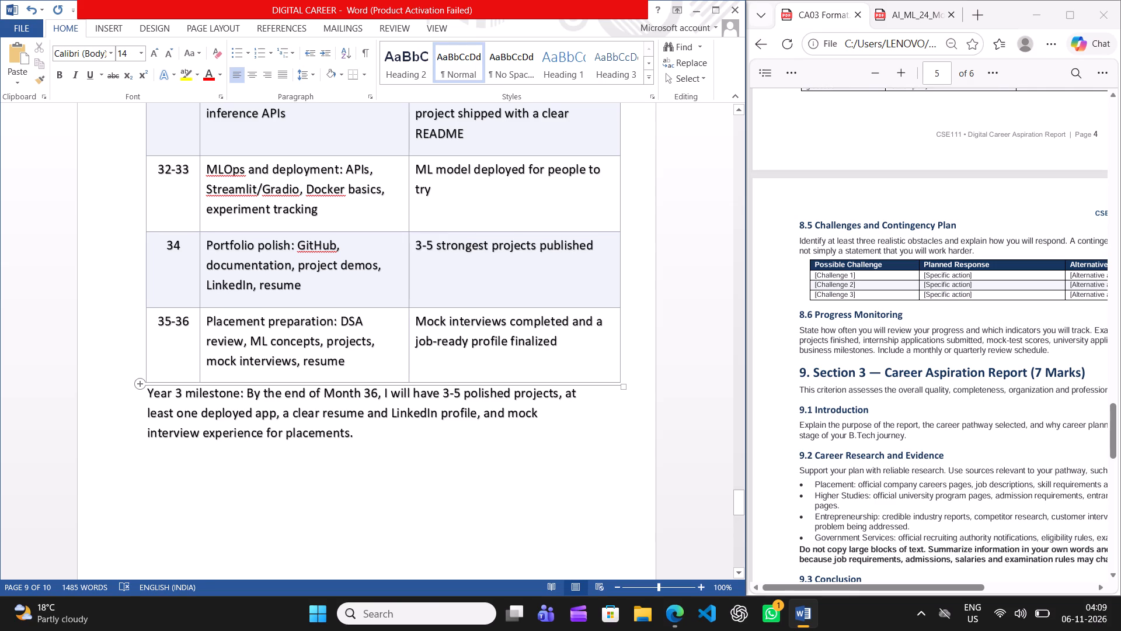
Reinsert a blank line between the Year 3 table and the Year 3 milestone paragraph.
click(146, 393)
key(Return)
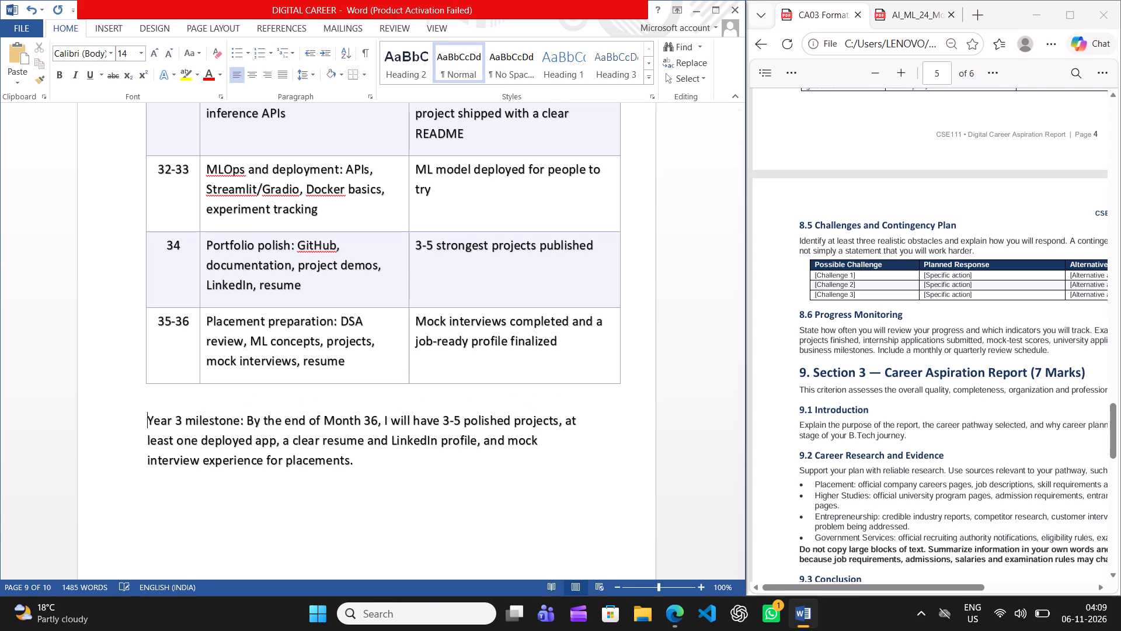
Place the insertion point on the empty line below the Year 3 milestone paragraph.
scroll(524, 424, down, 2)
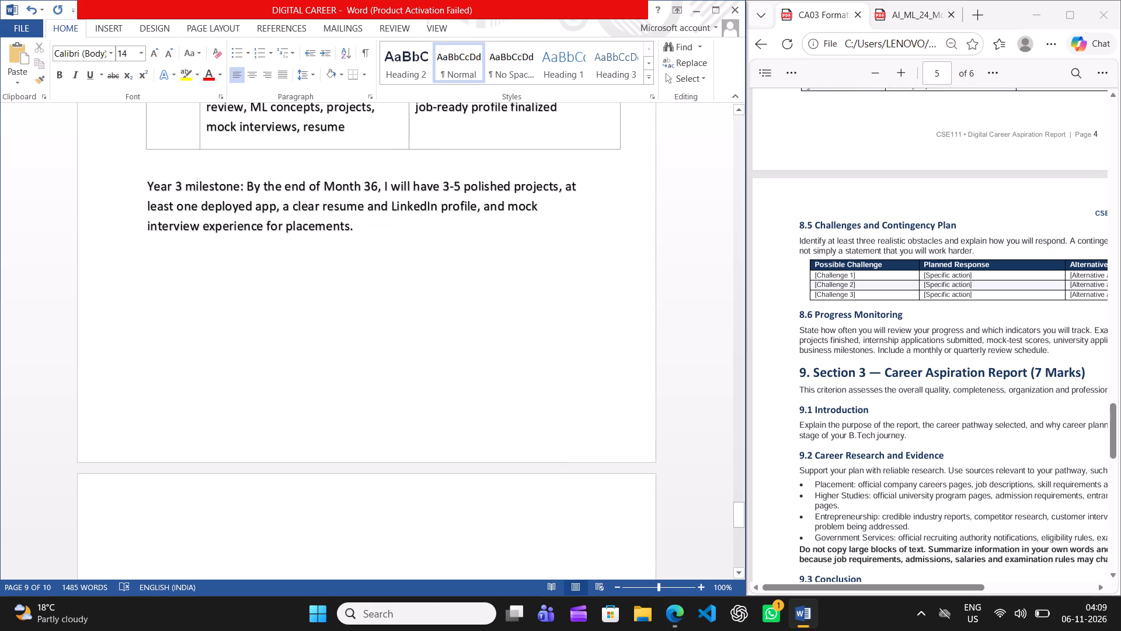
click(439, 362)
click(383, 245)
Review the report's earlier sections and the Year 1 to Year 3 roadmap tables, returning to the Year 3 milestone.
scroll(383, 245, up, 20)
scroll(383, 245, up, 20)
scroll(383, 245, up, 18)
scroll(383, 245, up, 20)
scroll(383, 245, up, 18)
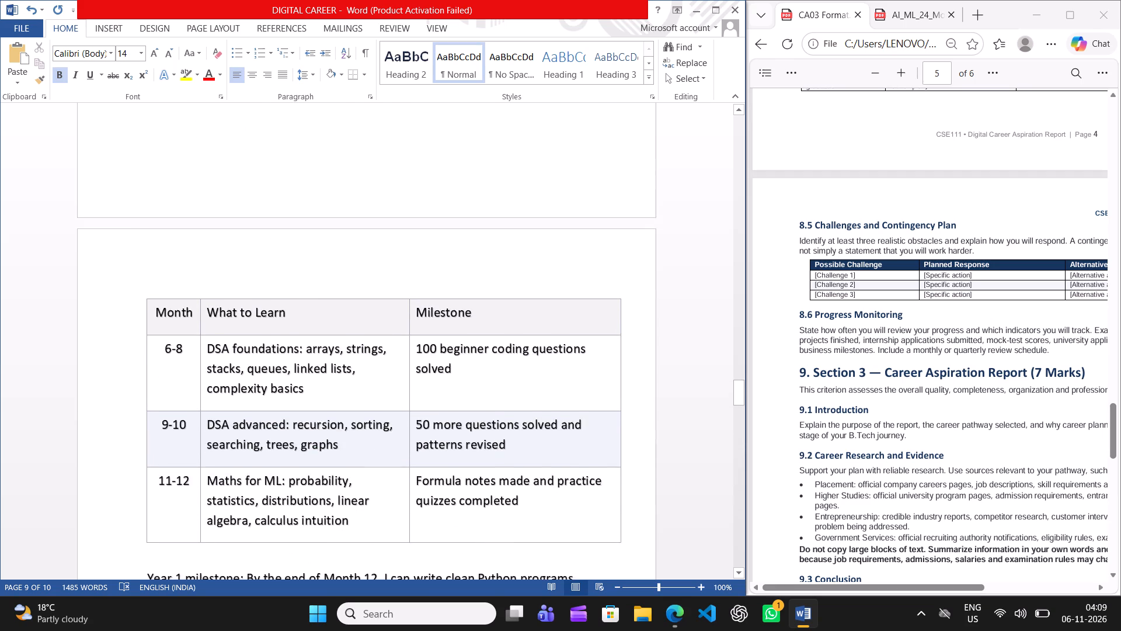
scroll(383, 245, up, 20)
scroll(383, 245, up, 20)
scroll(383, 245, up, 20)
scroll(383, 245, up, 20)
scroll(383, 245, up, 20)
scroll(383, 245, up, 20)
scroll(383, 245, down, 6)
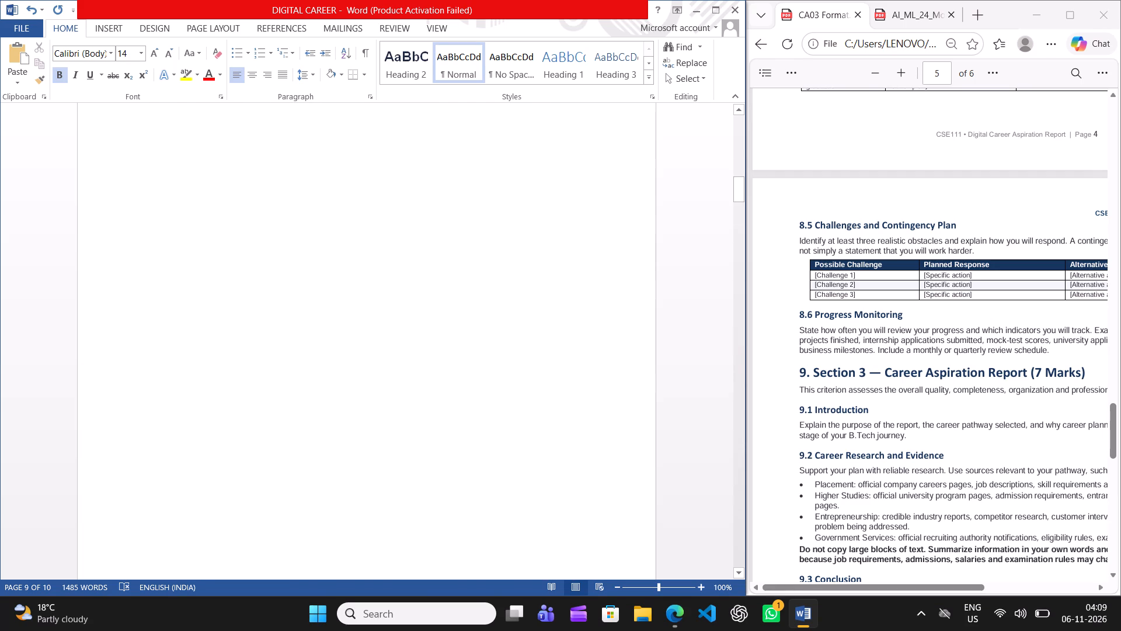
scroll(383, 245, down, 5)
scroll(383, 245, down, 20)
scroll(383, 245, down, 20)
scroll(383, 245, down, 20)
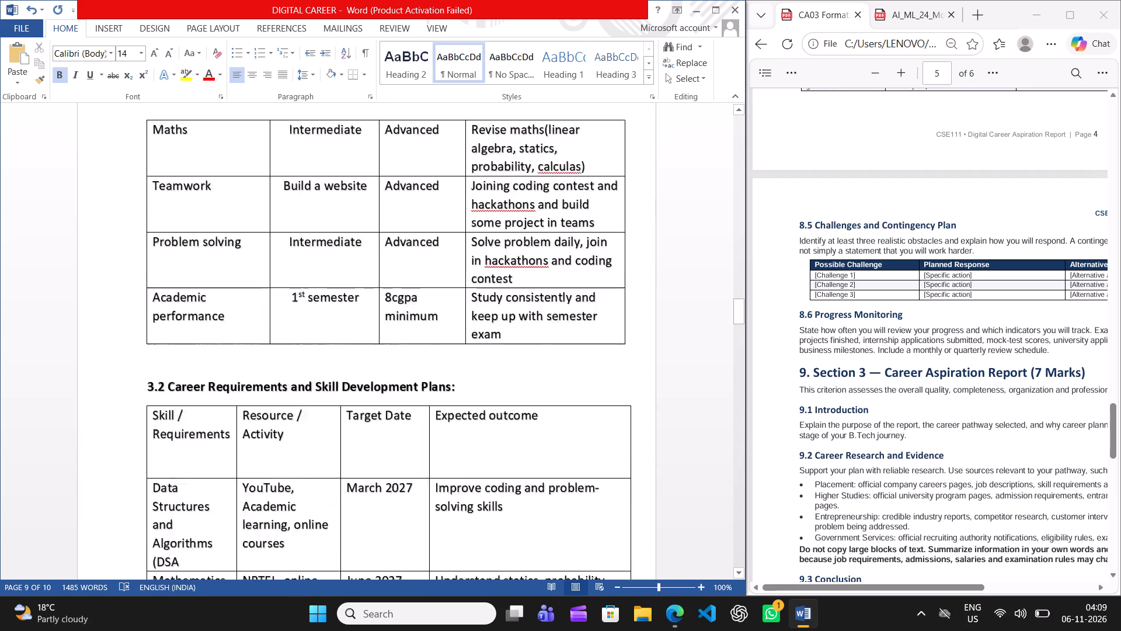
scroll(383, 245, down, 20)
scroll(383, 245, down, 5)
scroll(383, 245, up, 1)
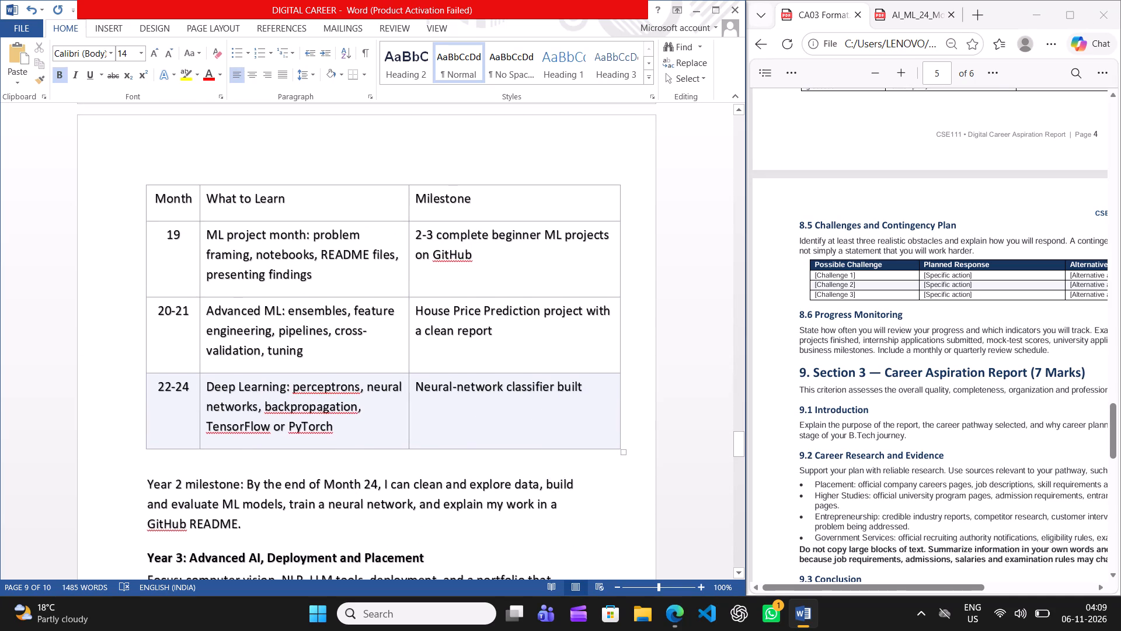
scroll(383, 245, up, 8)
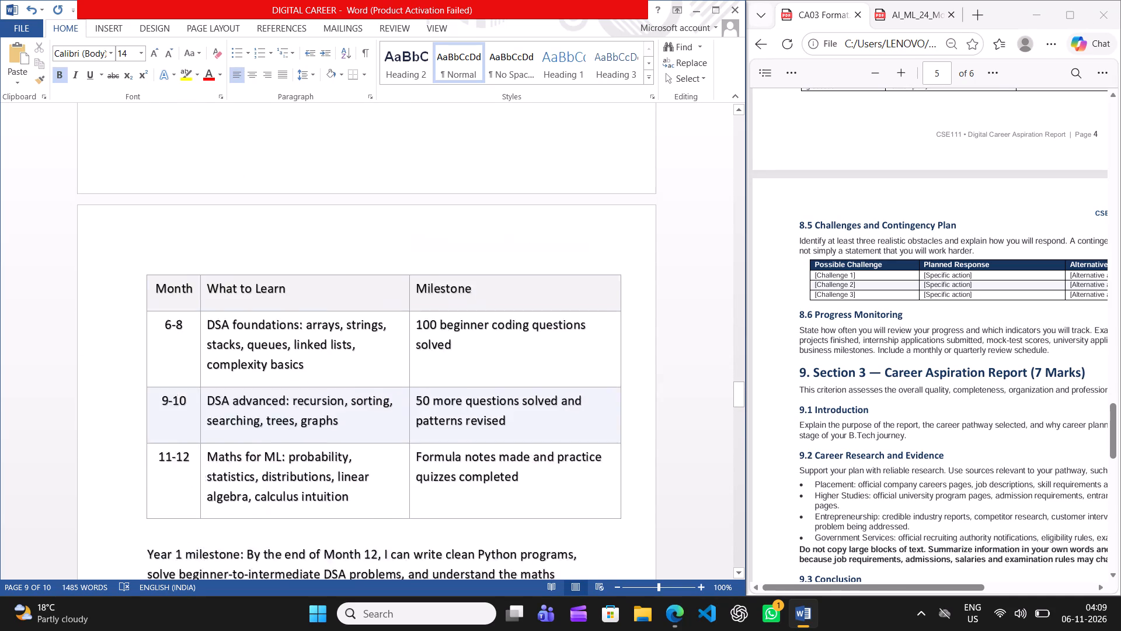
scroll(383, 245, up, 1)
scroll(383, 245, down, 20)
scroll(383, 245, down, 20)
scroll(383, 245, down, 10)
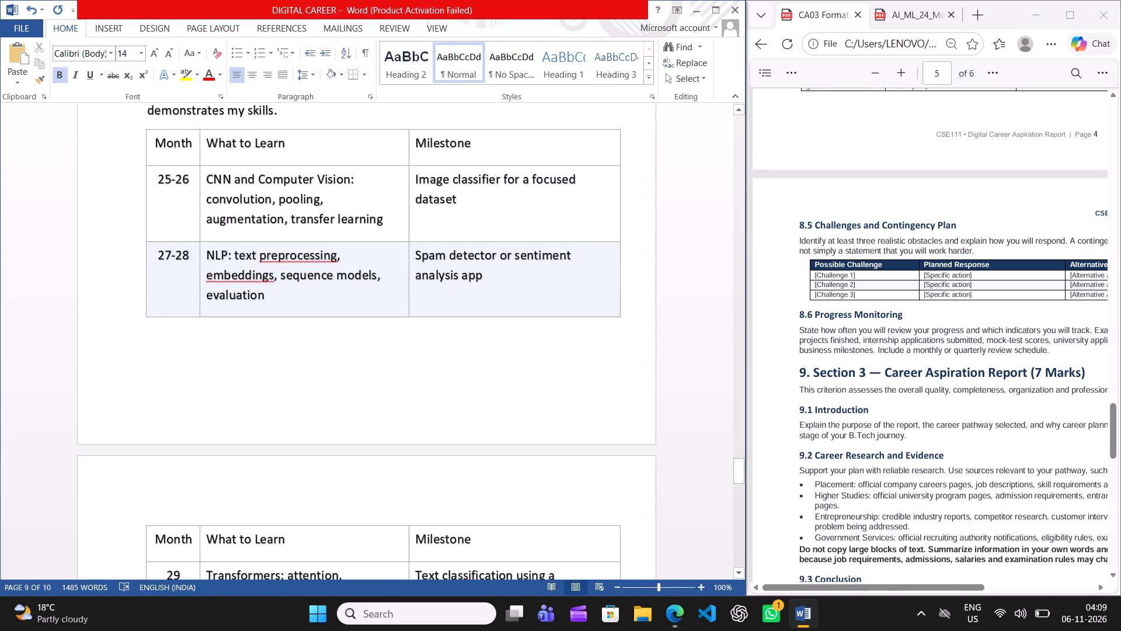
scroll(383, 245, down, 17)
scroll(383, 245, up, 7)
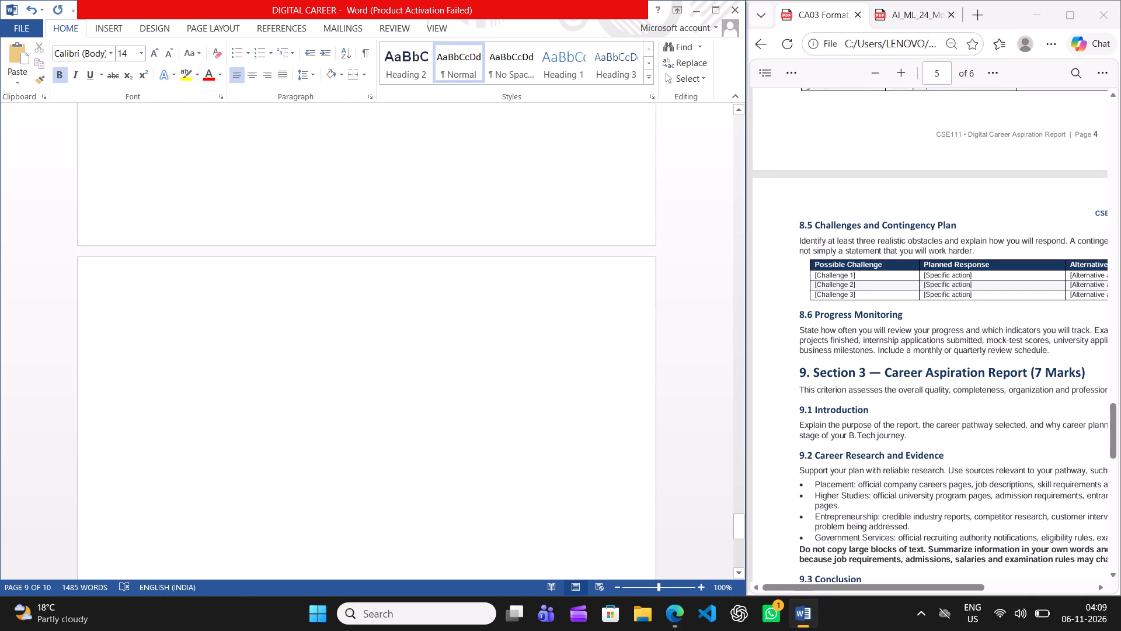
scroll(383, 245, up, 4)
scroll(383, 245, down, 5)
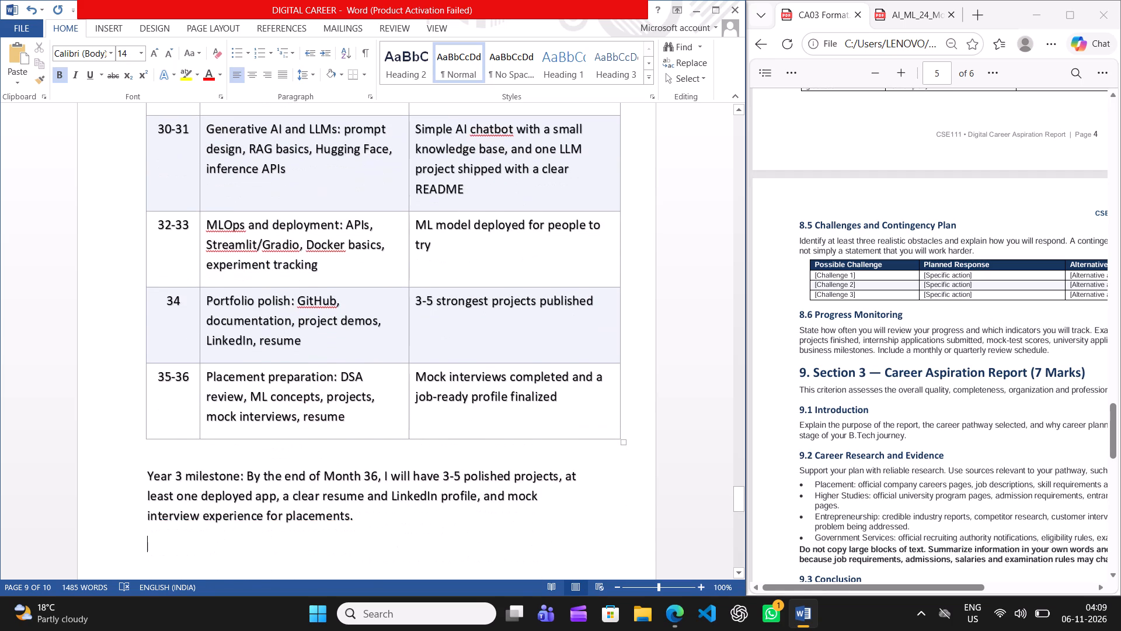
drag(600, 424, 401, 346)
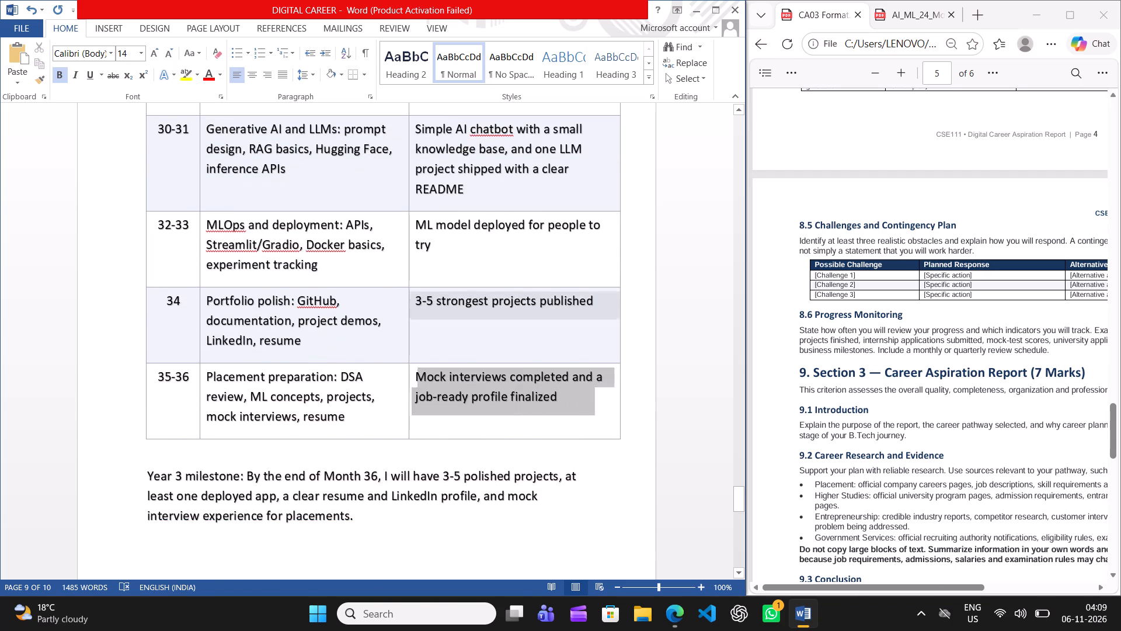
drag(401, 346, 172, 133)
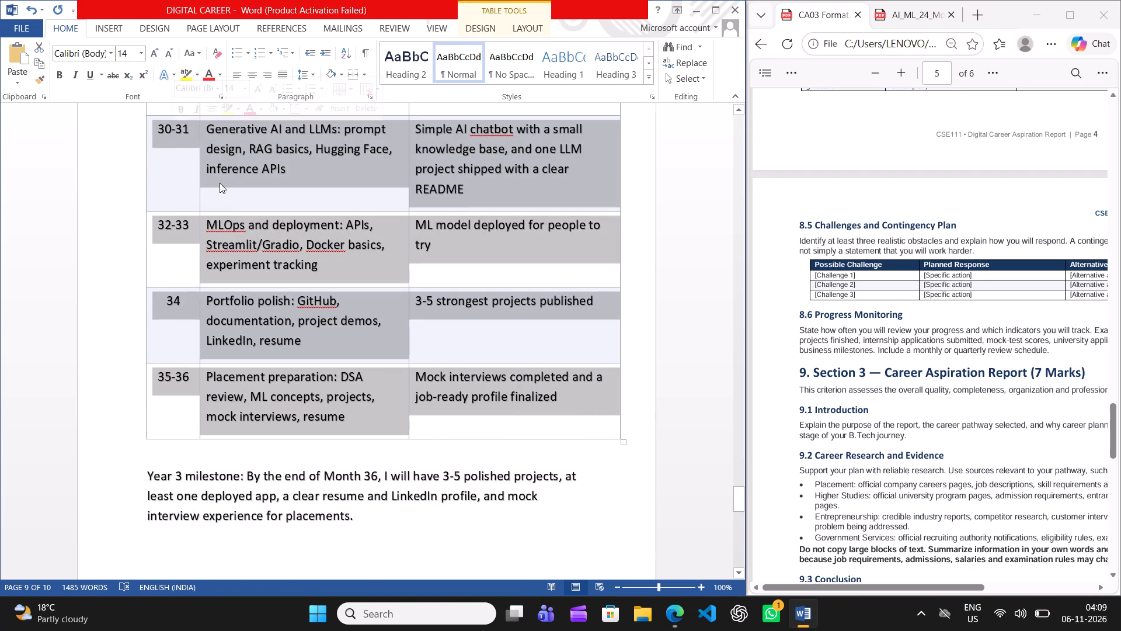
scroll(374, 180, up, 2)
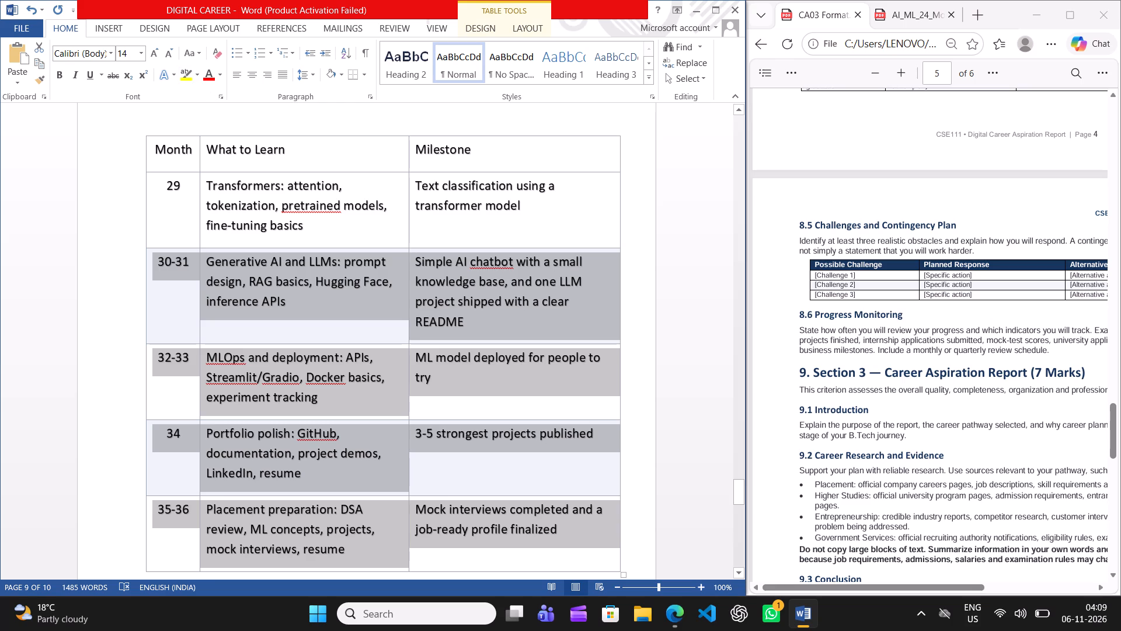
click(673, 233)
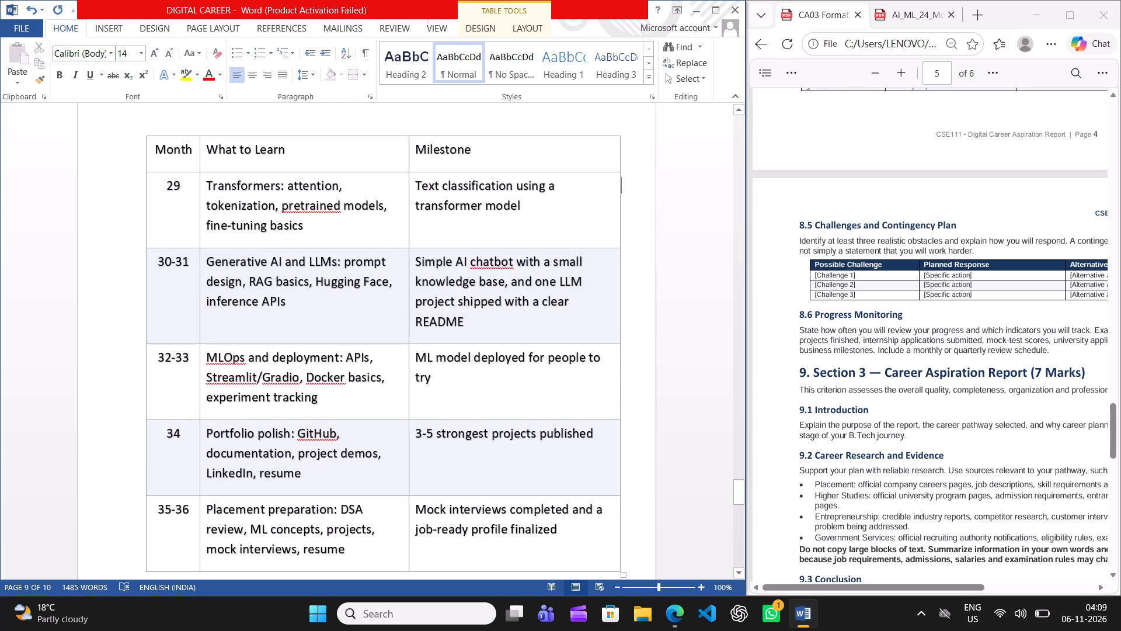
Set the shading of the month 34 and month 30-31 rows in the Year 3 table to white.
drag(600, 460, 186, 438)
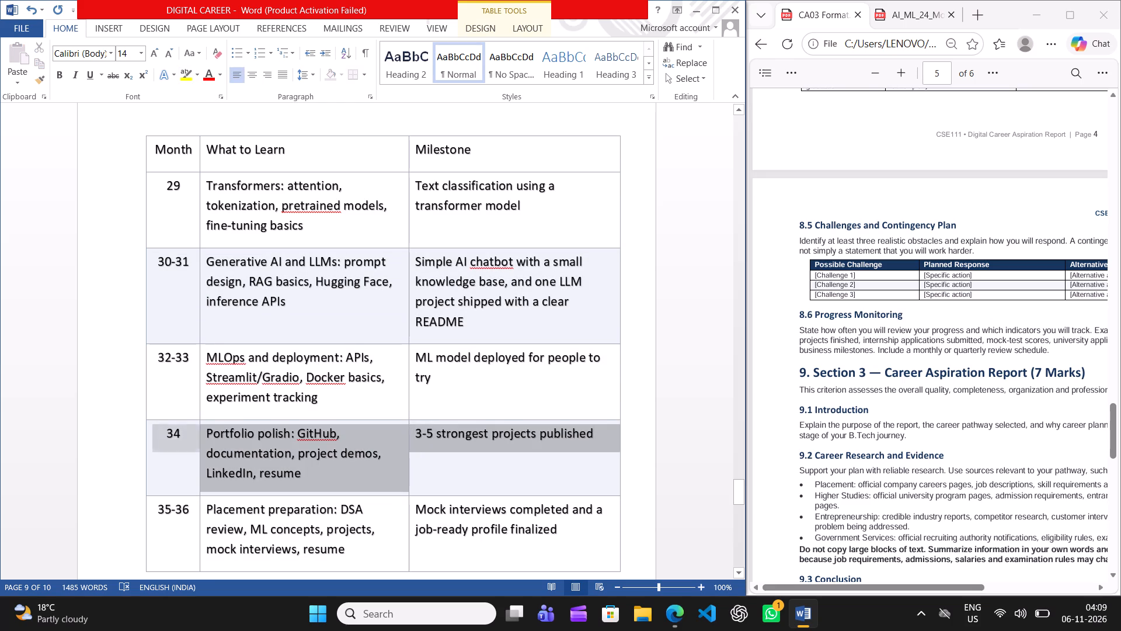
drag(186, 438, 159, 433)
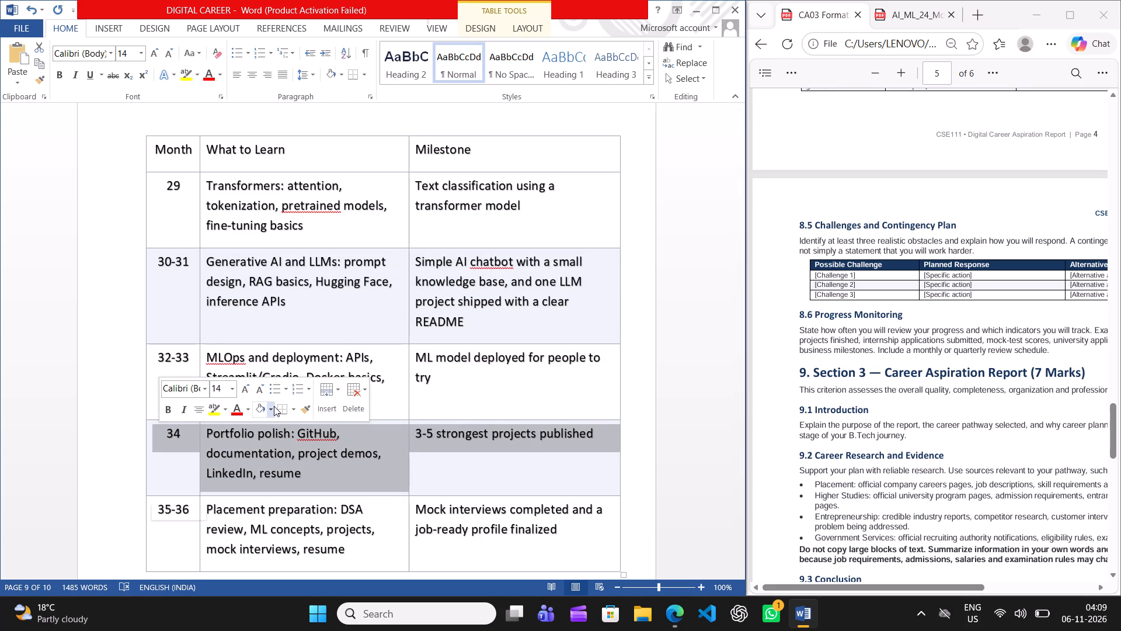
click(274, 406)
click(260, 439)
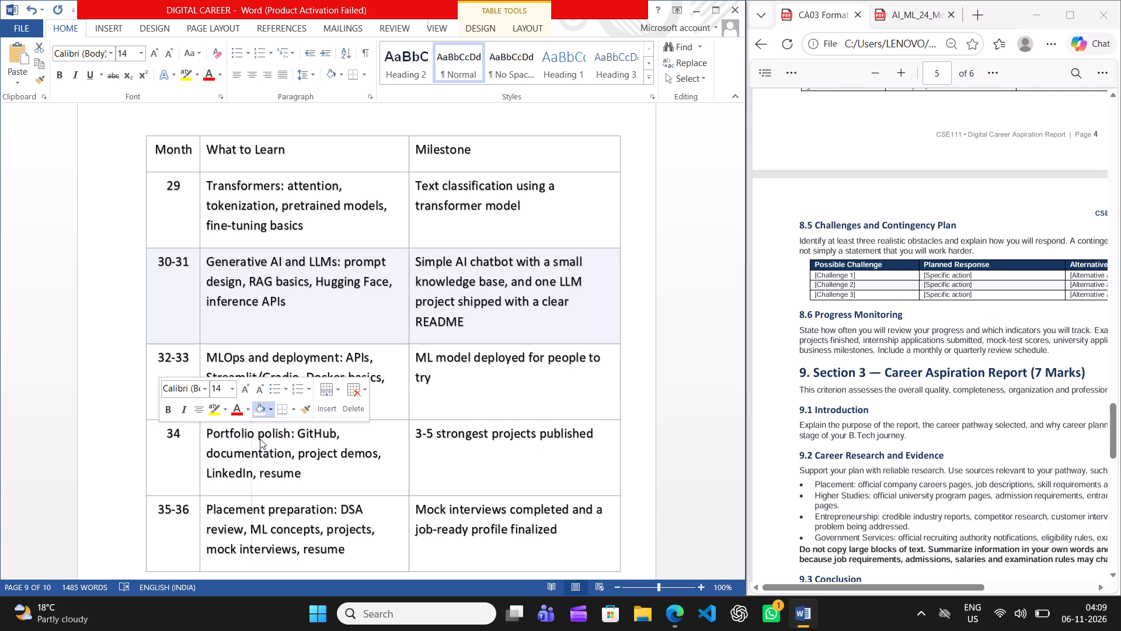
drag(605, 308, 228, 285)
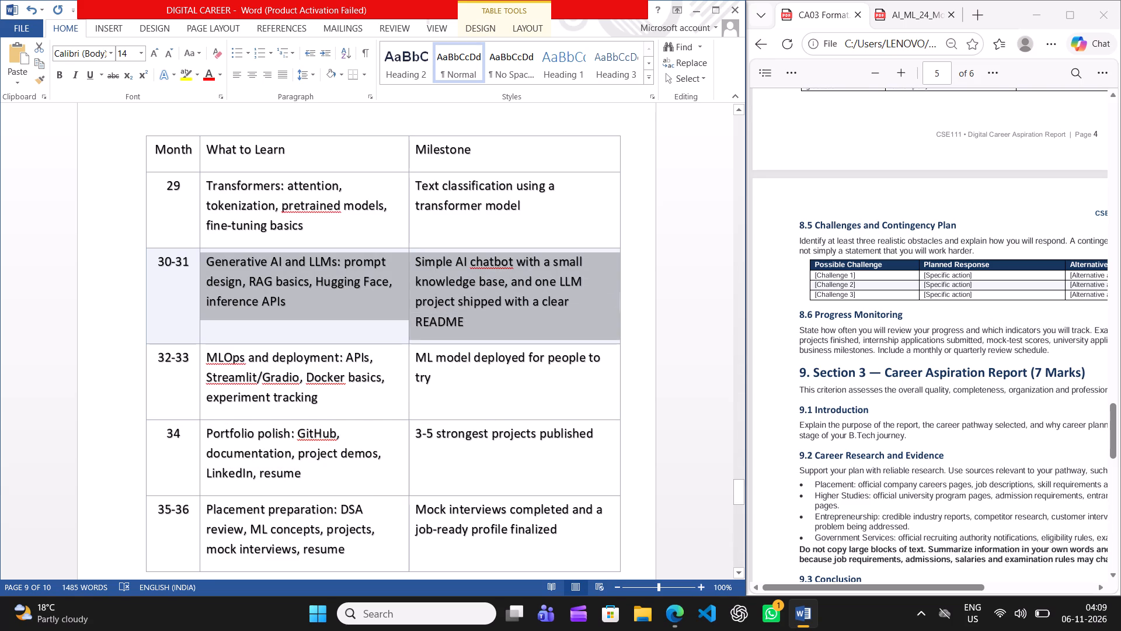
drag(228, 285, 141, 280)
click(259, 252)
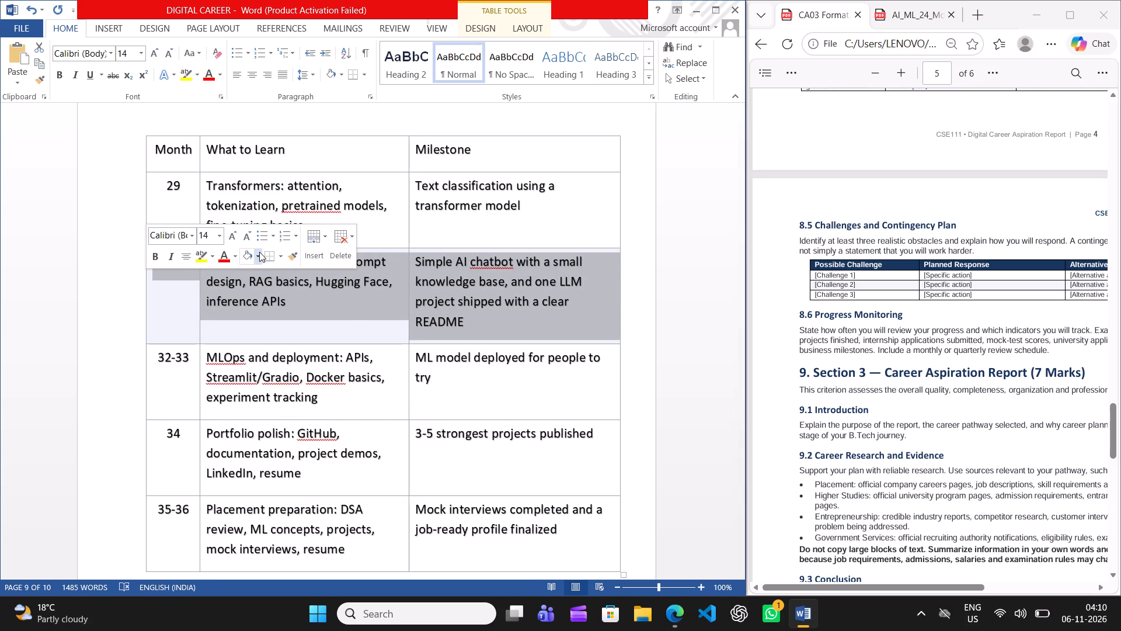
click(247, 286)
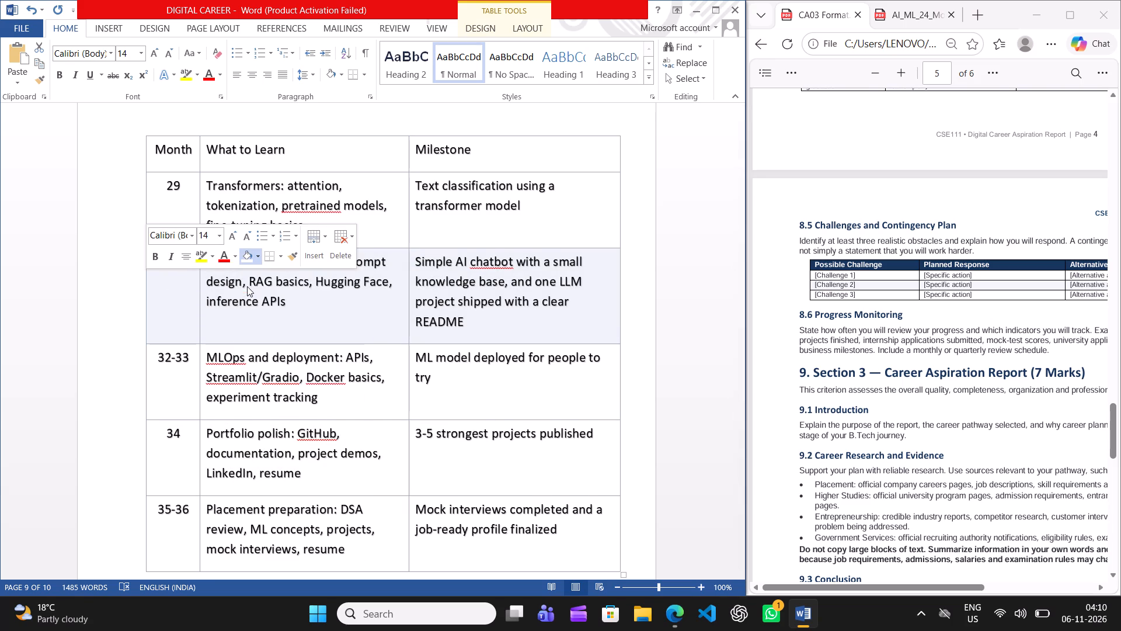
Set the shading of the month 27-28 row in the Year 3 table to white.
scroll(356, 214, up, 4)
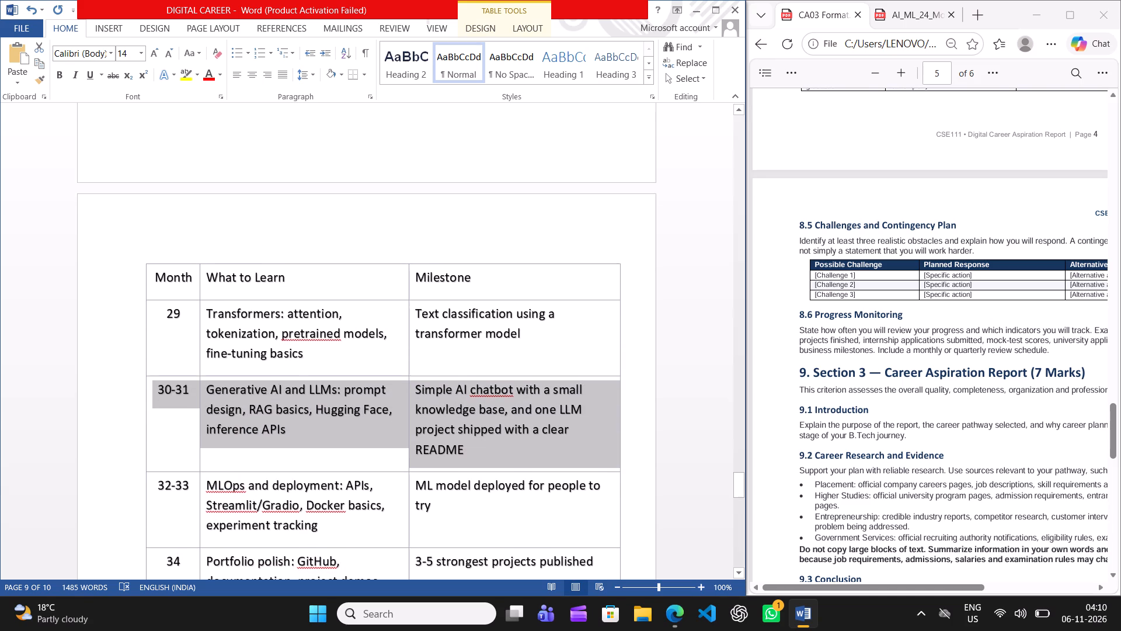
scroll(356, 214, up, 2)
drag(566, 271, 526, 272)
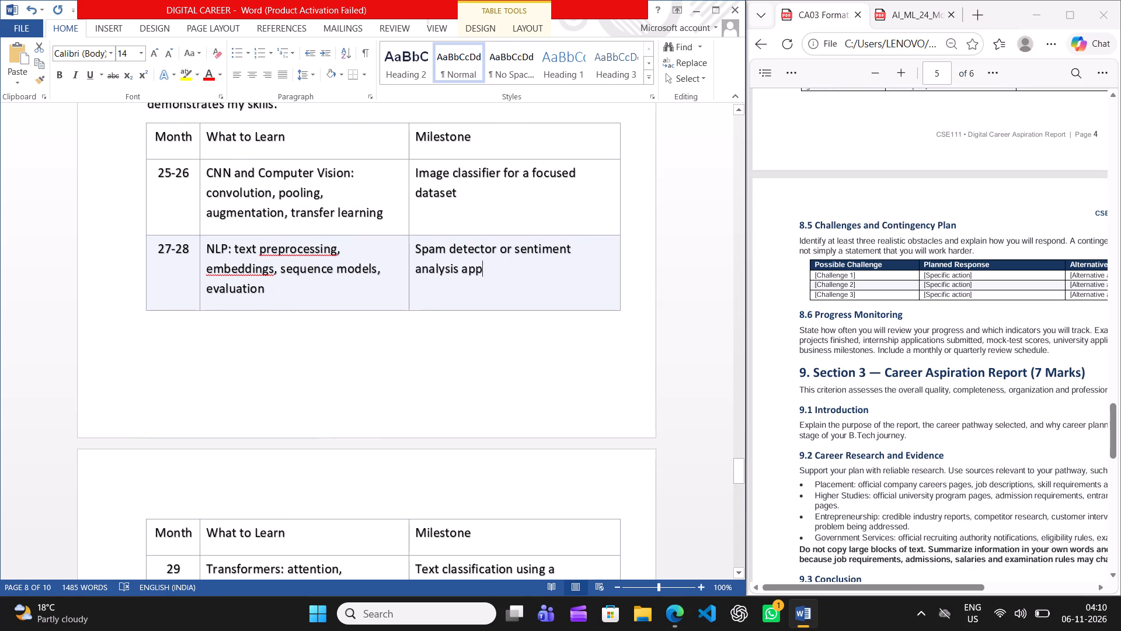
drag(526, 272, 179, 285)
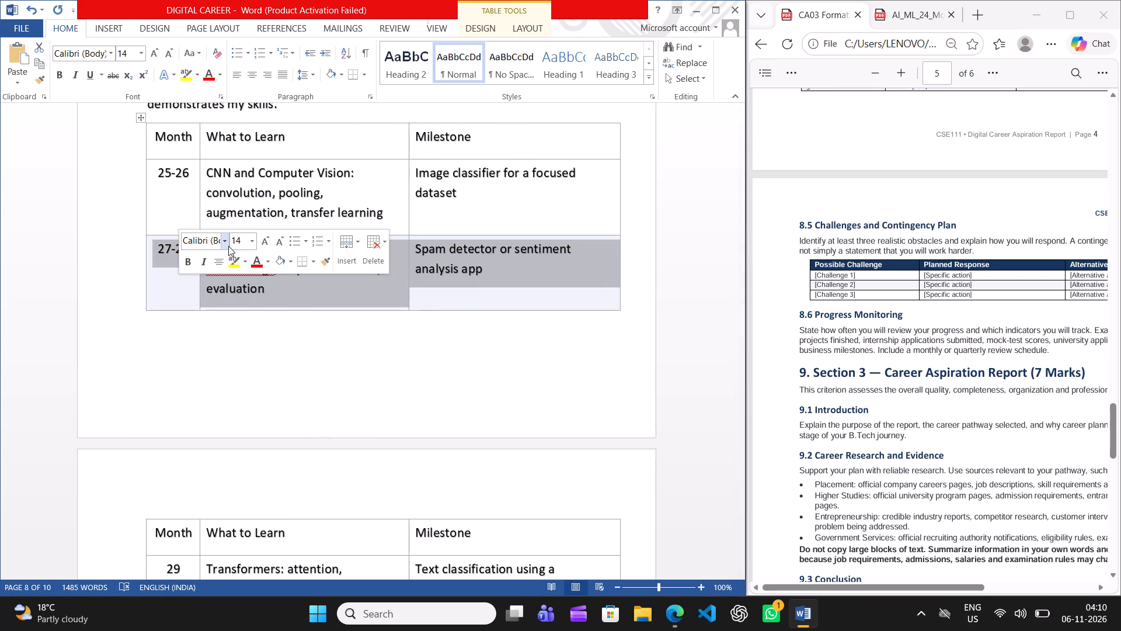
click(288, 263)
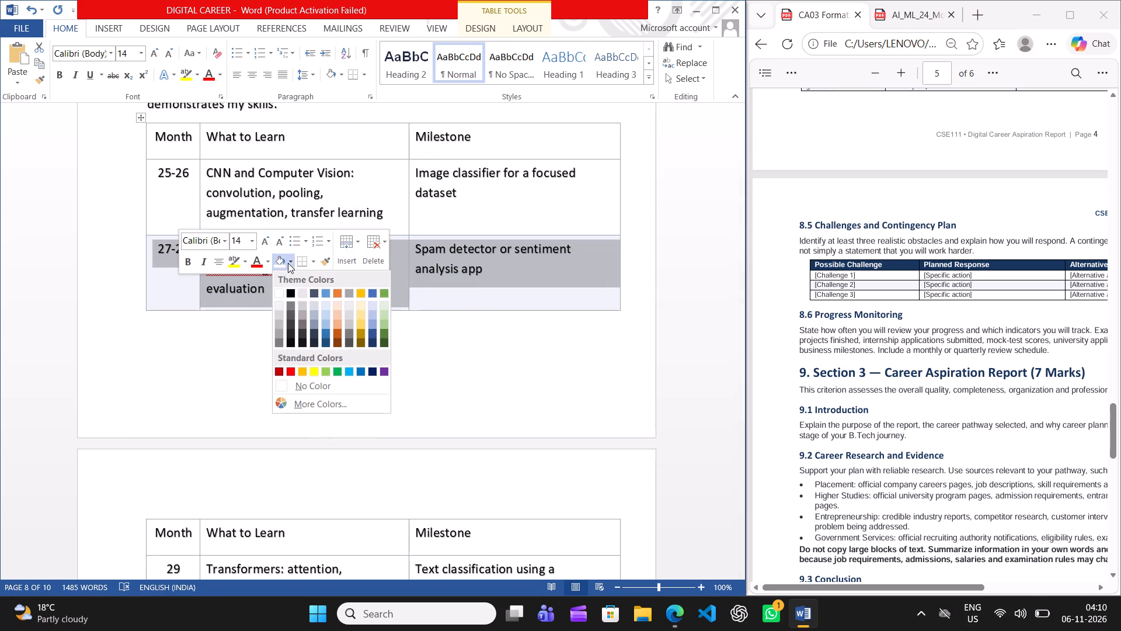
click(282, 293)
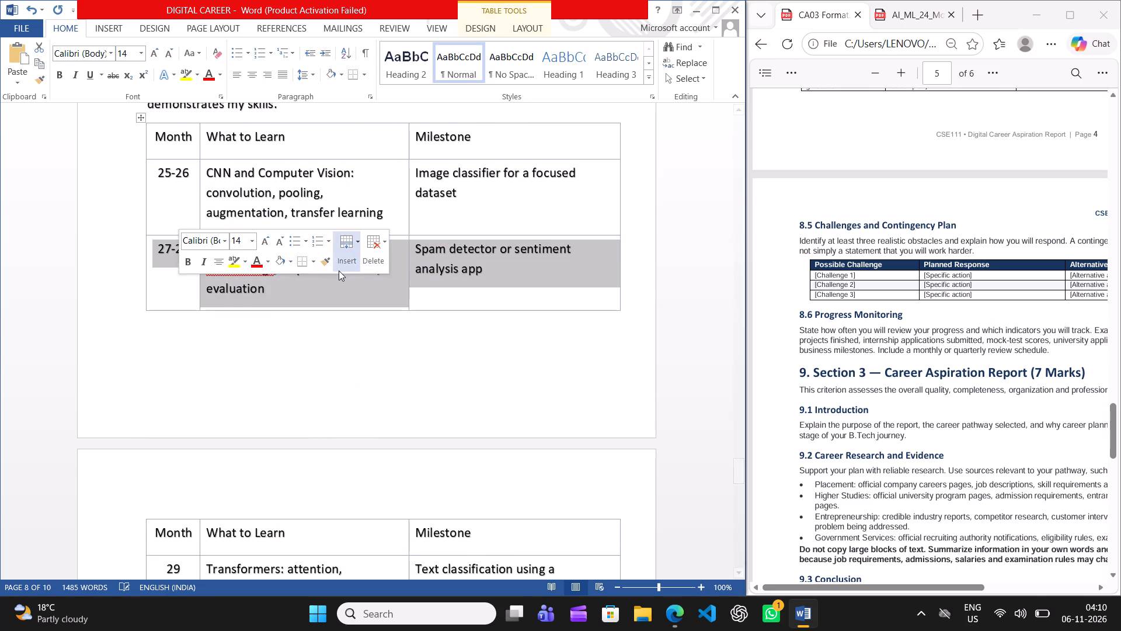
Set the shading of the month 22-24 Deep Learning row in the Year 2 table to white.
scroll(339, 271, up, 20)
scroll(339, 271, up, 7)
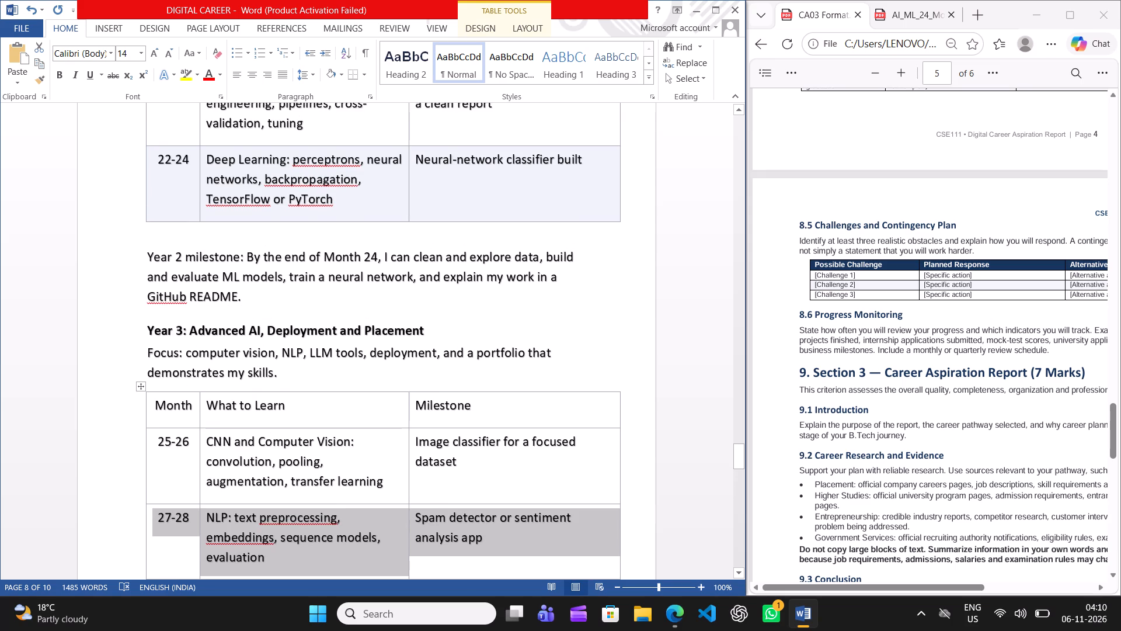
drag(577, 176, 148, 184)
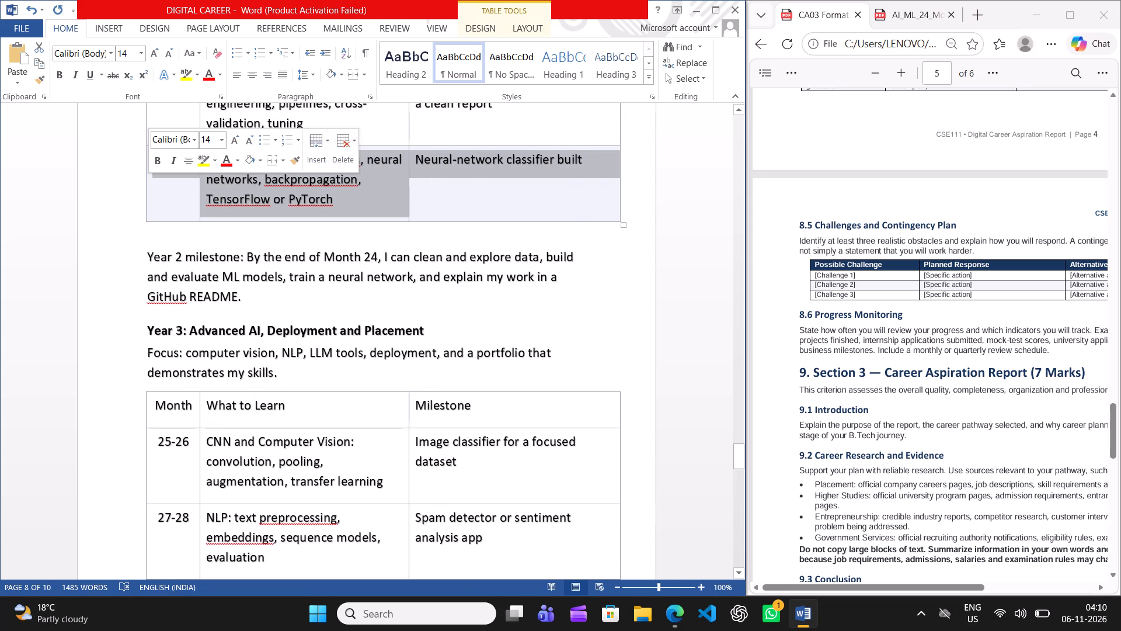
click(254, 154)
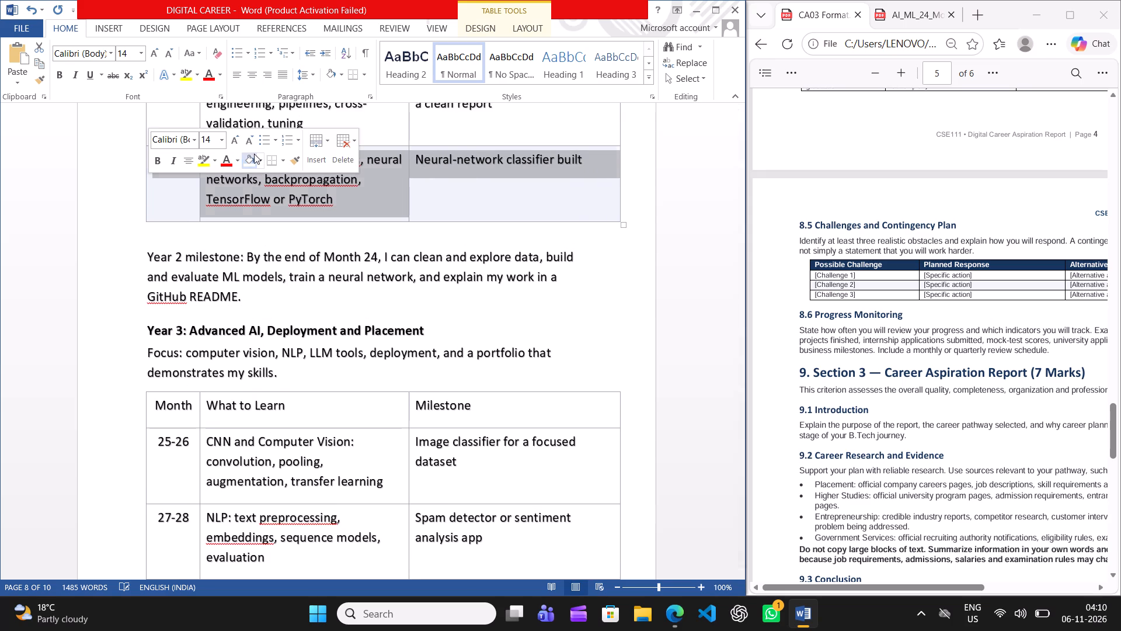
click(258, 162)
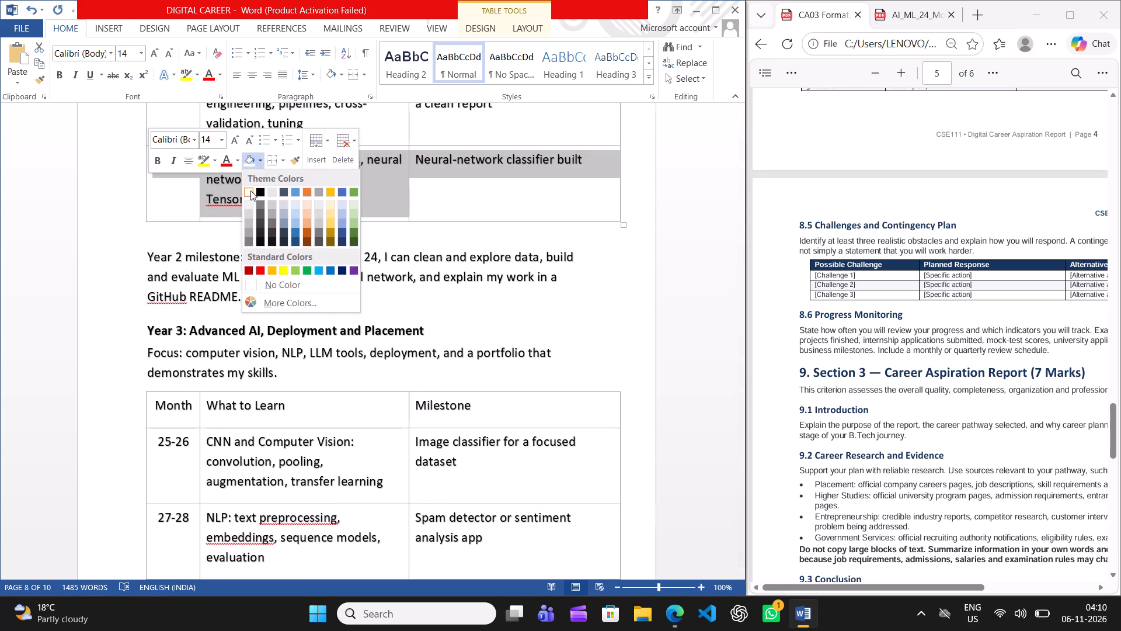
click(246, 191)
Set the shading of the month 15 Data visualization row in the Year 2 table to white.
scroll(344, 175, up, 4)
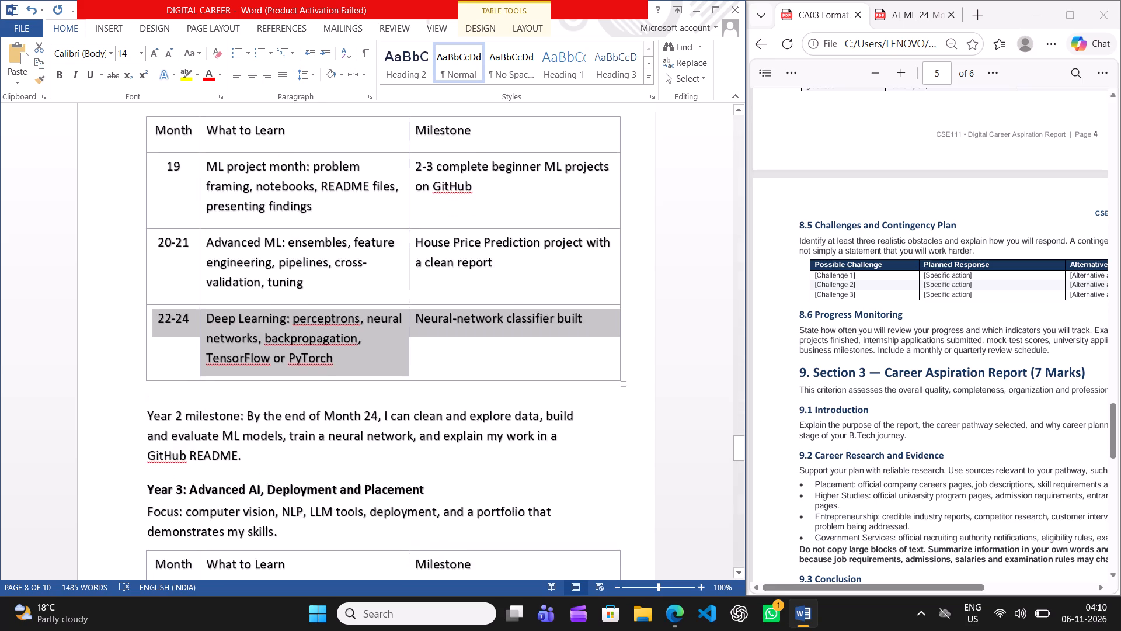
scroll(344, 175, up, 4)
scroll(344, 175, down, 2)
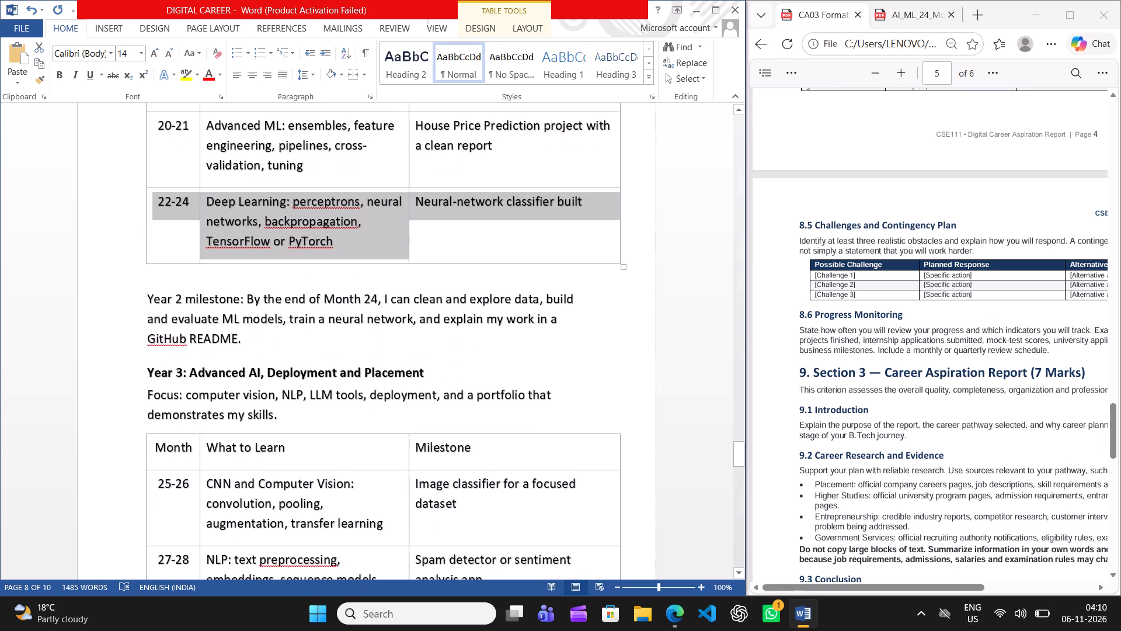
scroll(344, 175, down, 1)
scroll(344, 175, up, 5)
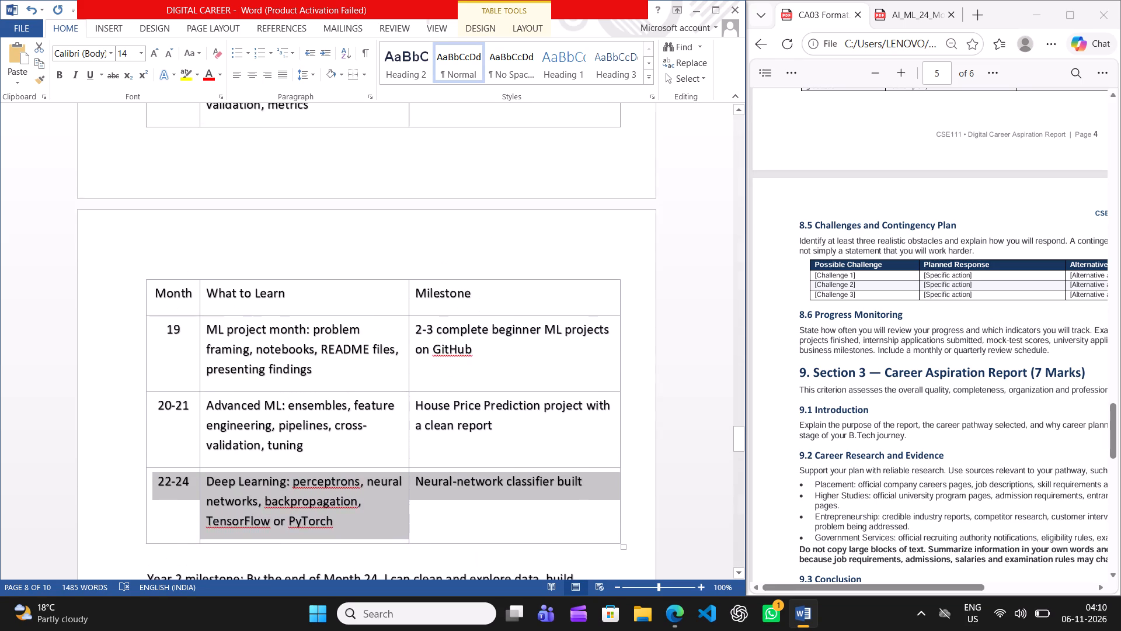
scroll(344, 175, up, 3)
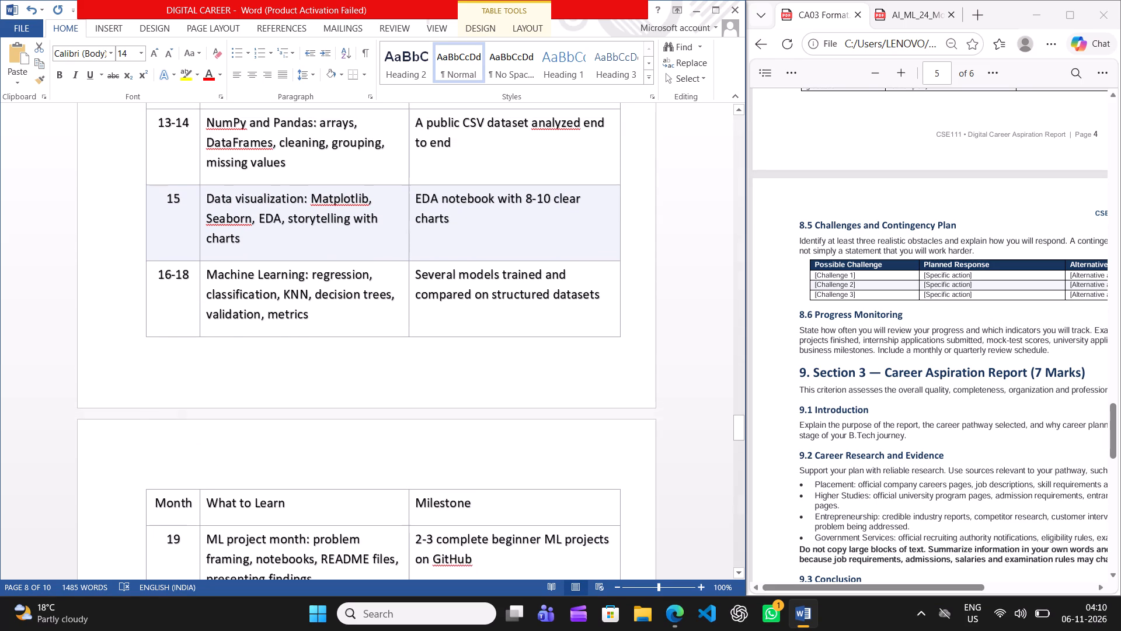
drag(504, 225, 212, 223)
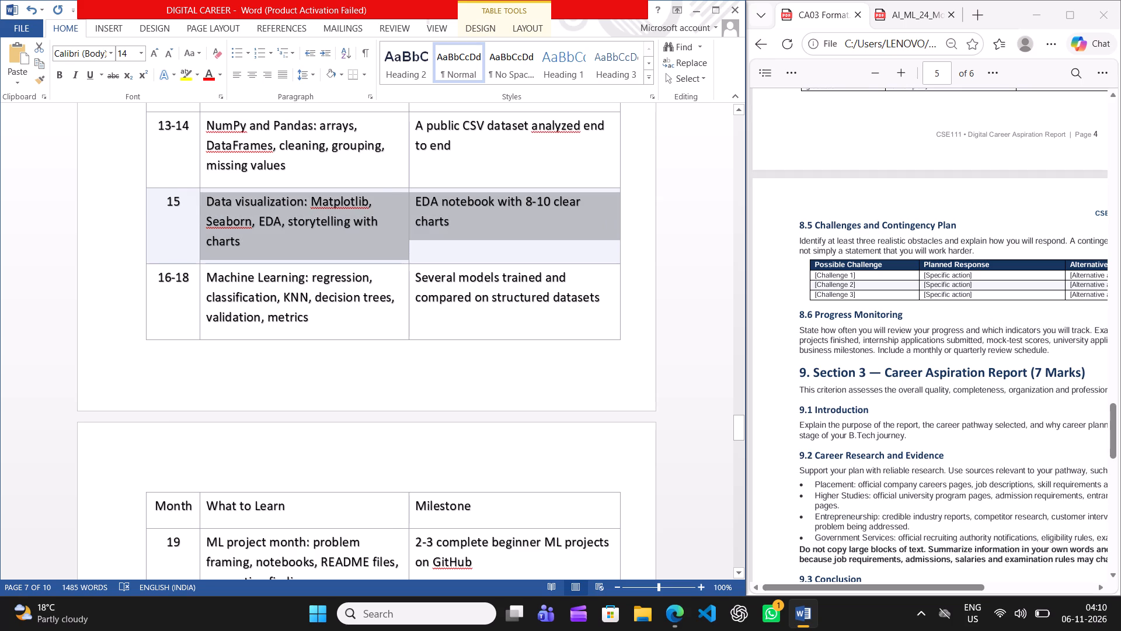
drag(212, 223, 173, 218)
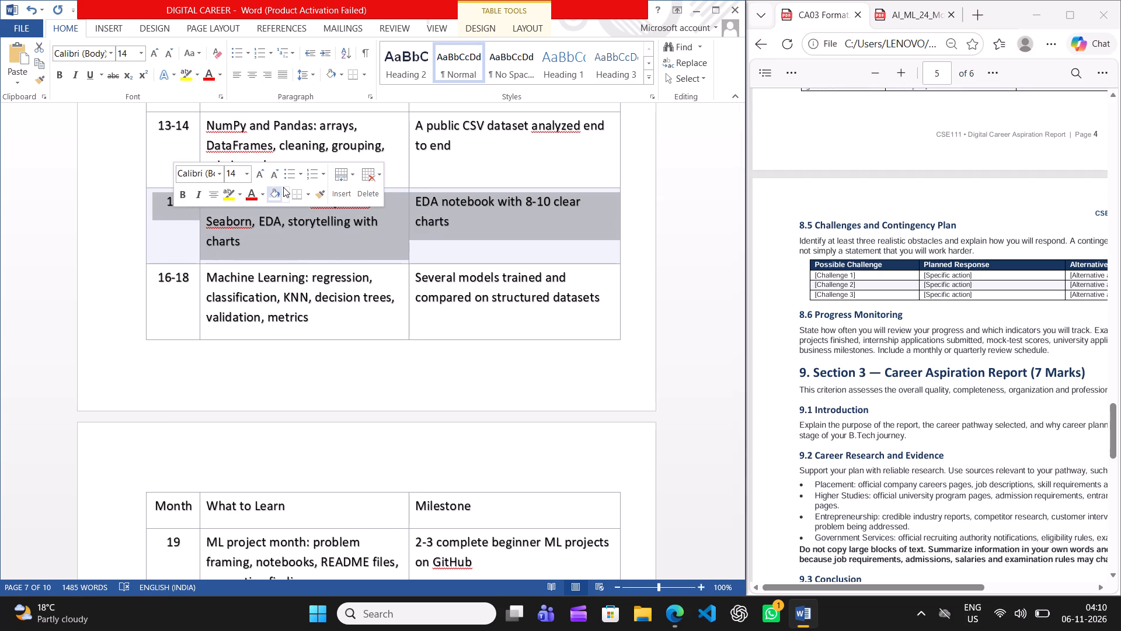
click(284, 187)
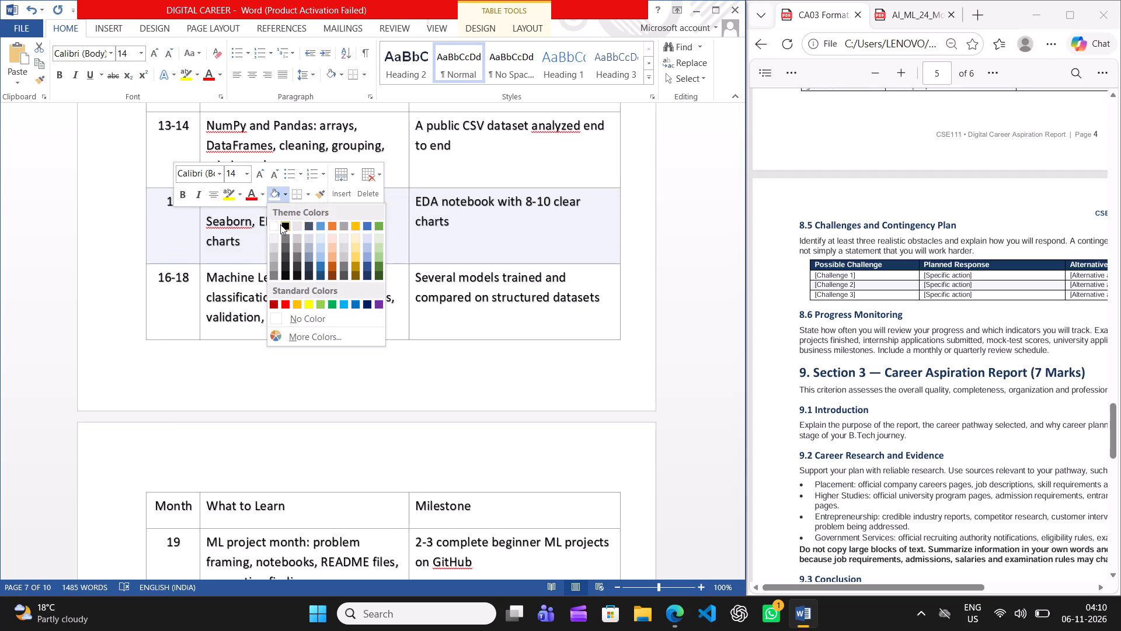
click(277, 226)
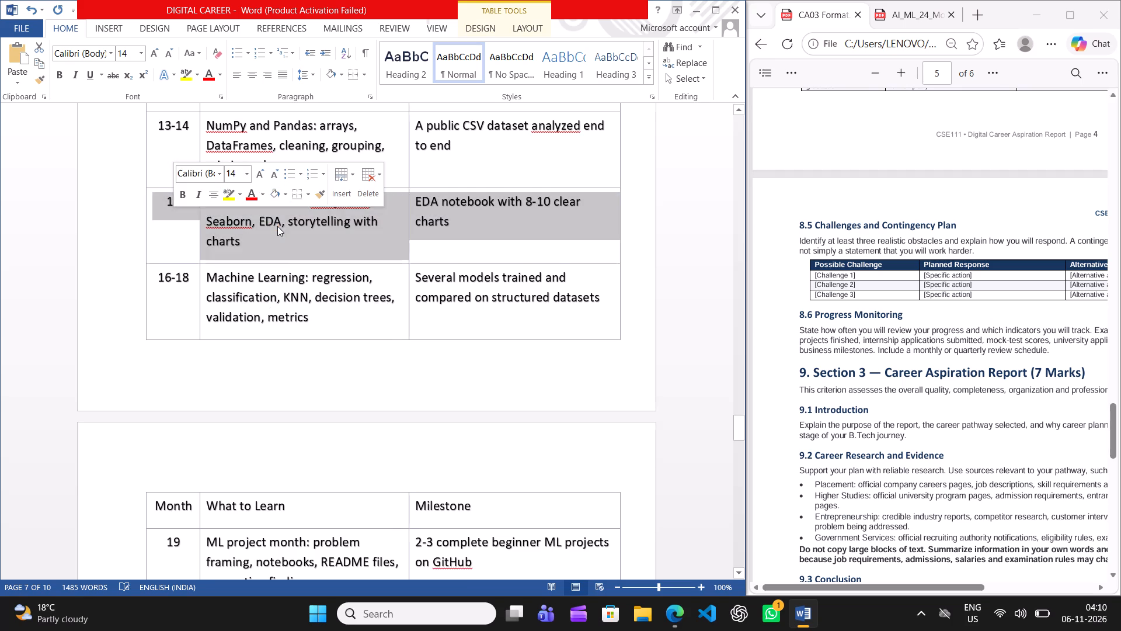
Apply white shading to the month 9-10 DSA advanced row in the Year 1 table.
scroll(277, 226, up, 5)
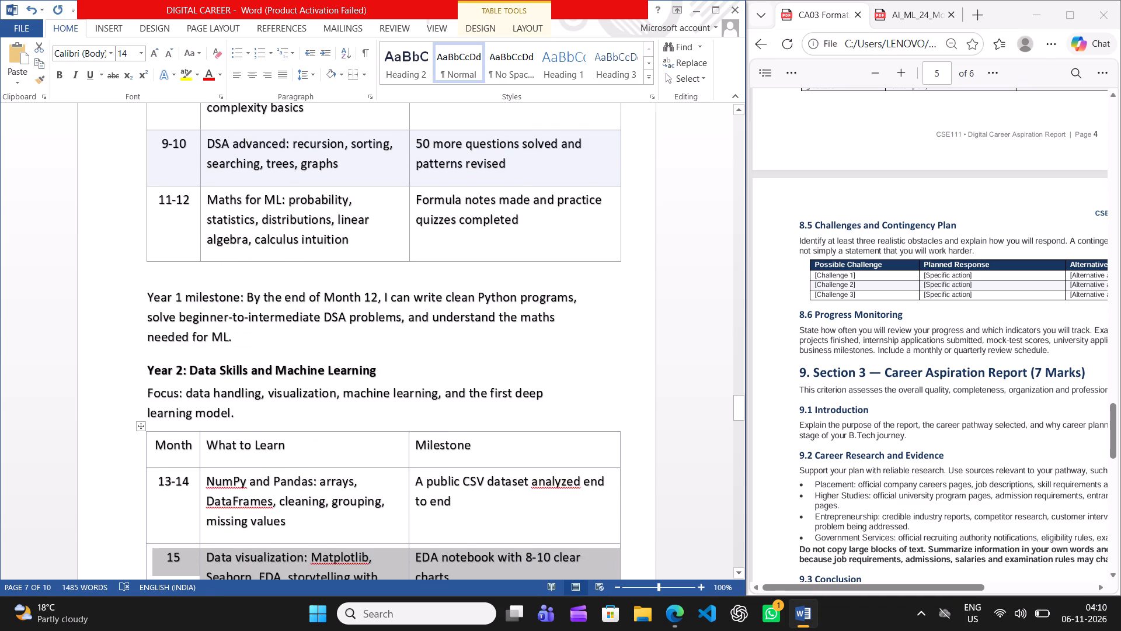
scroll(277, 226, up, 1)
drag(527, 338, 173, 328)
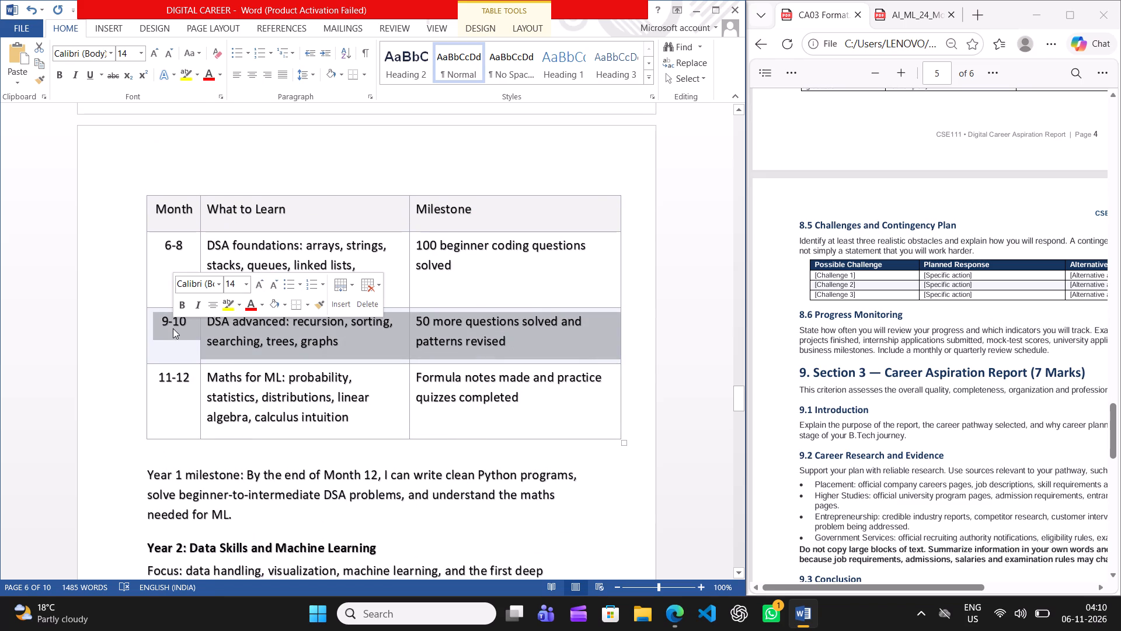
click(281, 308)
Apply white shading to the month 4-5 Advanced Python row in the Year 1 table.
scroll(417, 304, up, 6)
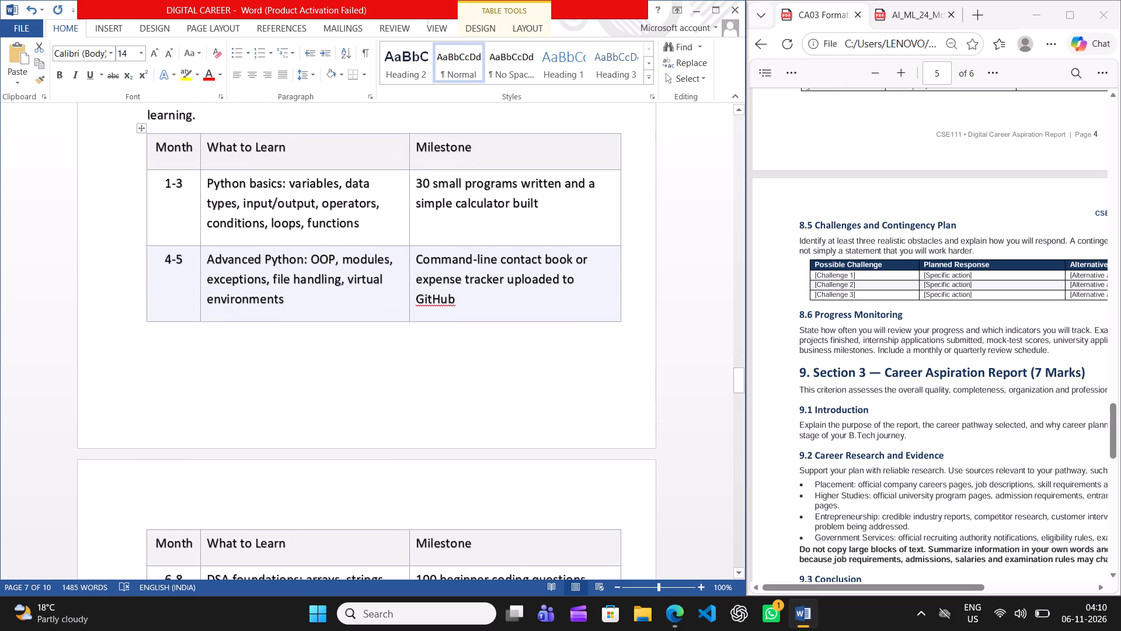
scroll(417, 304, up, 1)
drag(571, 357, 333, 350)
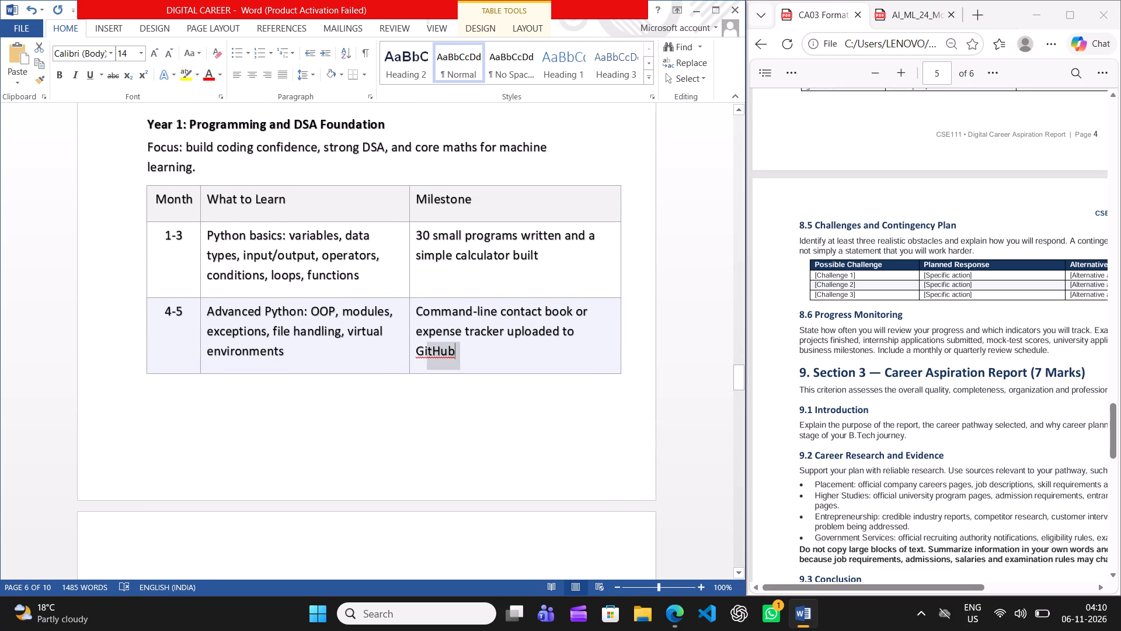
drag(333, 350, 151, 327)
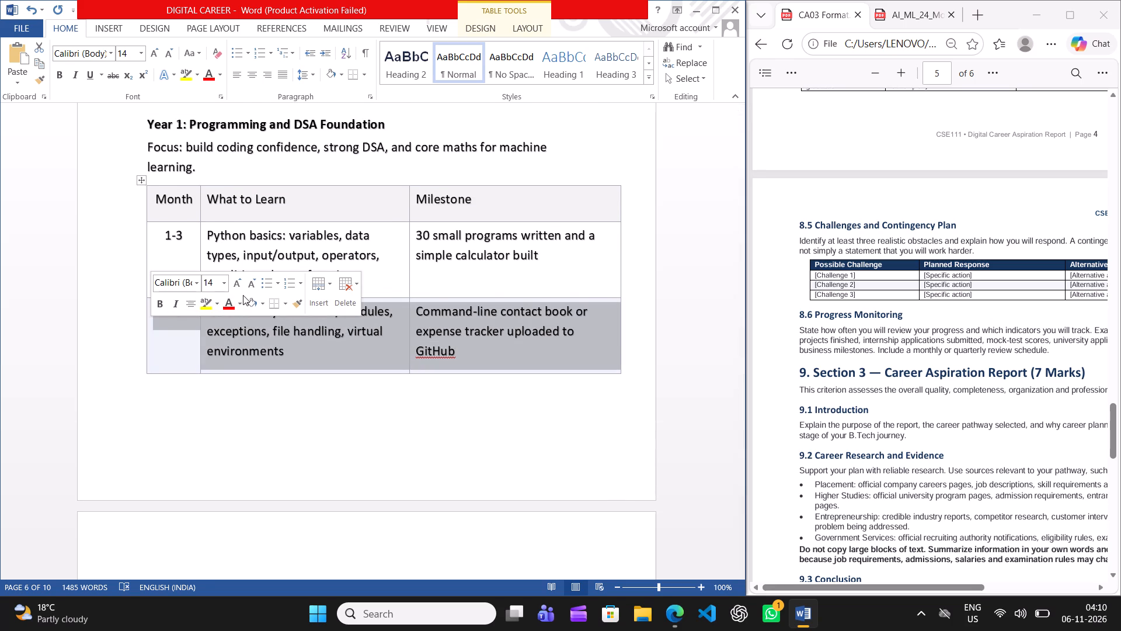
click(251, 301)
Apply white shading to the header row (Month, What to Learn, Milestone) of the Year 1 table.
scroll(433, 238, up, 1)
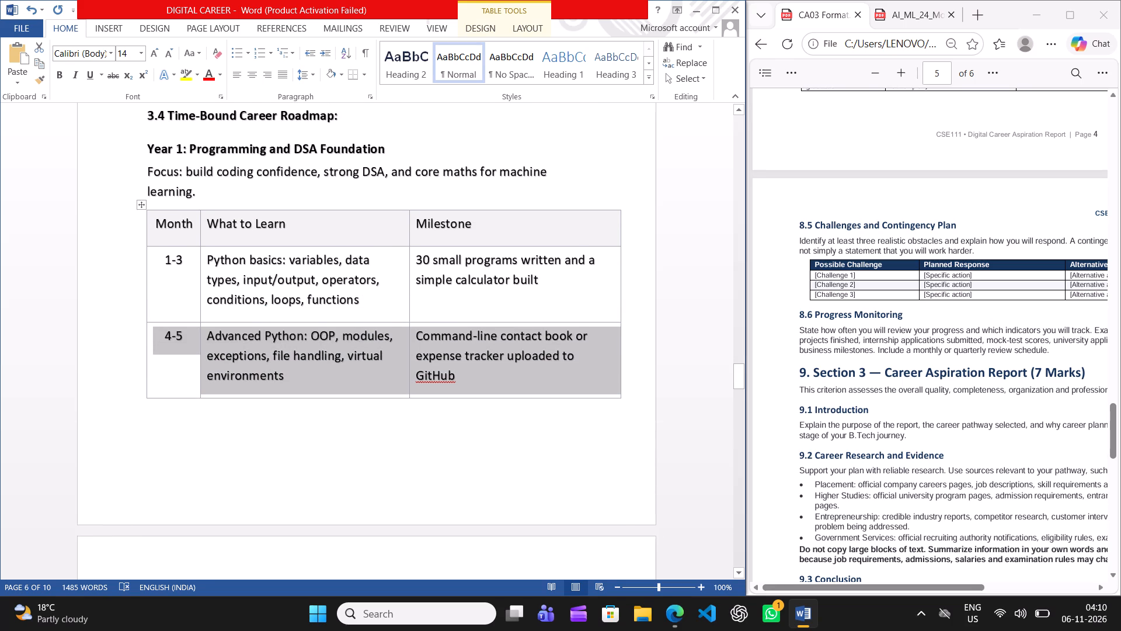
scroll(433, 238, up, 1)
drag(566, 278, 347, 283)
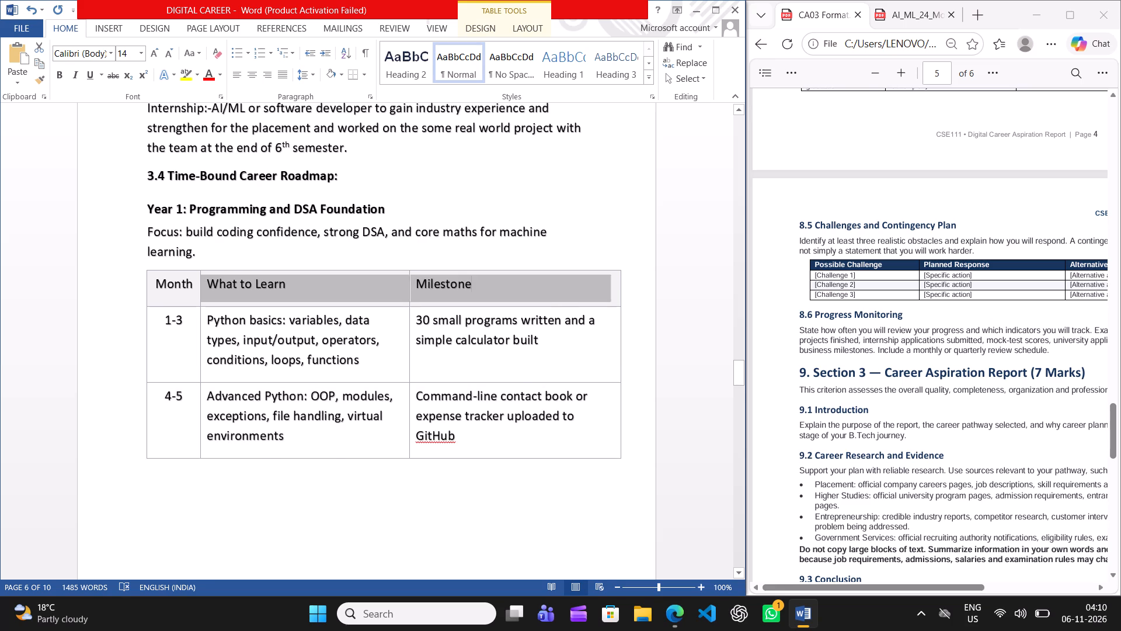
drag(347, 283, 159, 273)
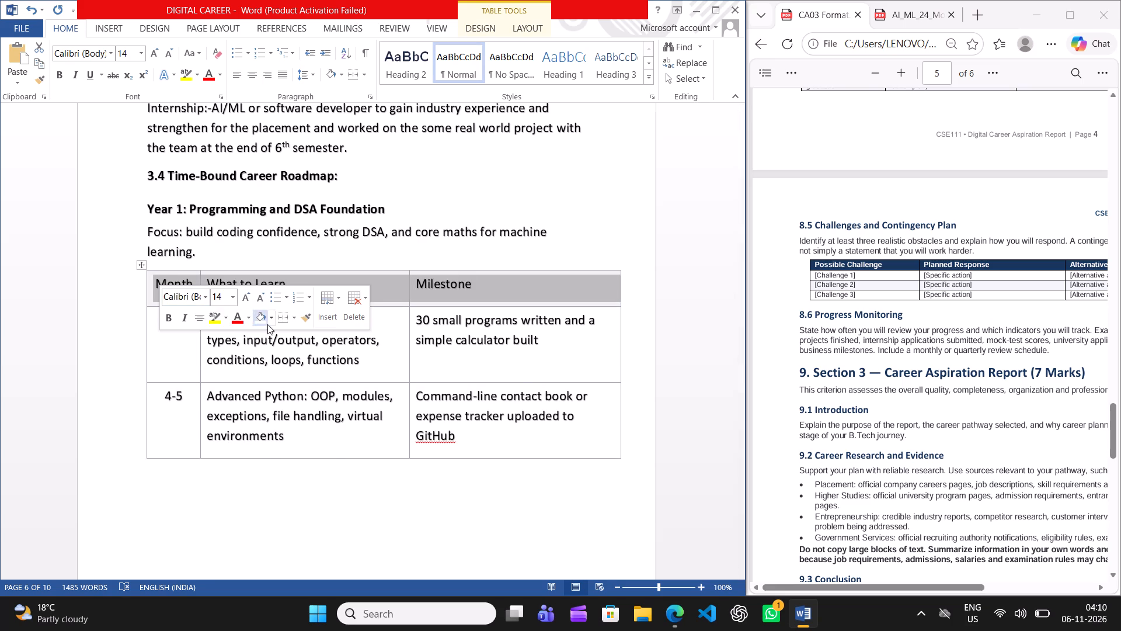
click(262, 321)
click(583, 244)
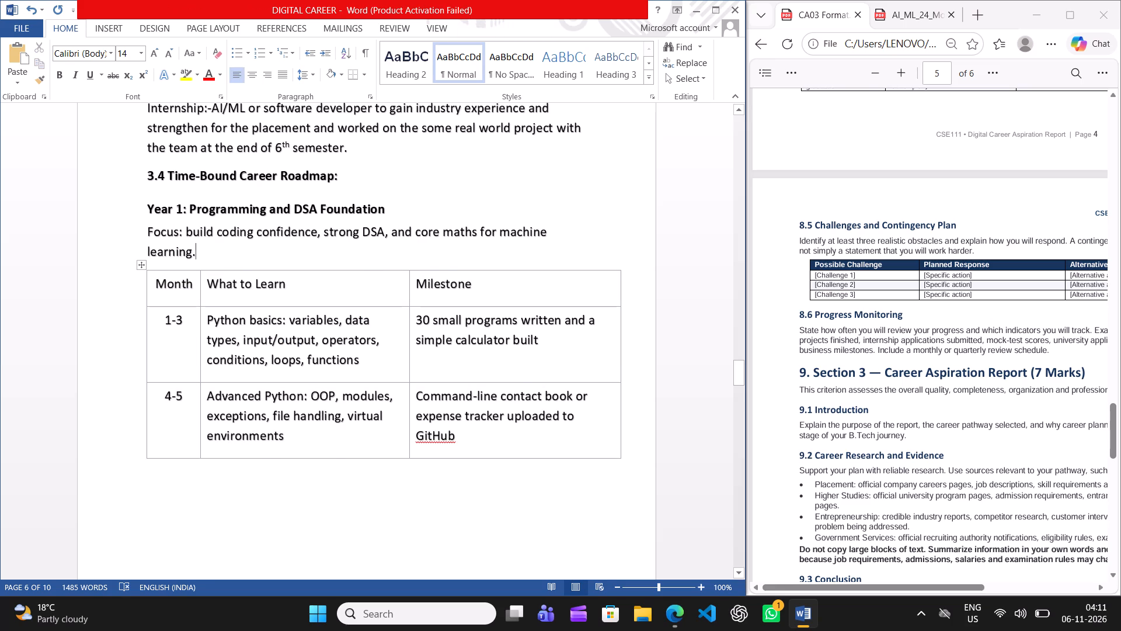
Review the Year 1, Year 2 and Year 3 roadmap tables for consistent row shading and text formatting.
scroll(549, 436, down, 16)
scroll(549, 436, down, 20)
scroll(549, 436, down, 9)
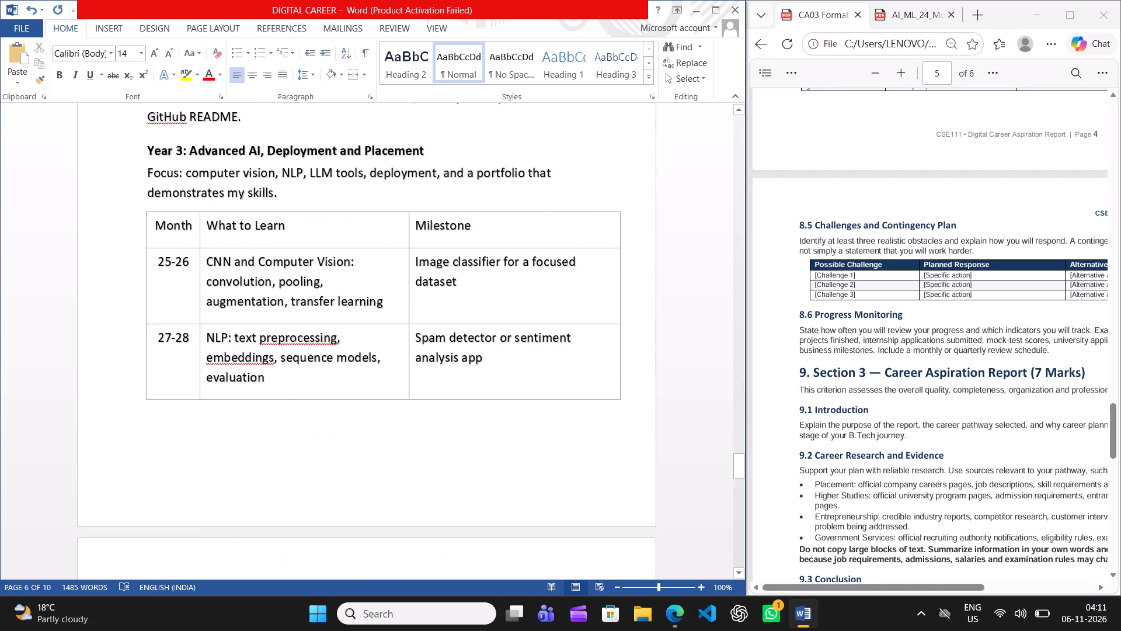
scroll(549, 436, down, 20)
scroll(549, 436, down, 20)
scroll(549, 436, down, 20)
scroll(549, 436, up, 20)
scroll(549, 436, up, 10)
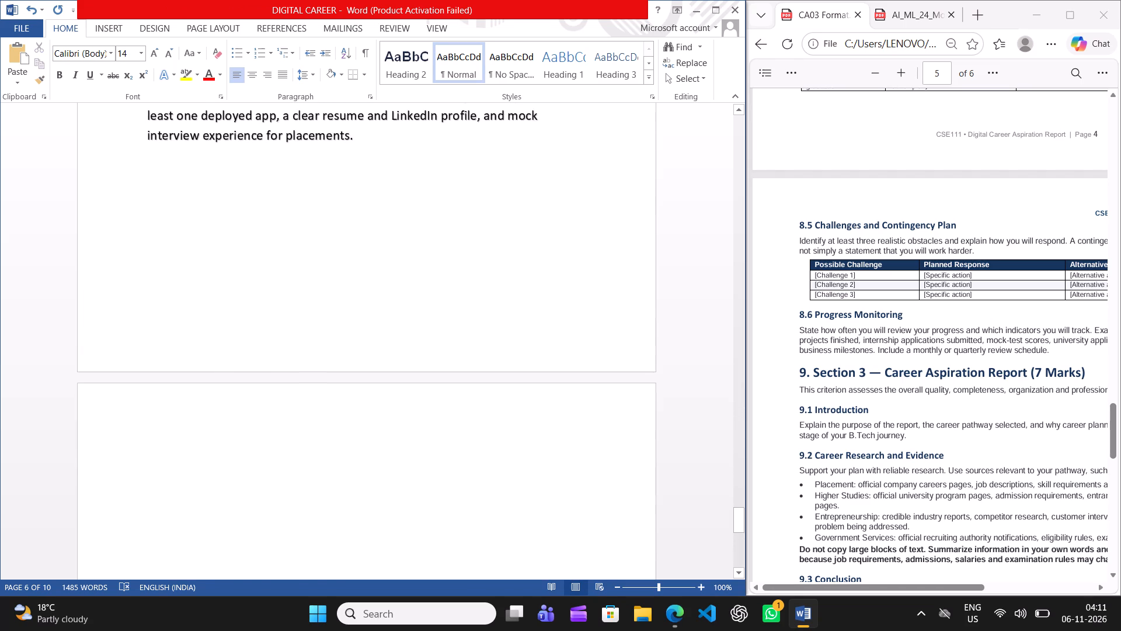
scroll(549, 436, up, 3)
scroll(513, 302, up, 7)
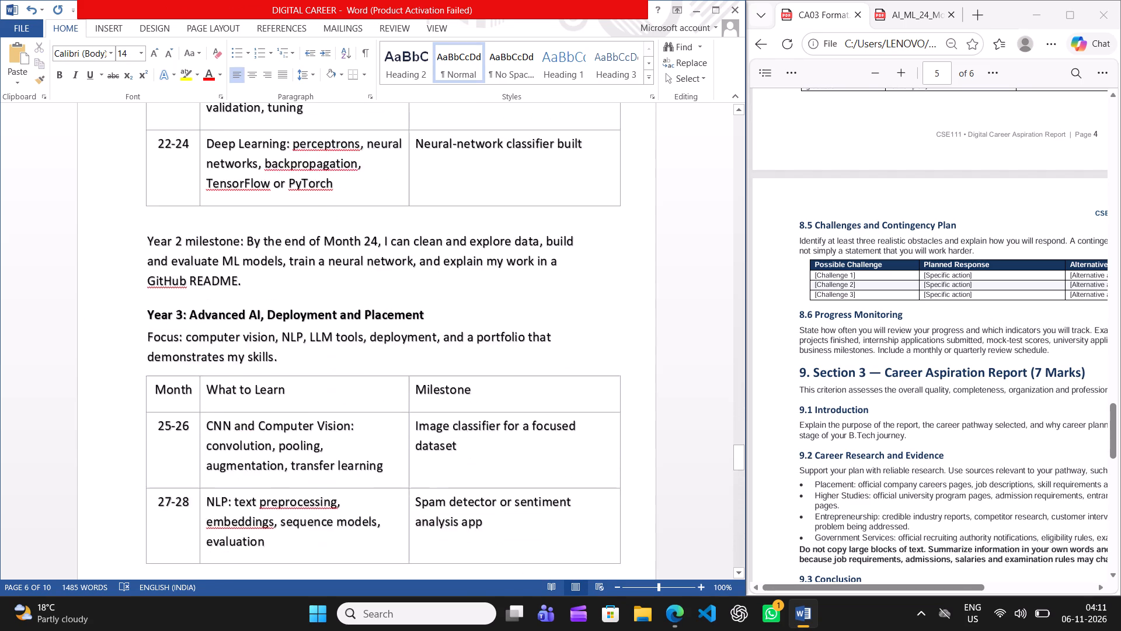
scroll(513, 302, up, 4)
scroll(513, 302, up, 20)
scroll(513, 302, up, 12)
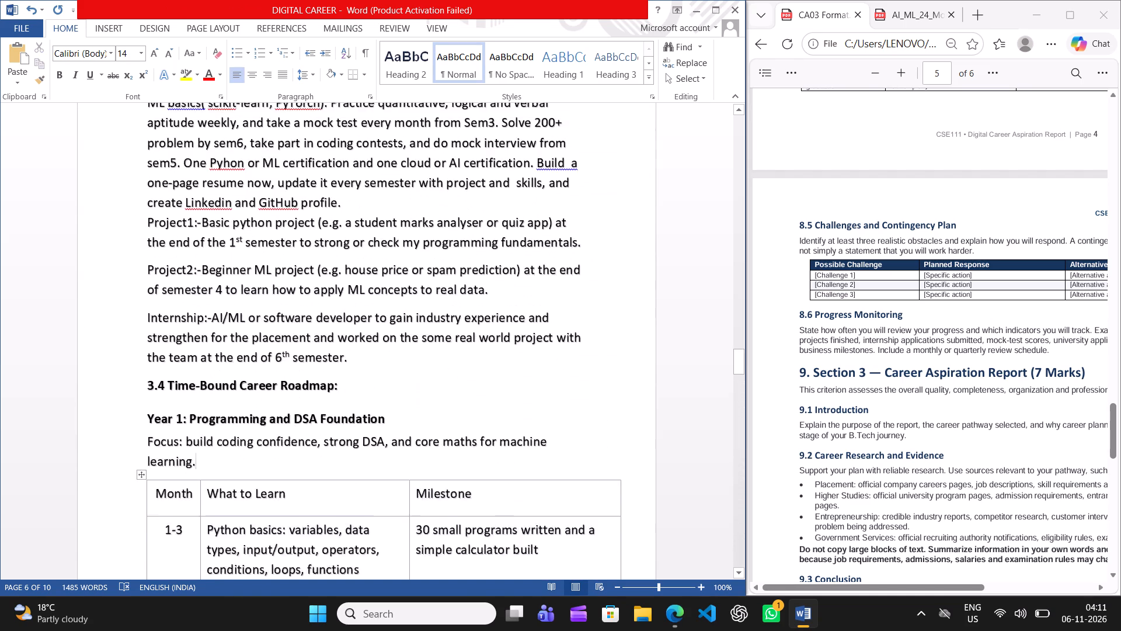
scroll(513, 302, down, 1)
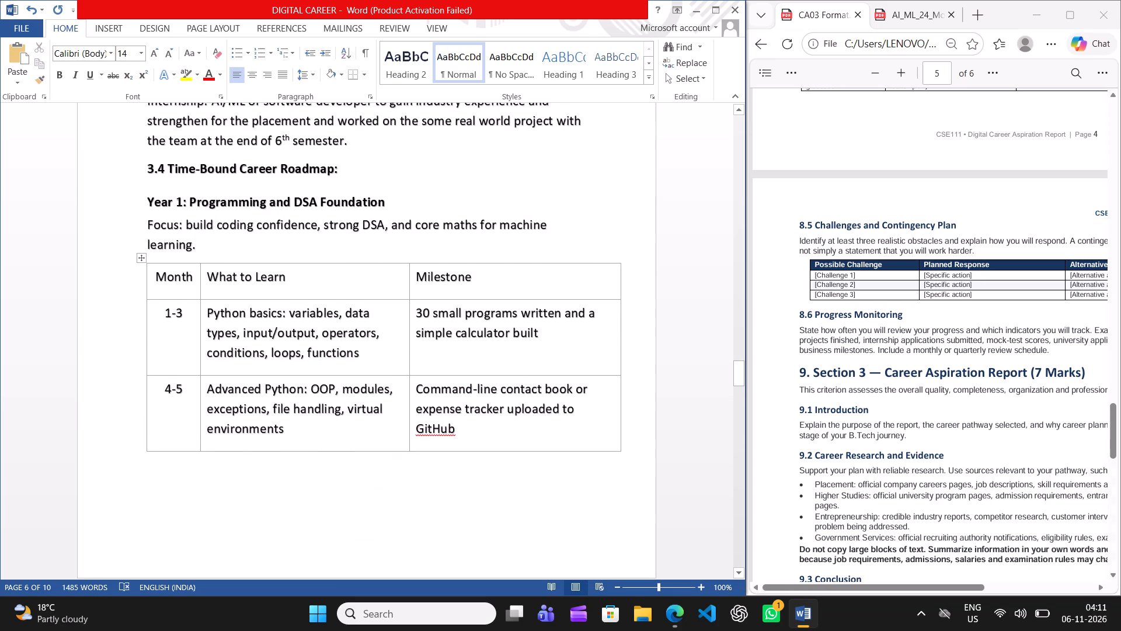
scroll(513, 302, down, 9)
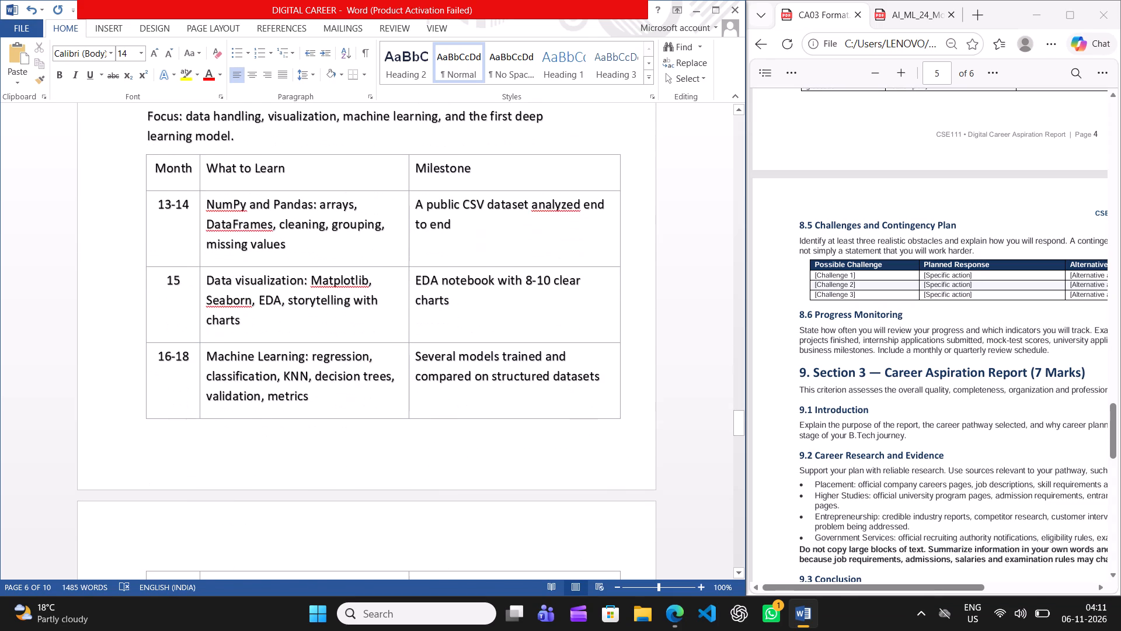
scroll(513, 302, down, 6)
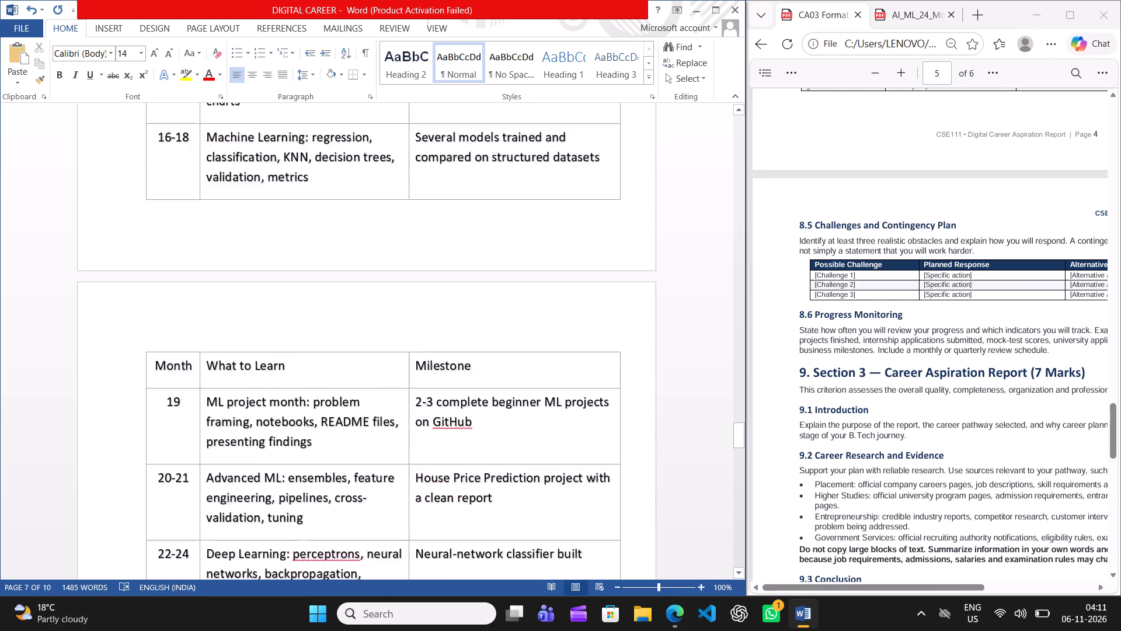
scroll(513, 302, down, 6)
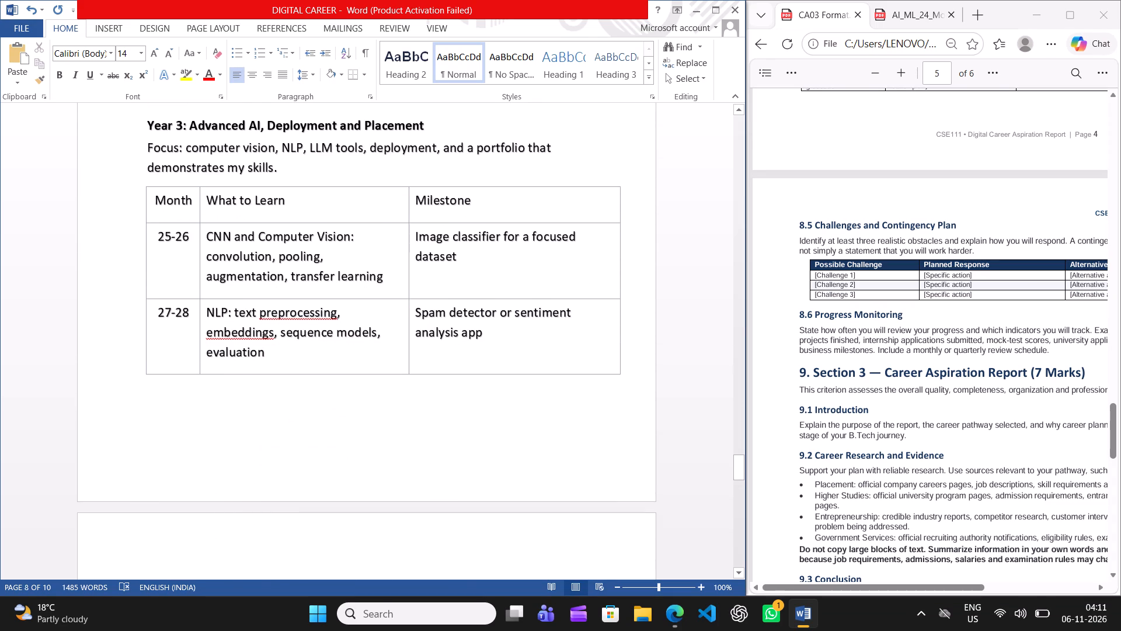
click(302, 408)
scroll(302, 408, down, 2)
scroll(302, 408, down, 20)
scroll(302, 408, down, 5)
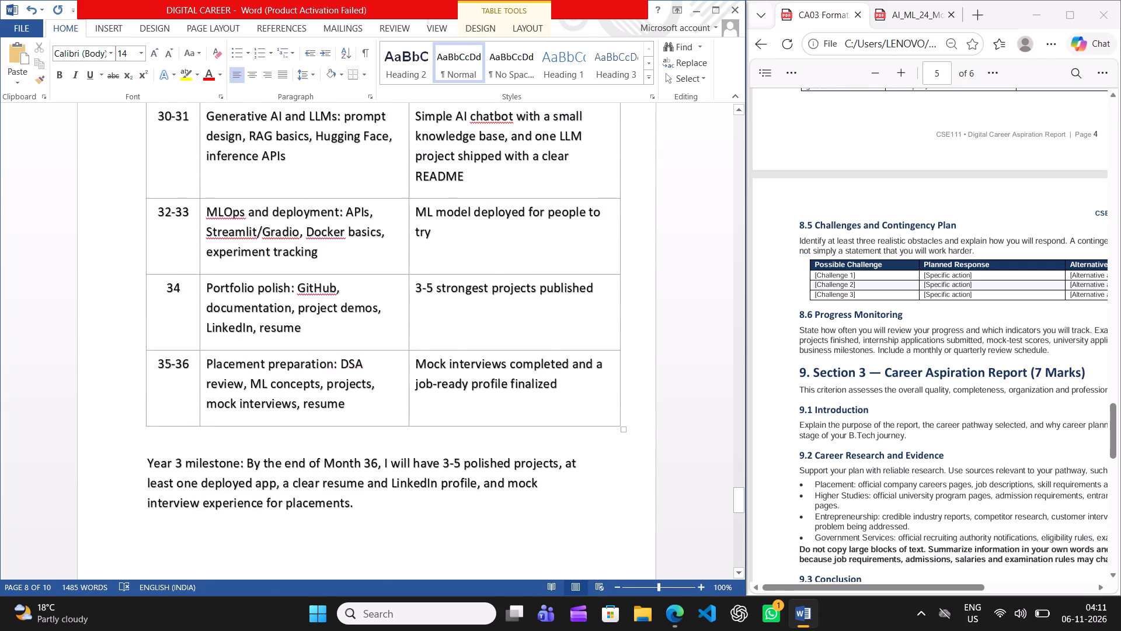
scroll(302, 408, down, 3)
scroll(302, 408, up, 1)
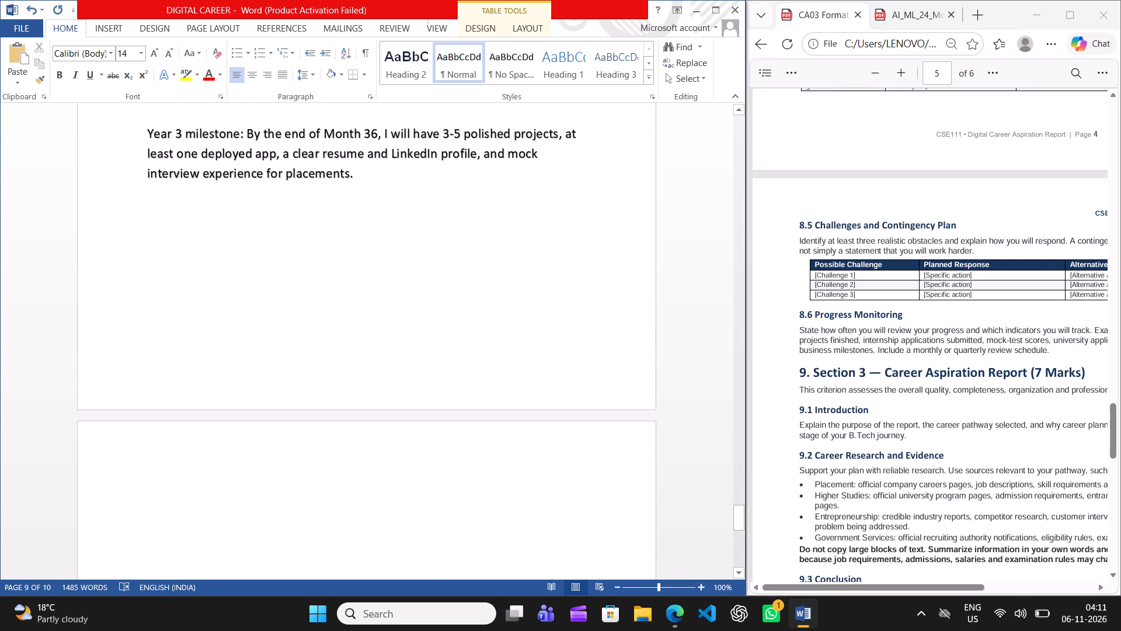
Add the heading "3.5 Challenges and Contingency Plan:" on a new line below the Year 3 milestone paragraph.
click(231, 243)
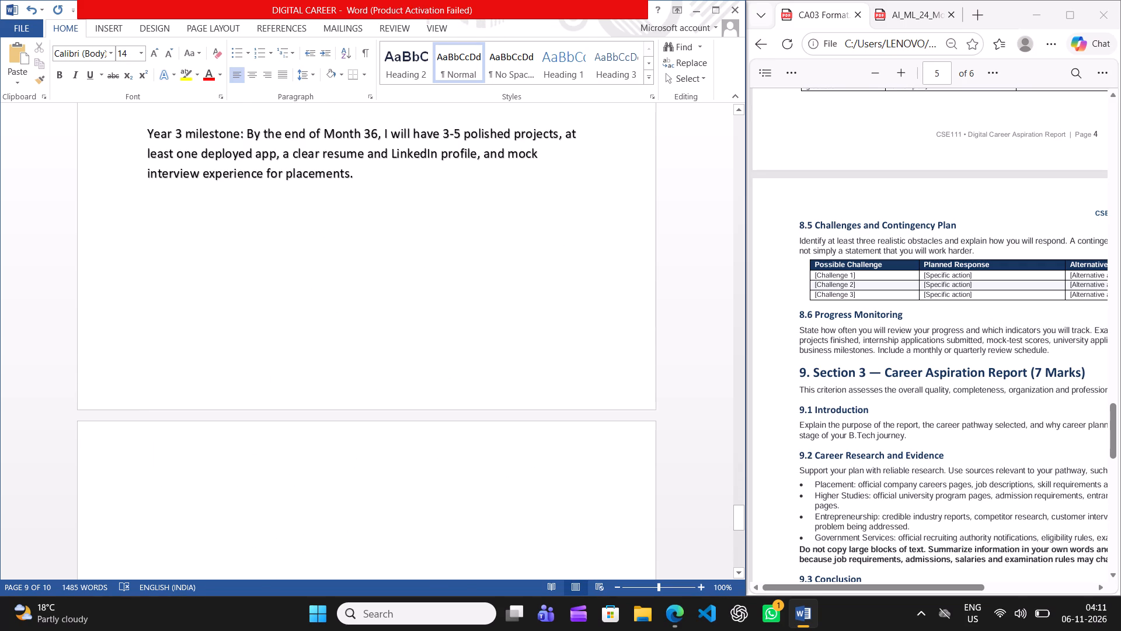
click(374, 171)
key(Return)
text(3.)
text(5)
key(space)
key(shift+c)
text(hallenges)
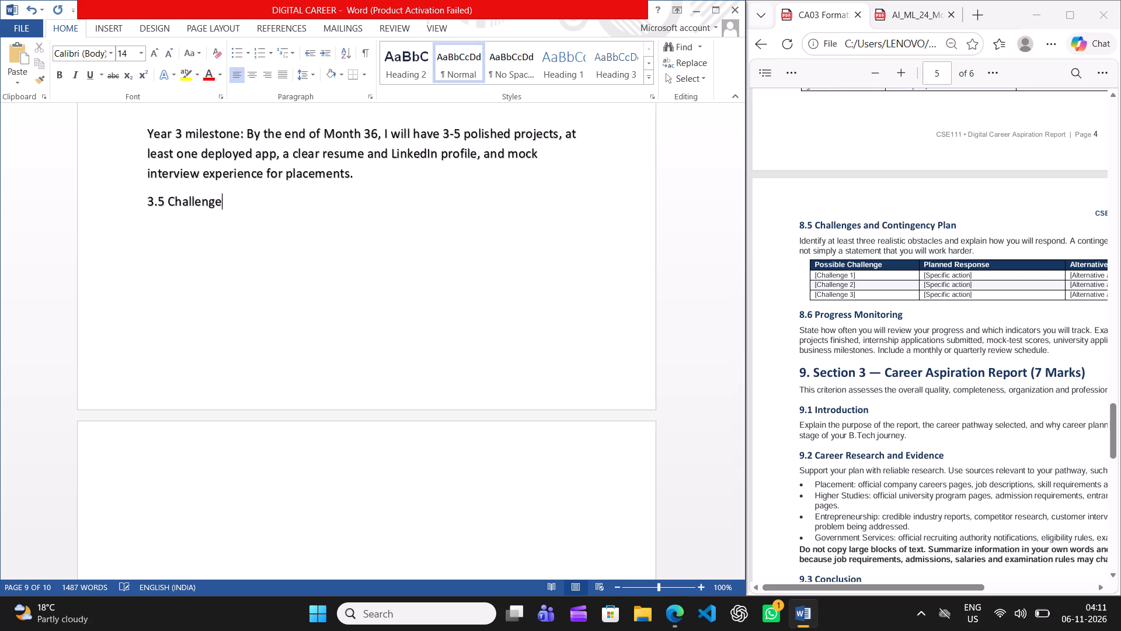
key(space)
text(and)
key(space)
key(shift+c)
text(onti)
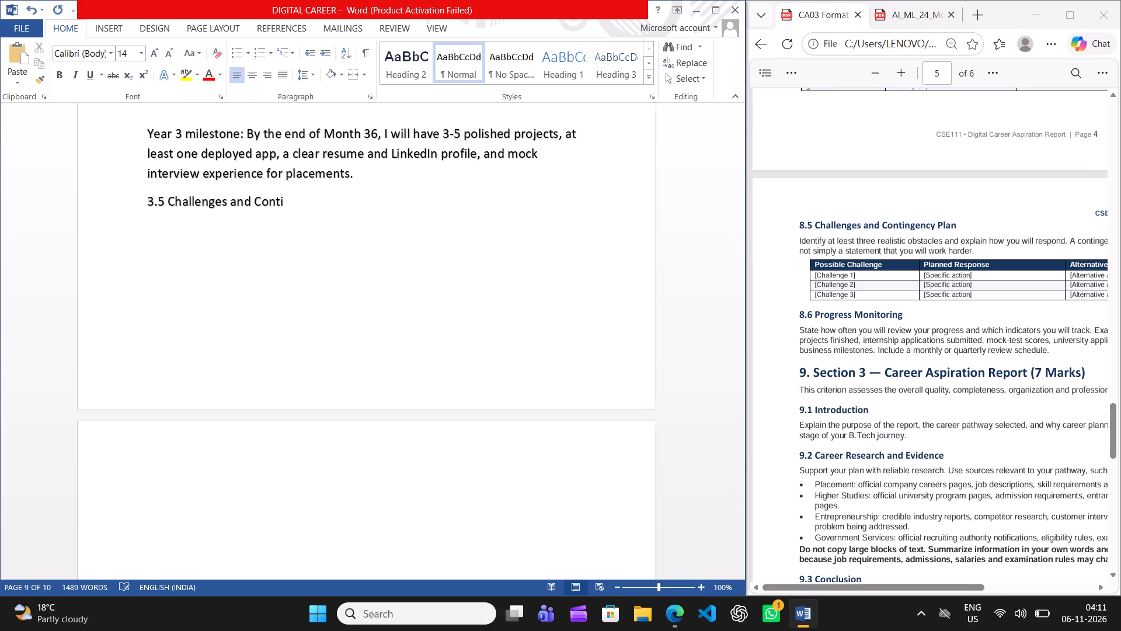
text(ng)
text(ency Plan)
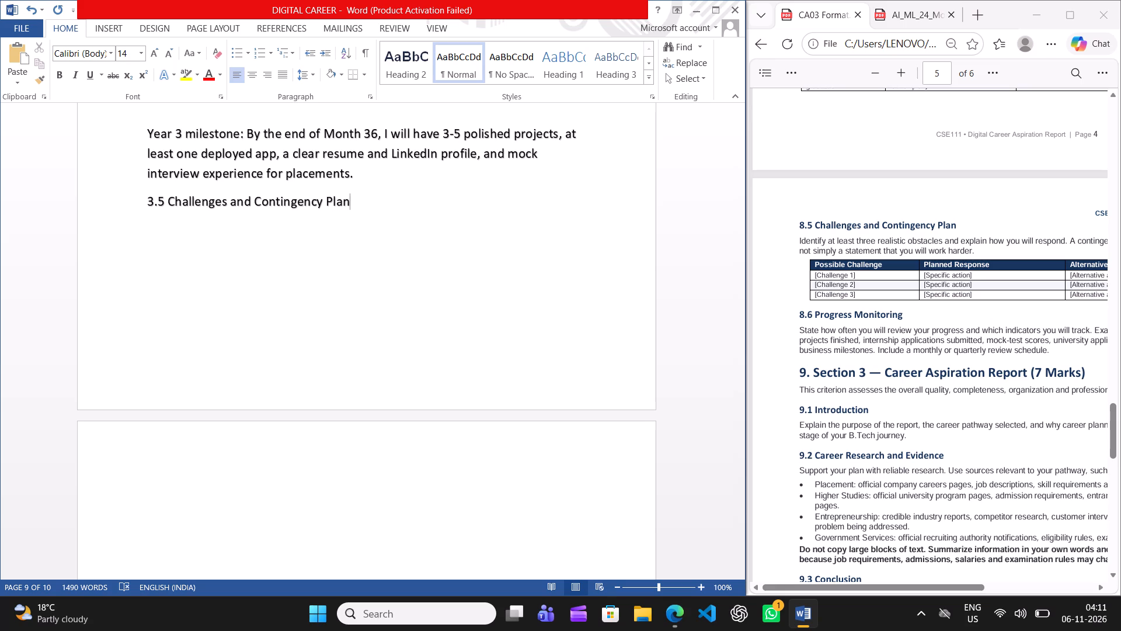
key(shift+colon)
Make the 3.5 Challenges and Contingency Plan heading bold and start a new line below it.
drag(370, 209, 142, 202)
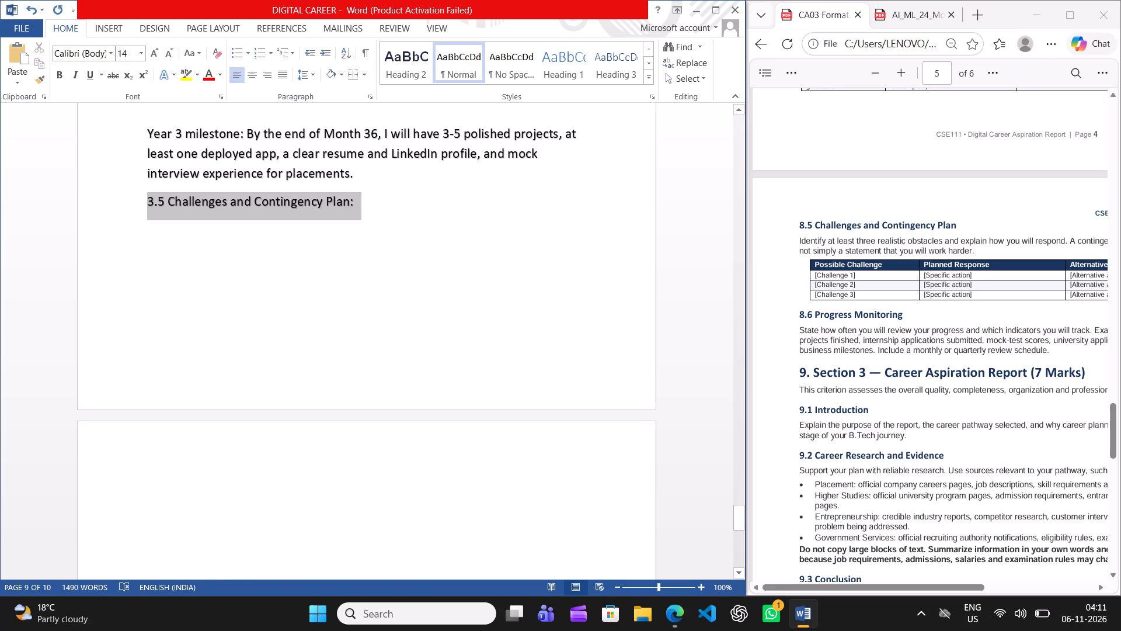
drag(142, 202, 139, 200)
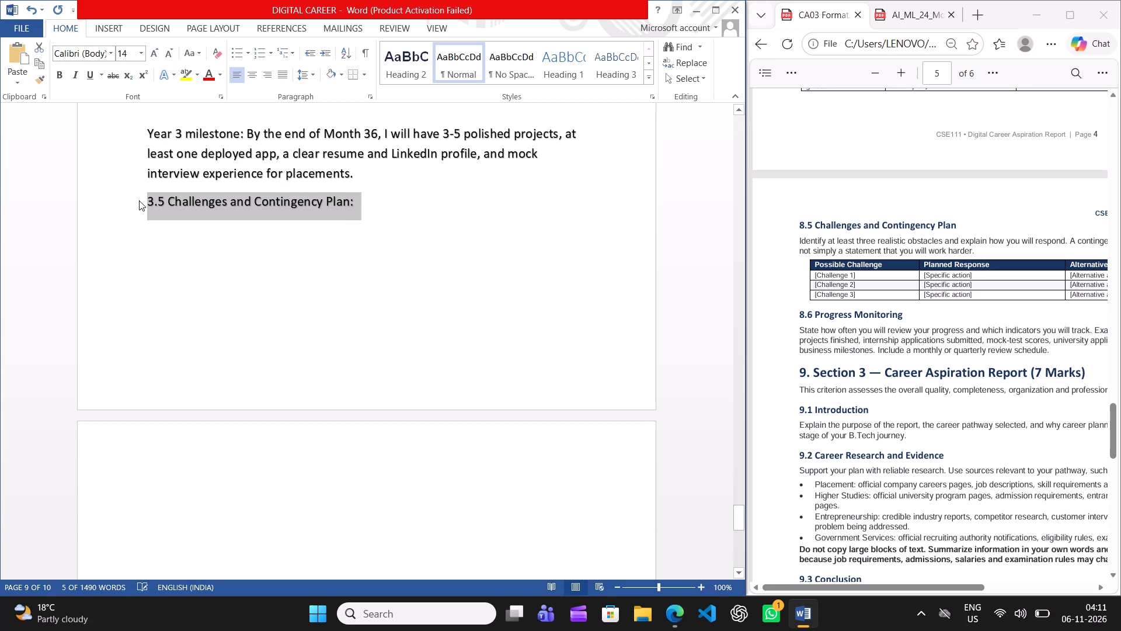
click(62, 72)
click(423, 249)
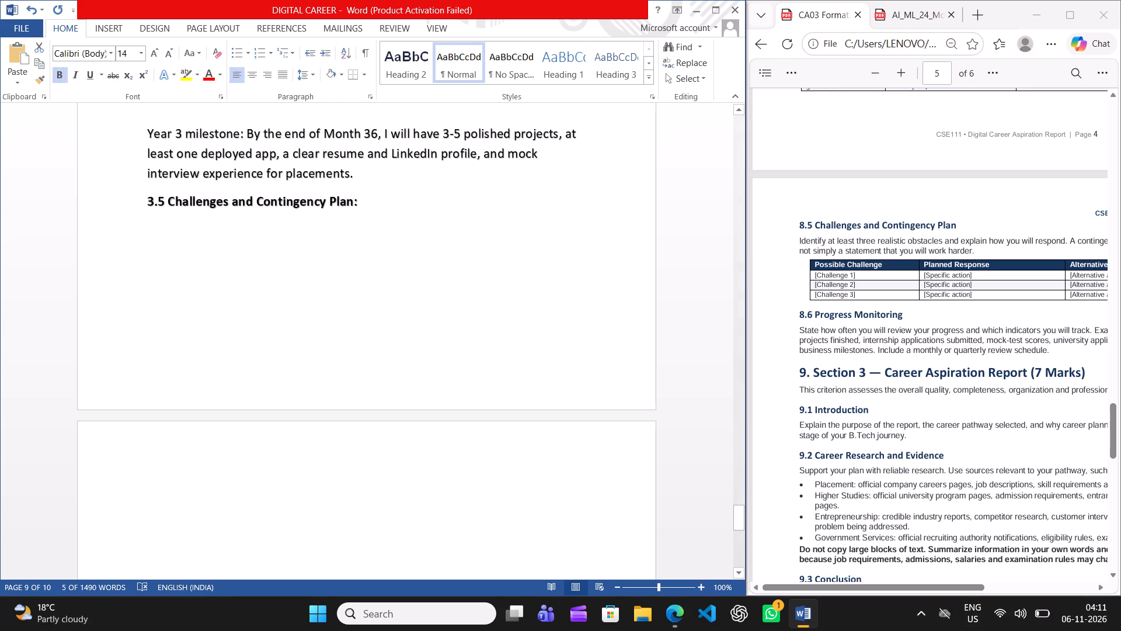
click(368, 206)
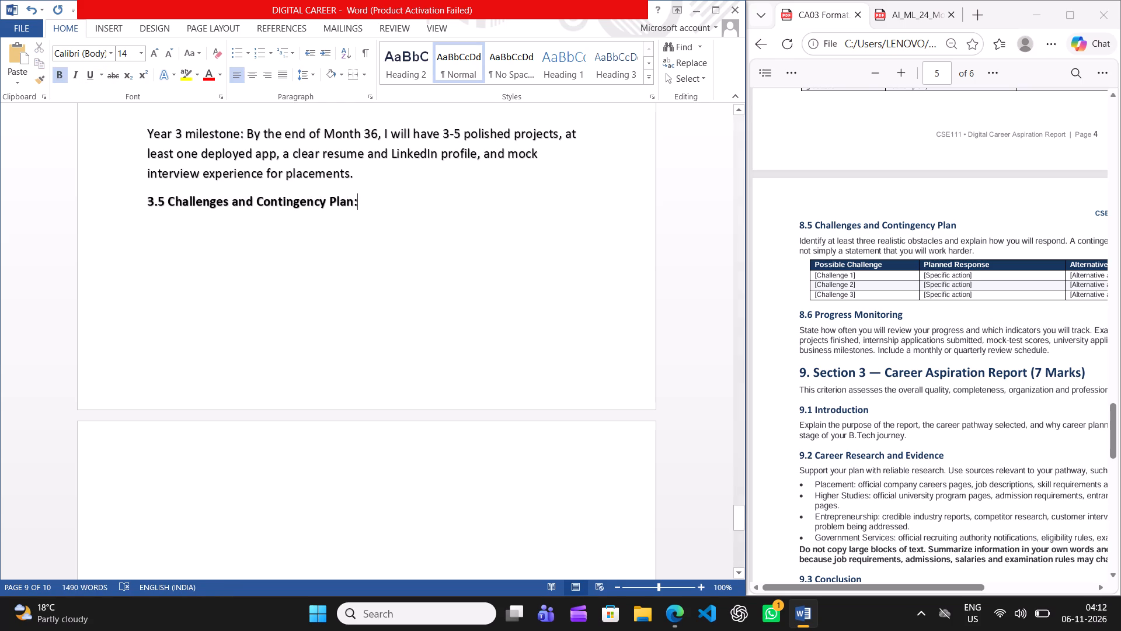
key(Return)
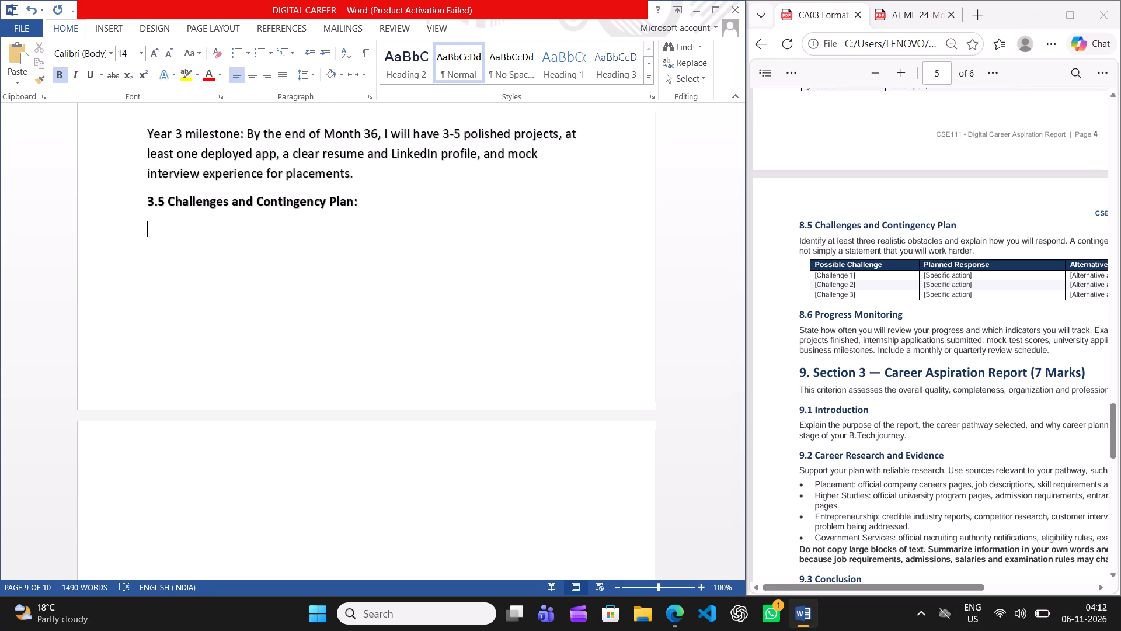
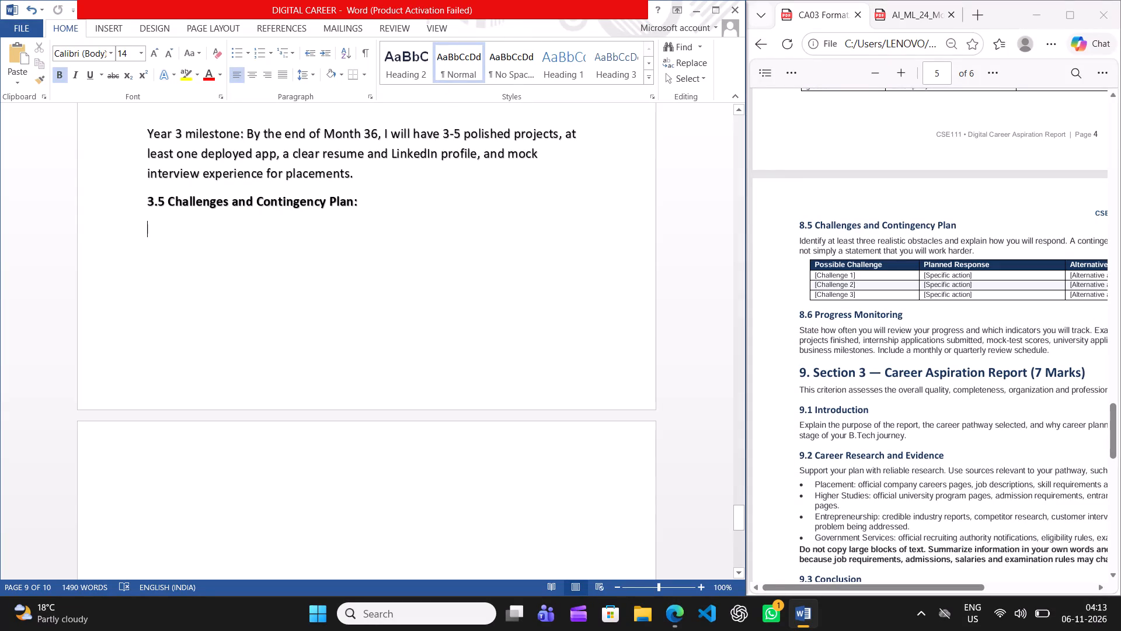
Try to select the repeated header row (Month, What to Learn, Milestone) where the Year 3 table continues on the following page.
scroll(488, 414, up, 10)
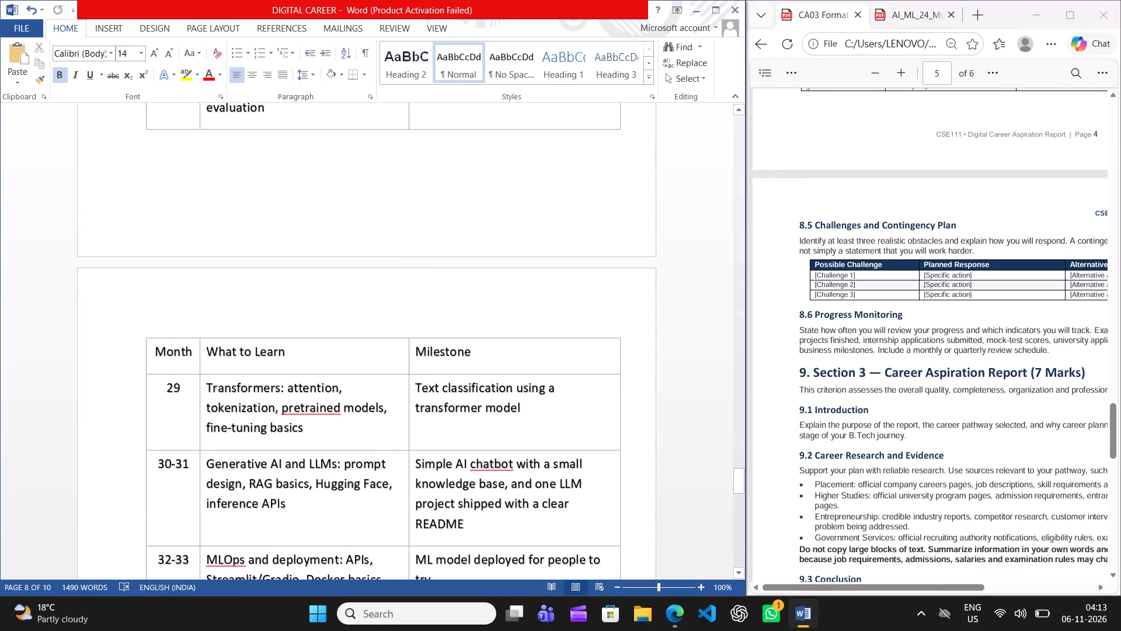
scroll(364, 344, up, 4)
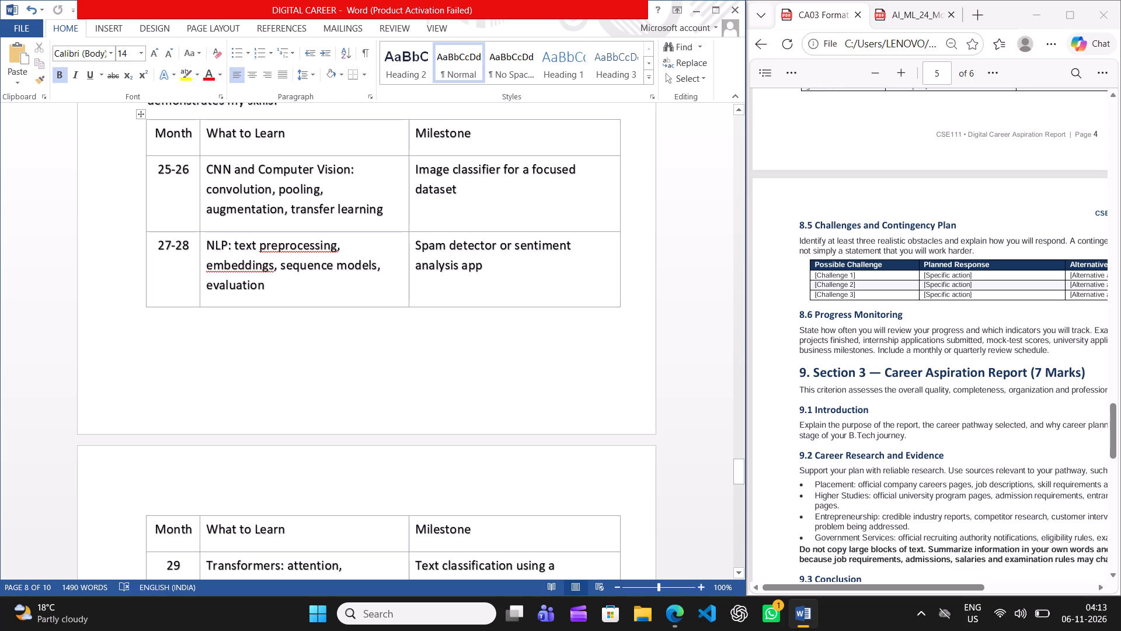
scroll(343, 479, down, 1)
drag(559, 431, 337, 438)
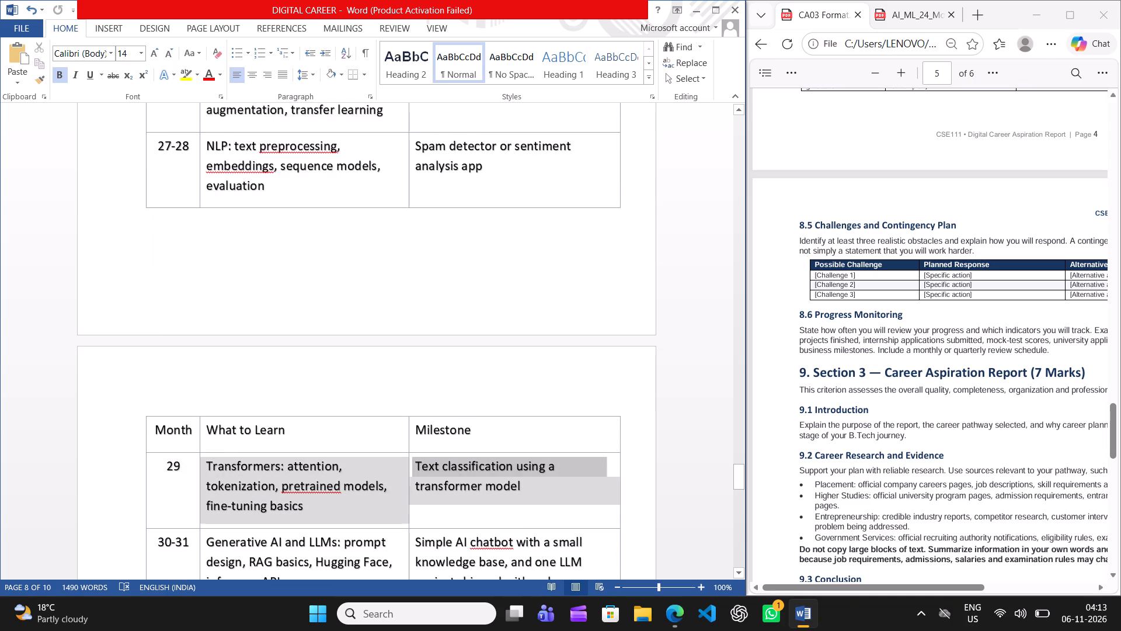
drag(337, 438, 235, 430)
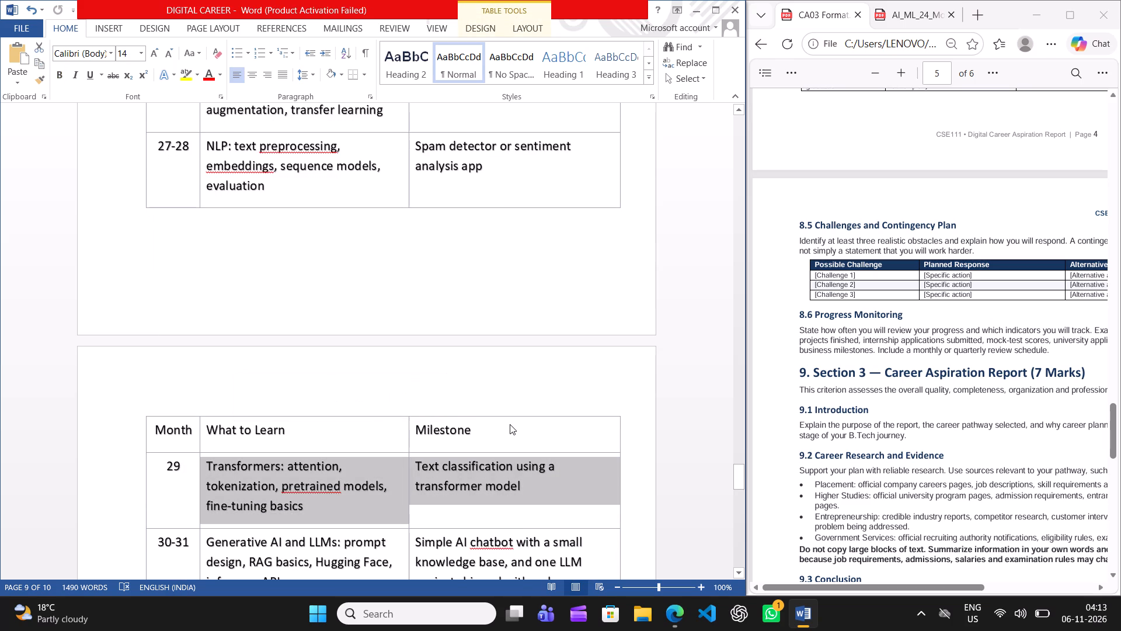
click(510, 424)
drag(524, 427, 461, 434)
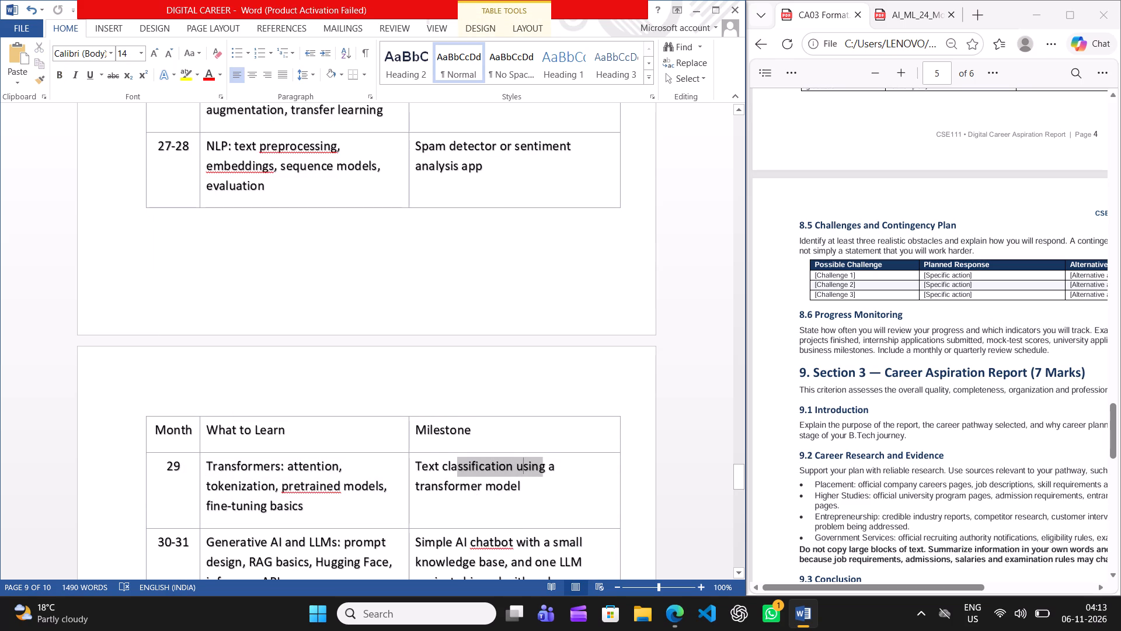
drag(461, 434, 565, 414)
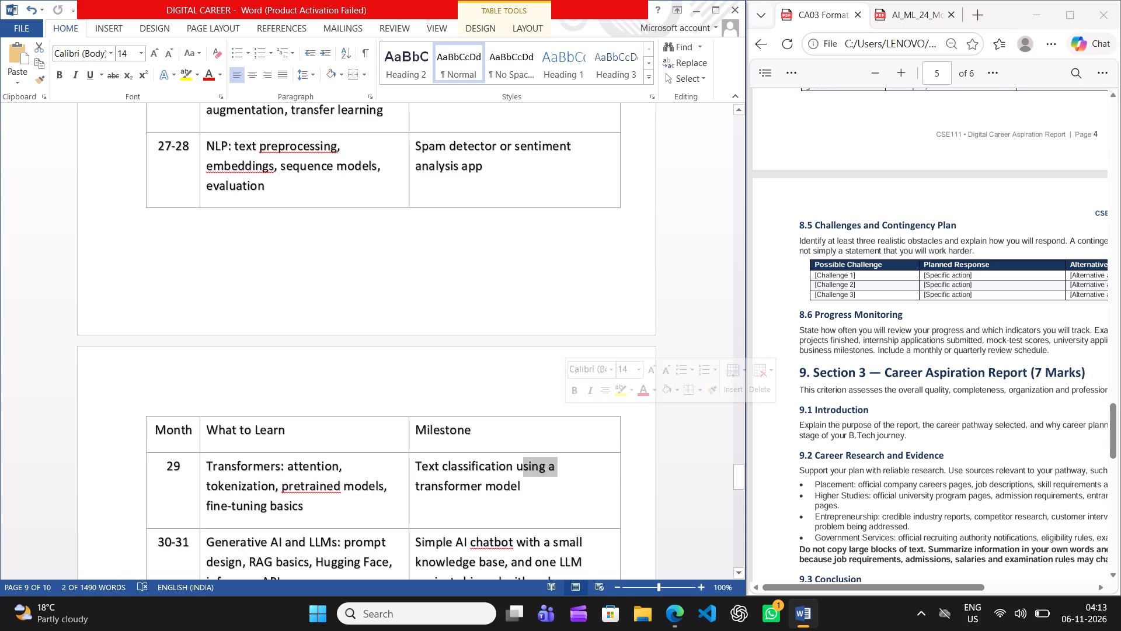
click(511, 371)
Examine the Year 2 and Year 3 roadmap tables, including their header rows across the page breaks.
scroll(511, 371, up, 3)
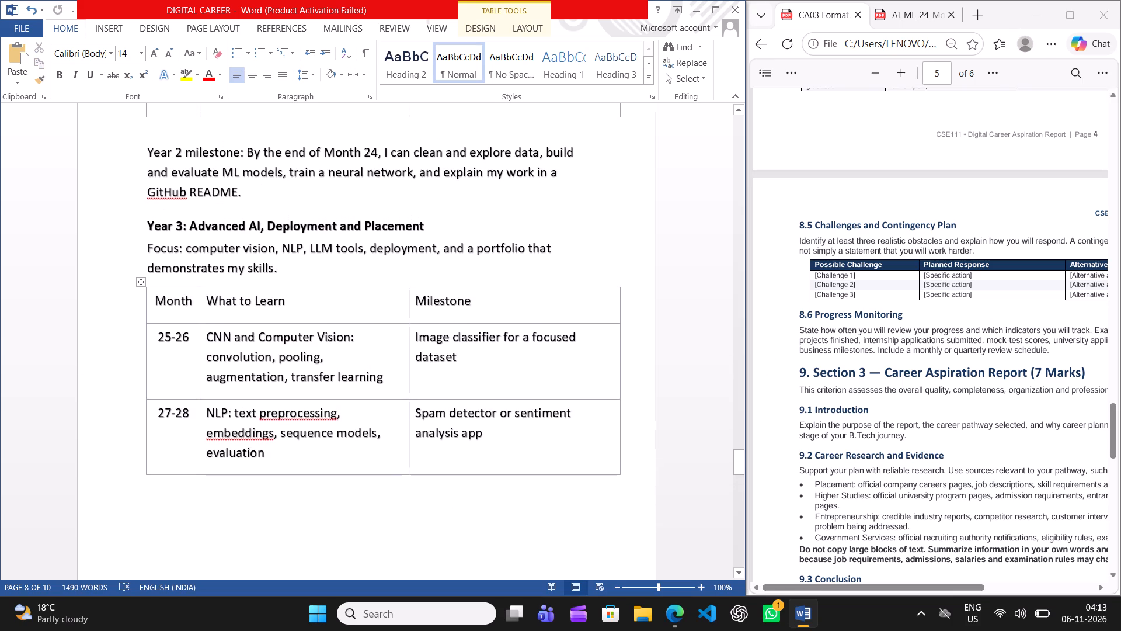
scroll(536, 300, up, 7)
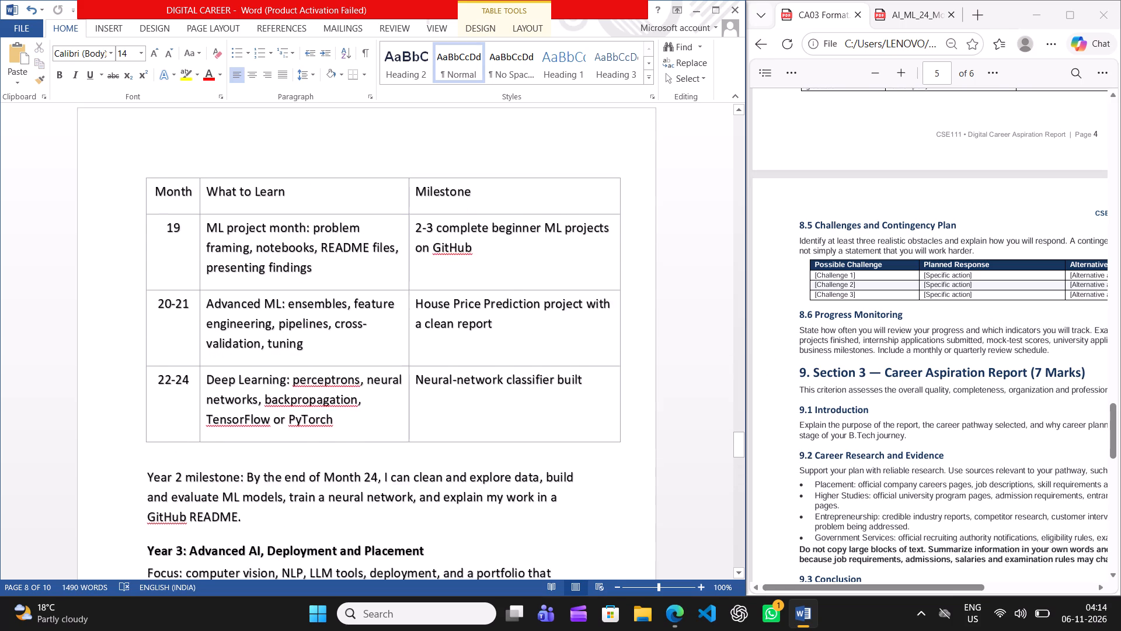
scroll(536, 300, up, 13)
scroll(536, 300, down, 8)
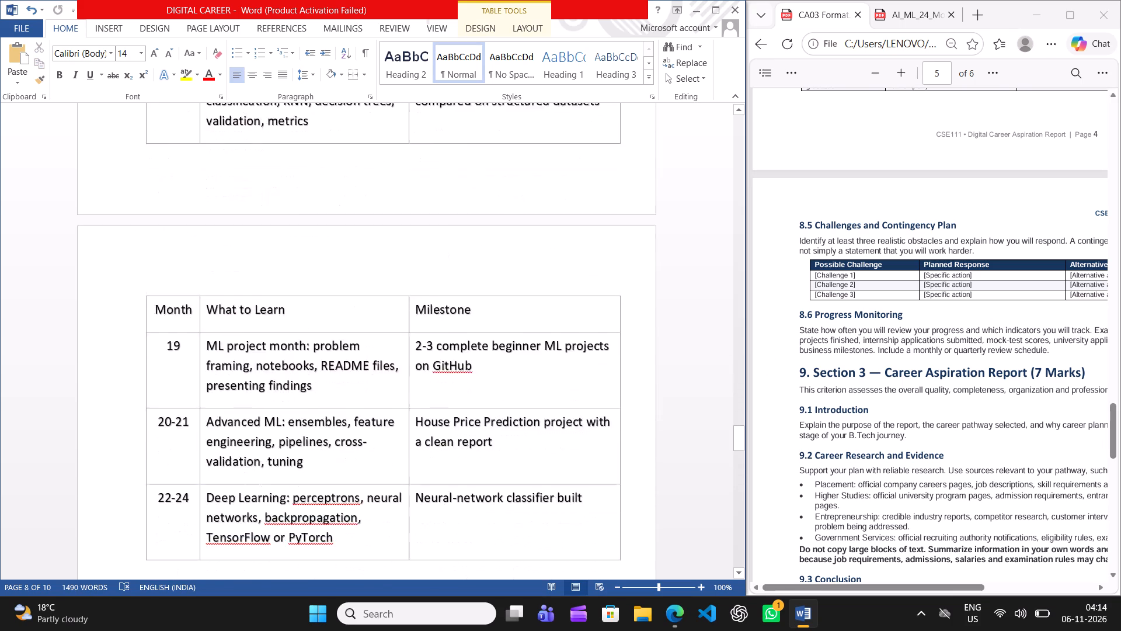
scroll(536, 300, down, 2)
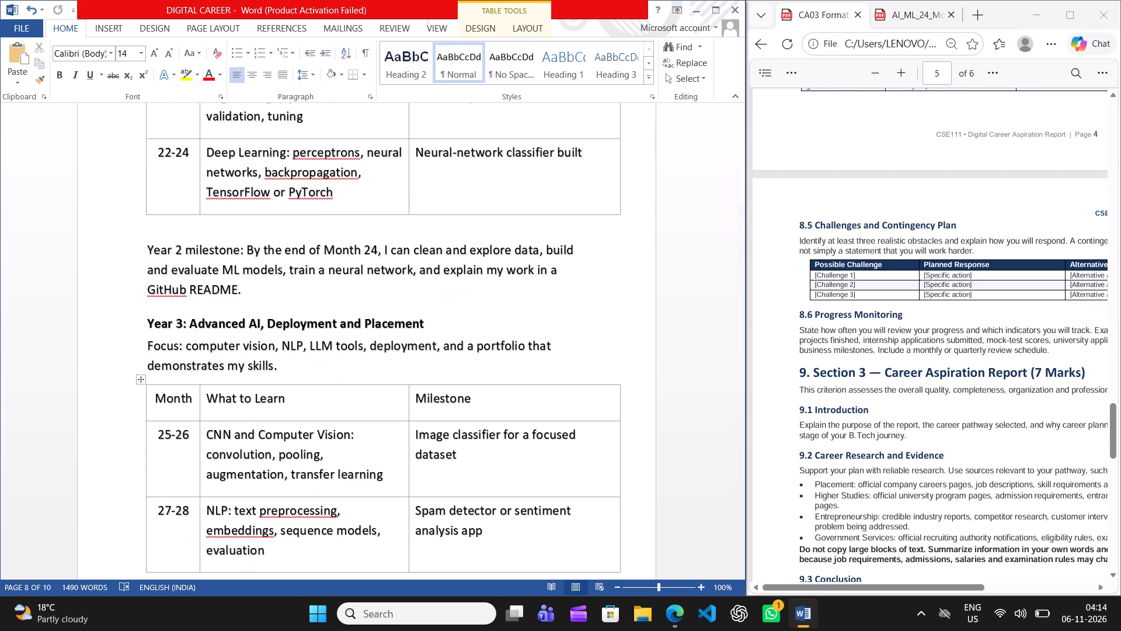
scroll(536, 300, up, 1)
scroll(413, 564, up, 1)
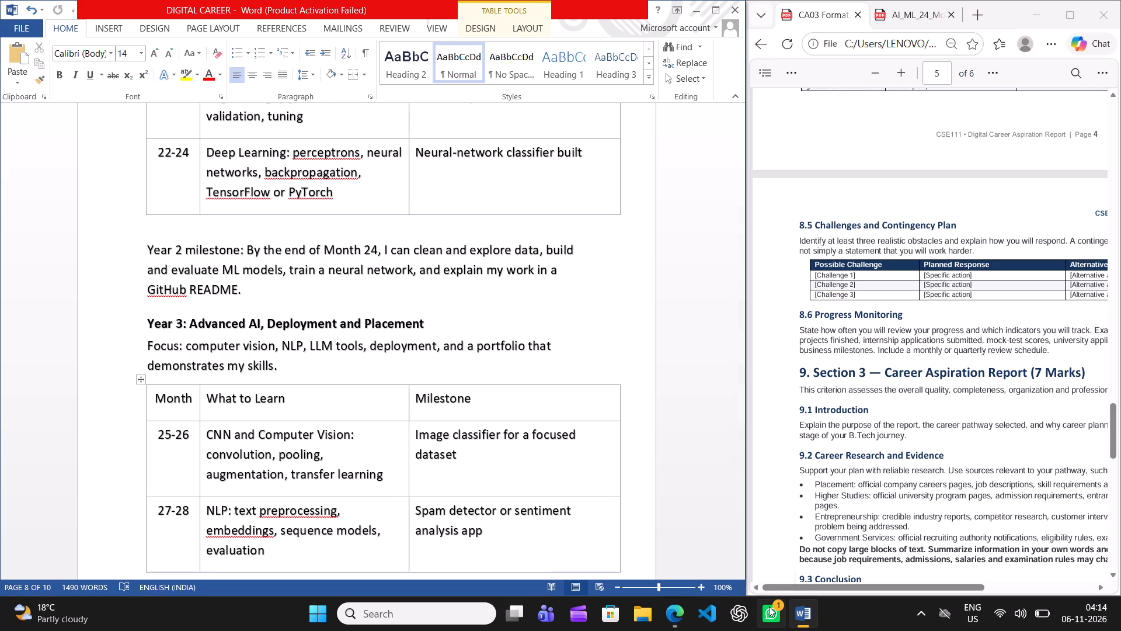
Switch to WhatsApp.
click(769, 606)
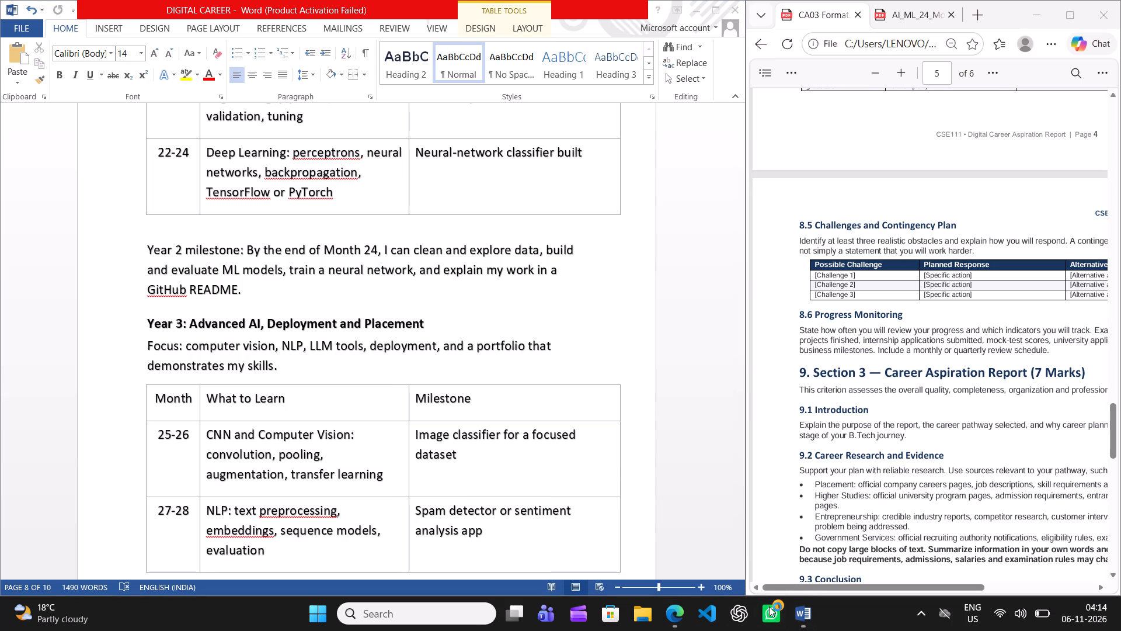
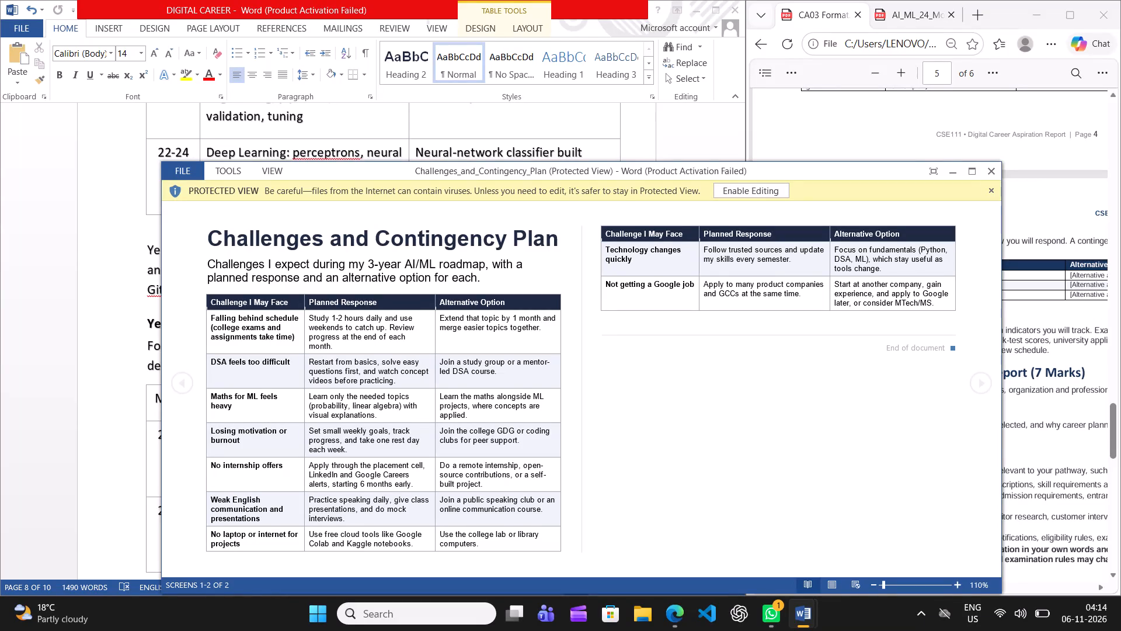
Enable editing for the Challenges_and_Contingency_Plan document and bring its window to the front.
scroll(611, 303, down, 1)
click(761, 189)
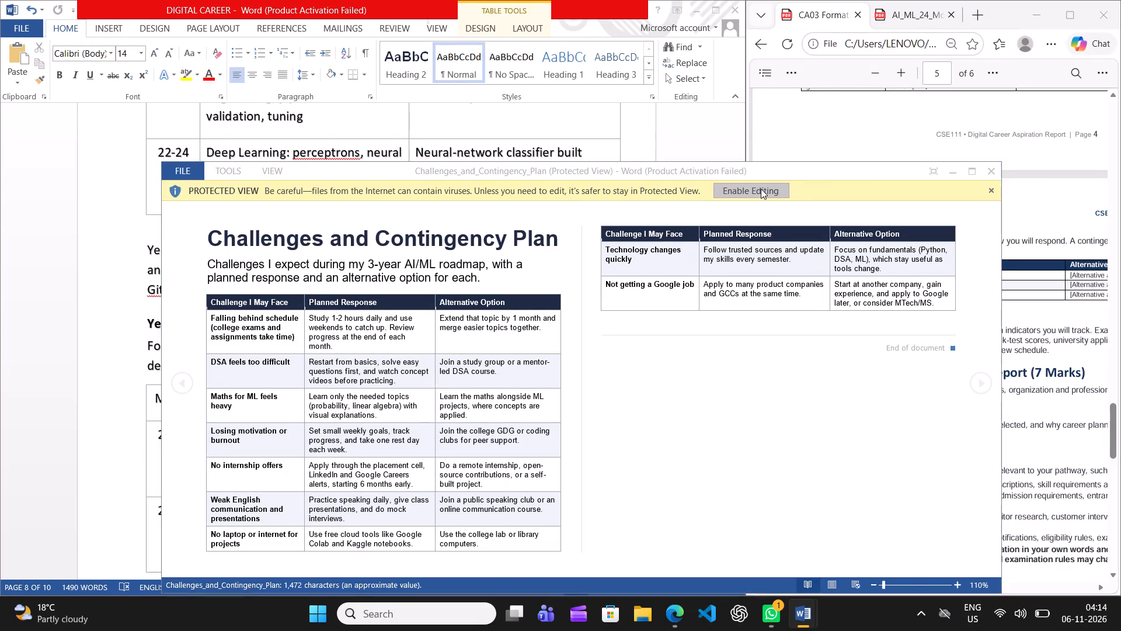
scroll(737, 228, up, 1)
scroll(629, 379, down, 1)
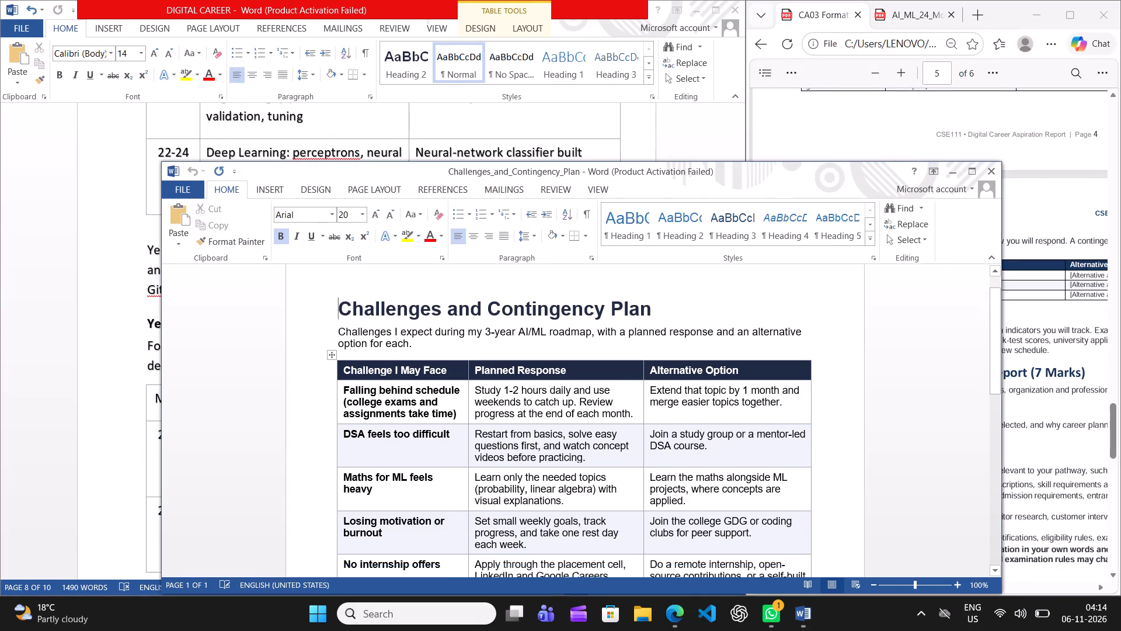
scroll(629, 379, down, 1)
scroll(629, 379, up, 1)
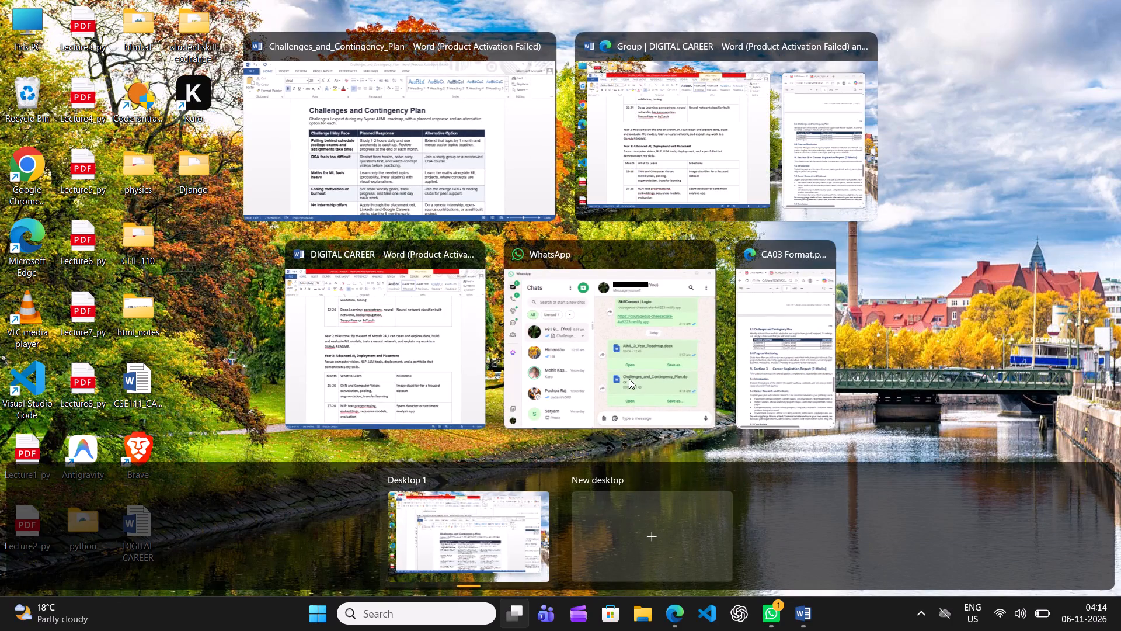
click(477, 183)
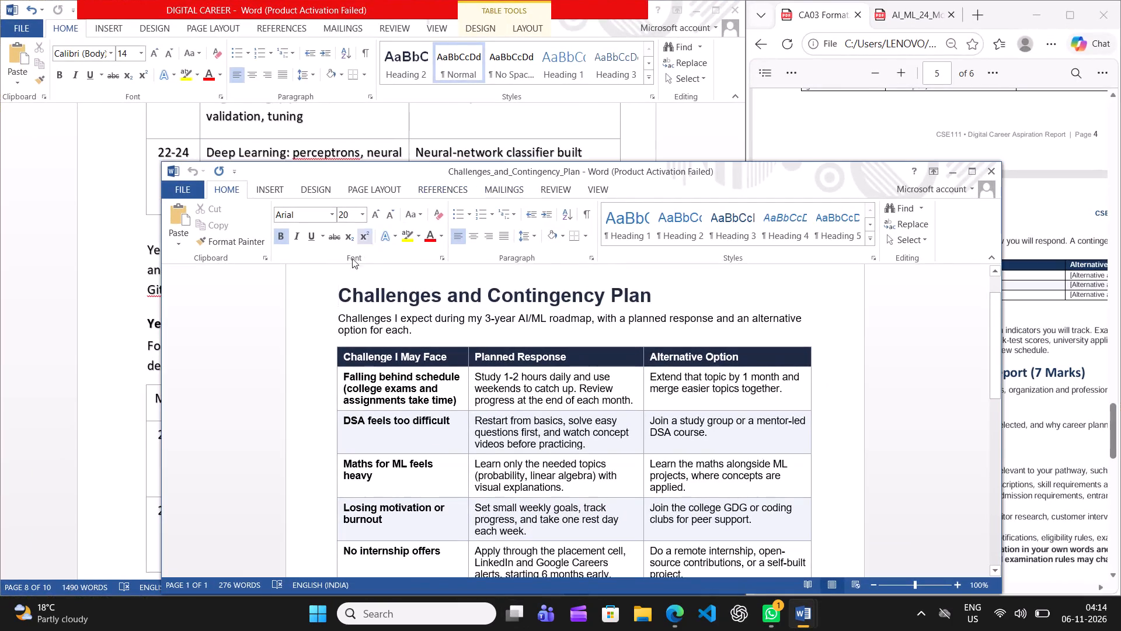
Copy the whole challenges table, from the Challenge I May Face header row through Not getting a Google job, and minimize that document.
click(333, 340)
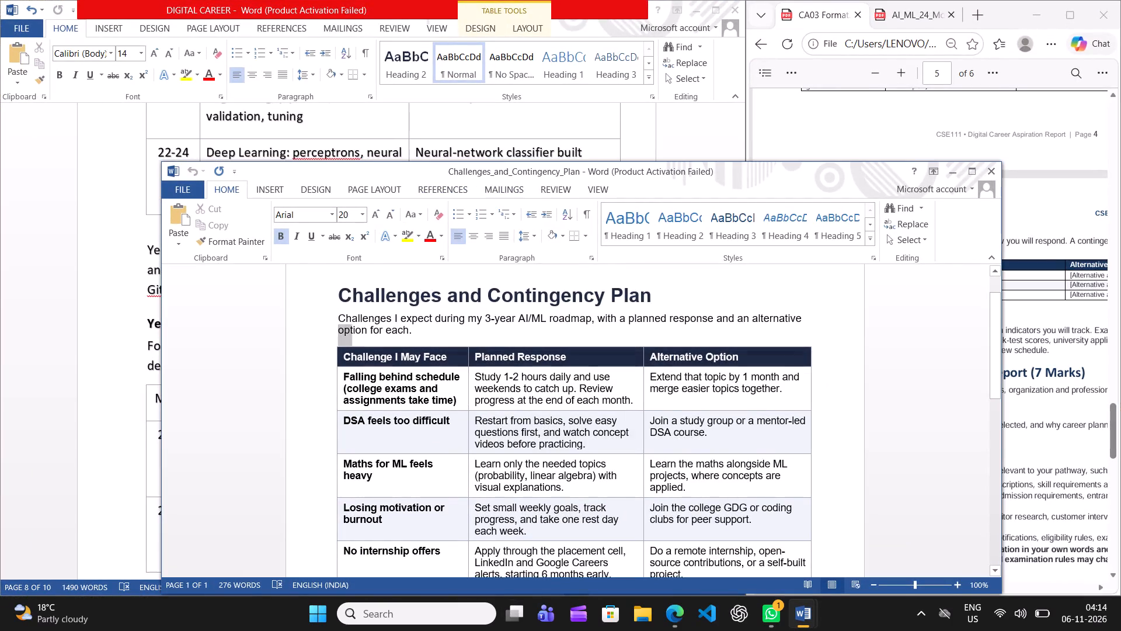
drag(317, 349, 535, 536)
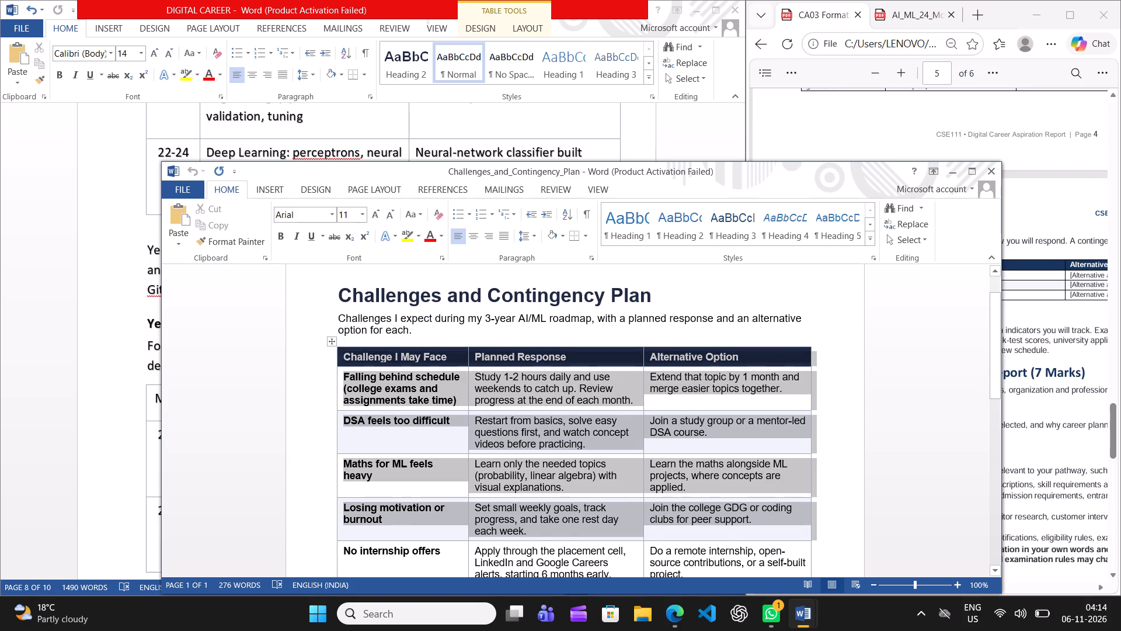
scroll(535, 536, down, 7)
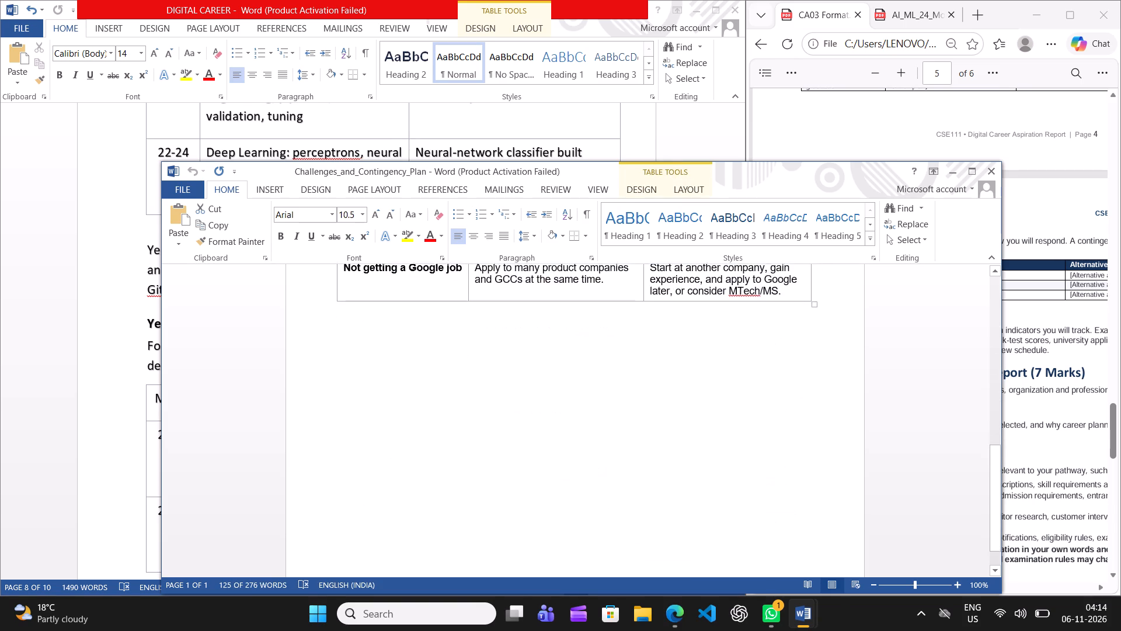
scroll(535, 536, down, 6)
scroll(535, 536, up, 3)
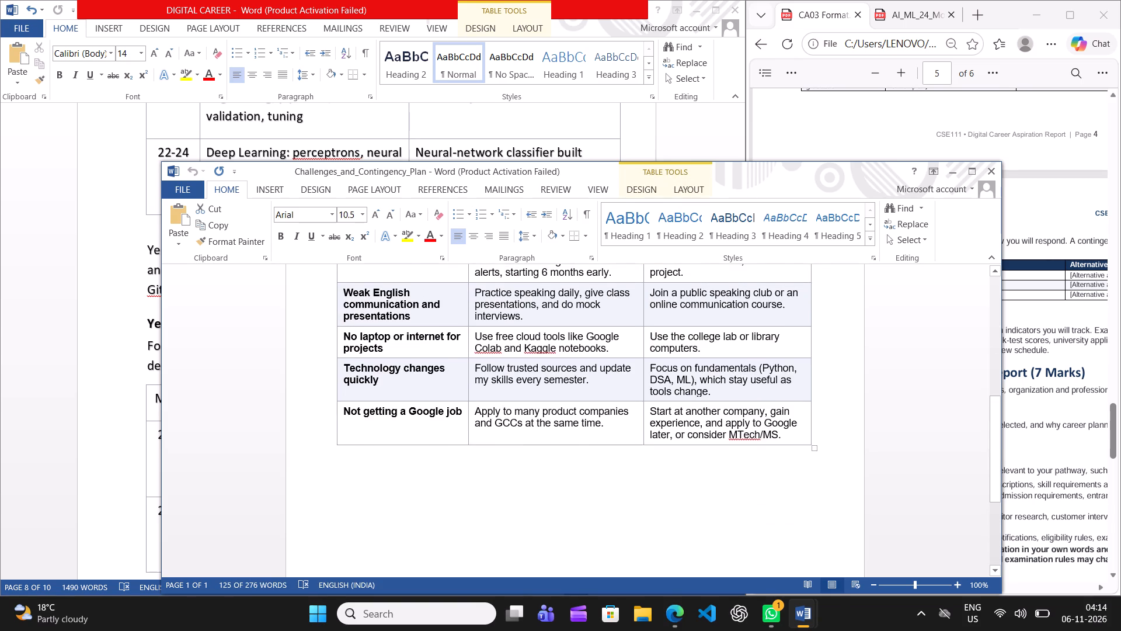
scroll(535, 536, up, 2)
click(328, 407)
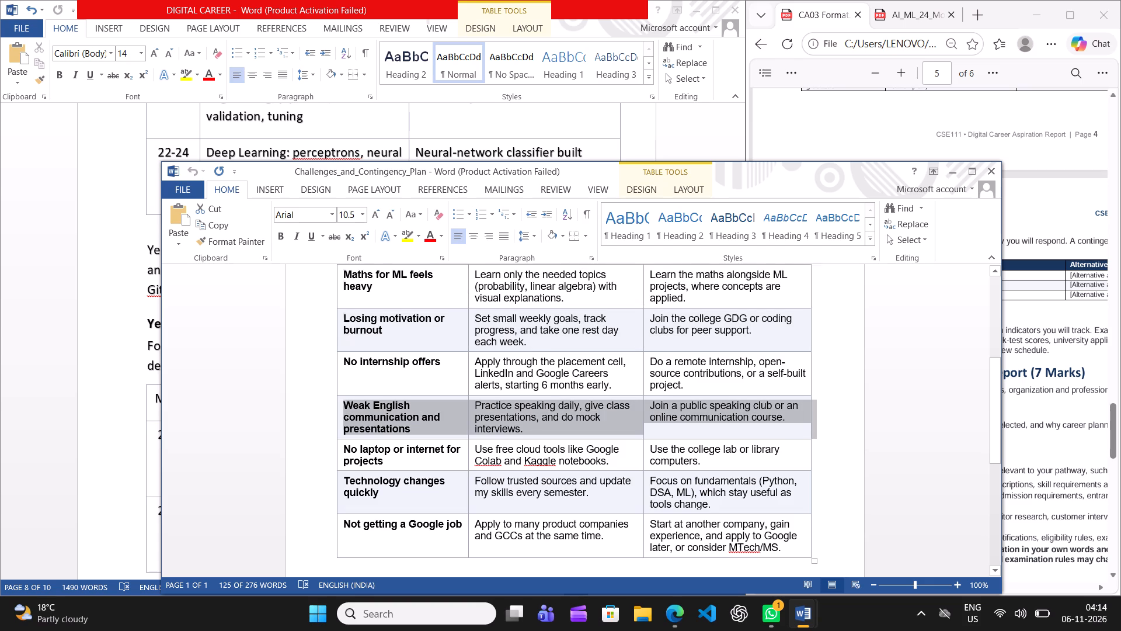
drag(823, 555, 699, 541)
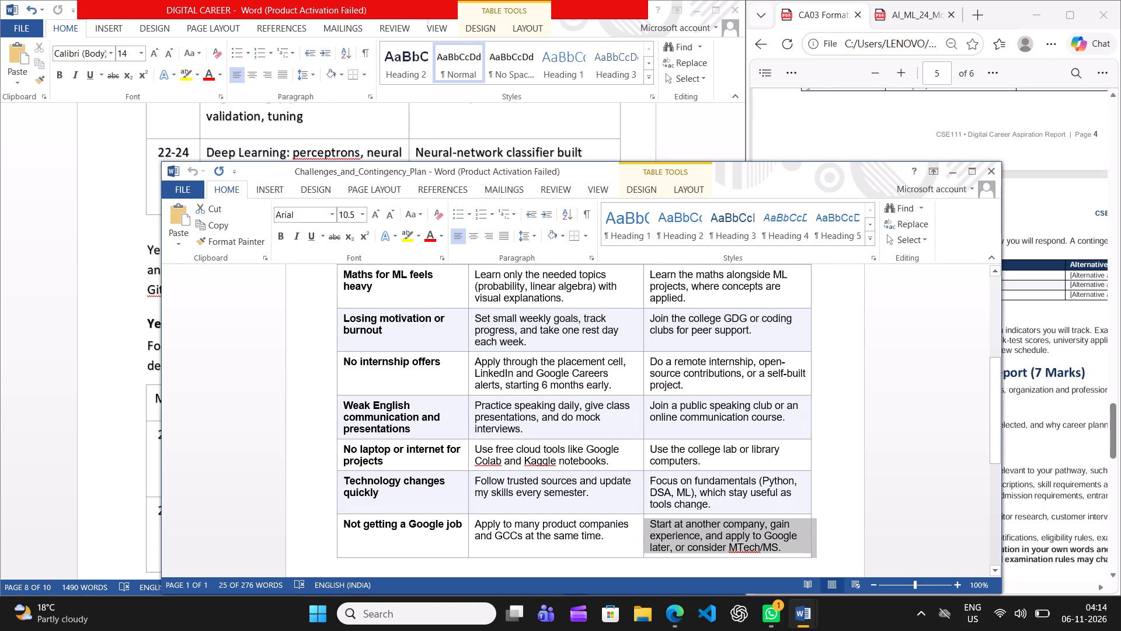
drag(699, 541, 399, 460)
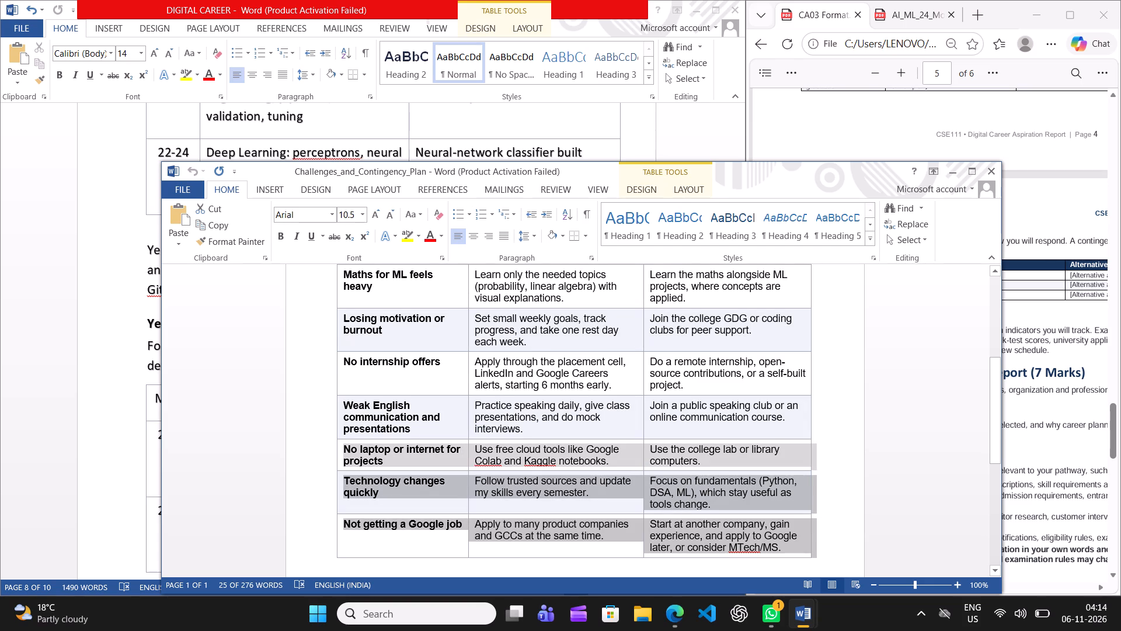
drag(399, 460, 336, 349)
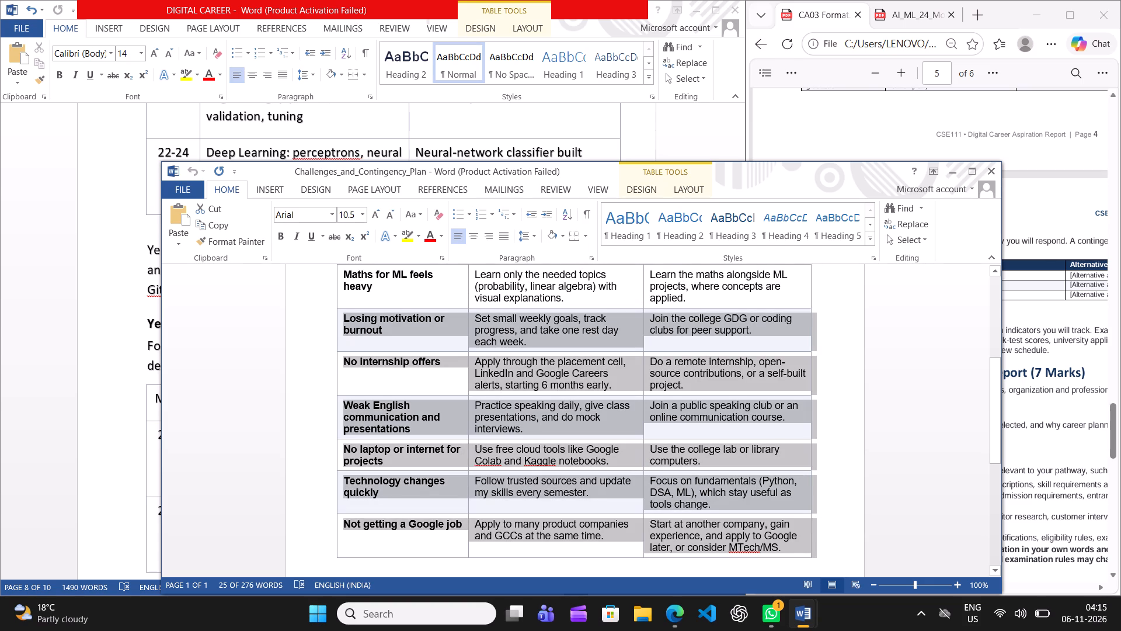
drag(336, 349, 323, 289)
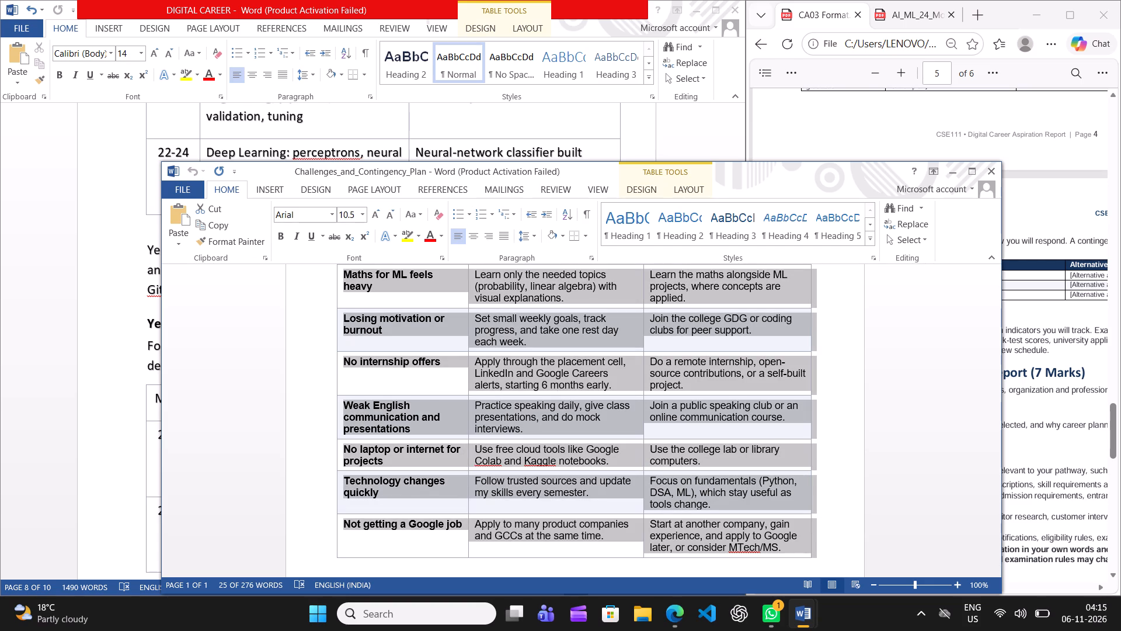
drag(323, 289, 298, 395)
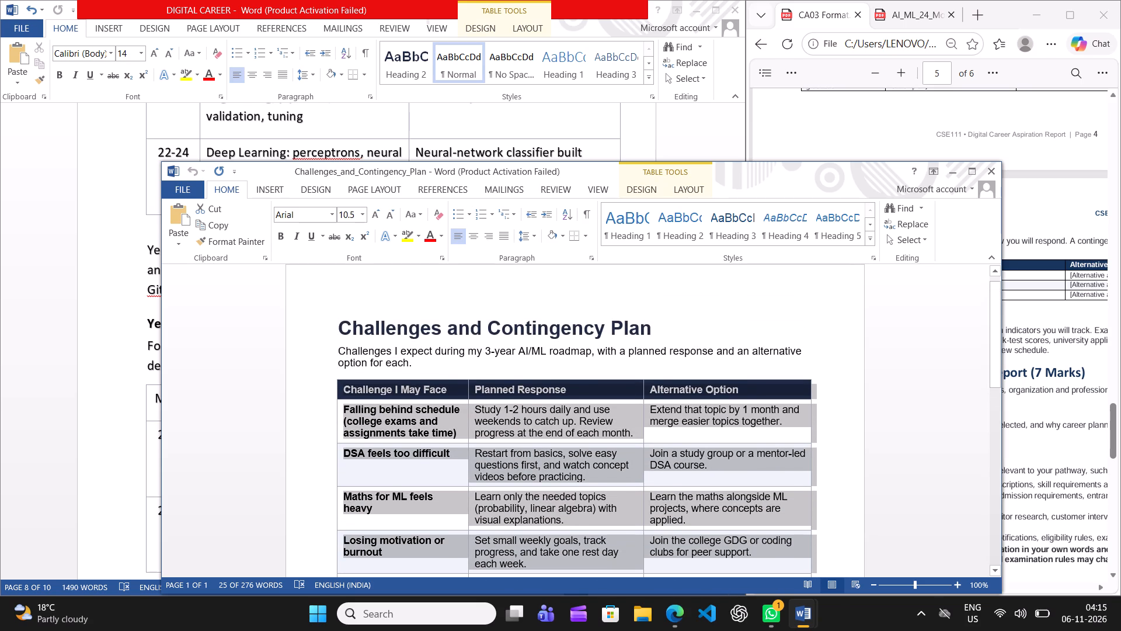
drag(298, 395, 311, 393)
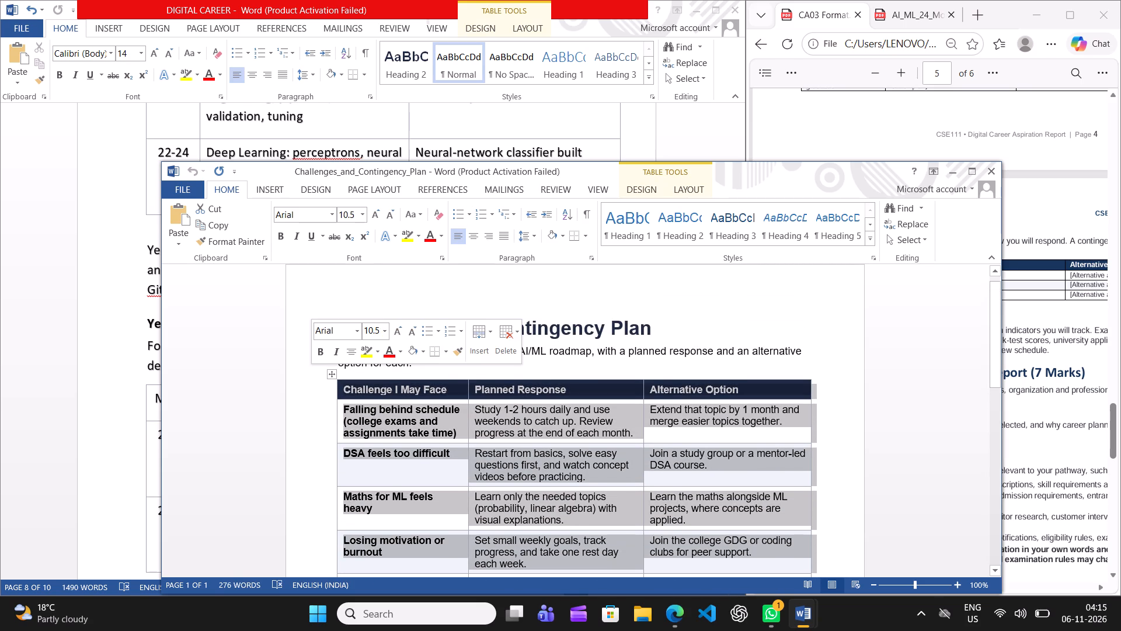
key(ctrl+c)
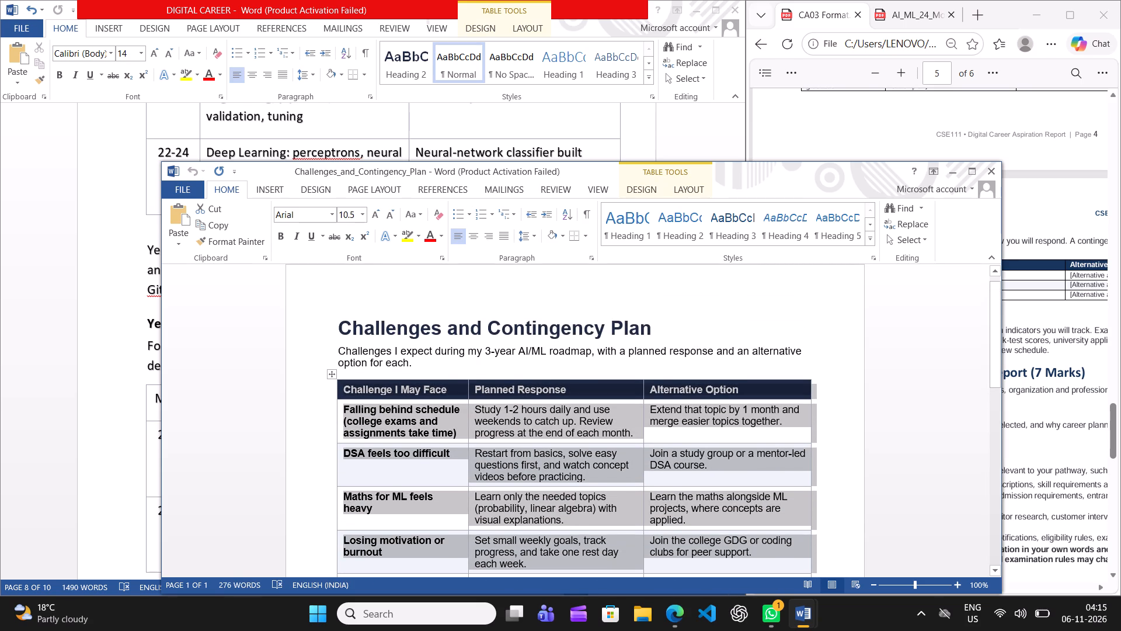
click(960, 168)
Paste the copied table on a new line below the heading 3.5 Challenges and Contingency Plan in the DIGITAL CAREER report.
scroll(413, 339, down, 2)
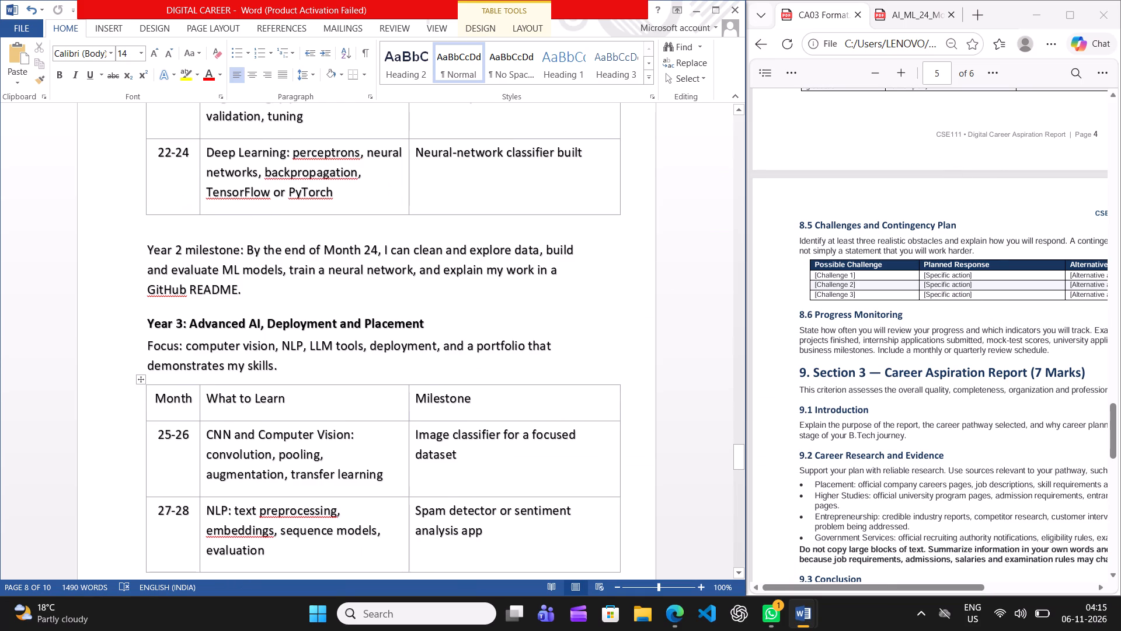
scroll(413, 339, down, 13)
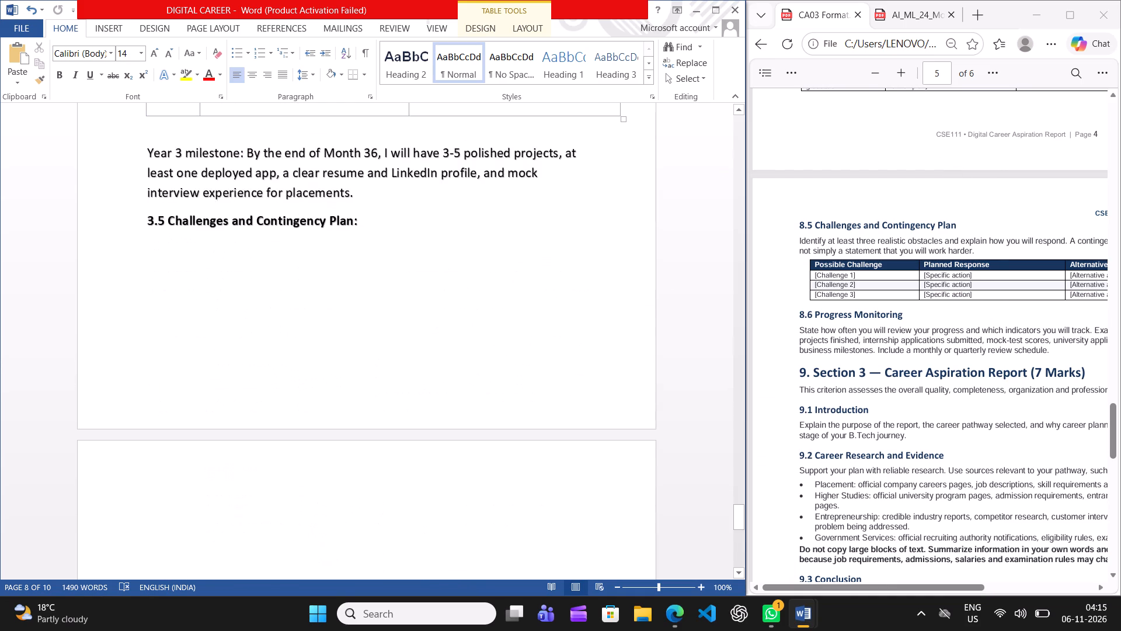
scroll(413, 339, down, 1)
scroll(303, 226, up, 7)
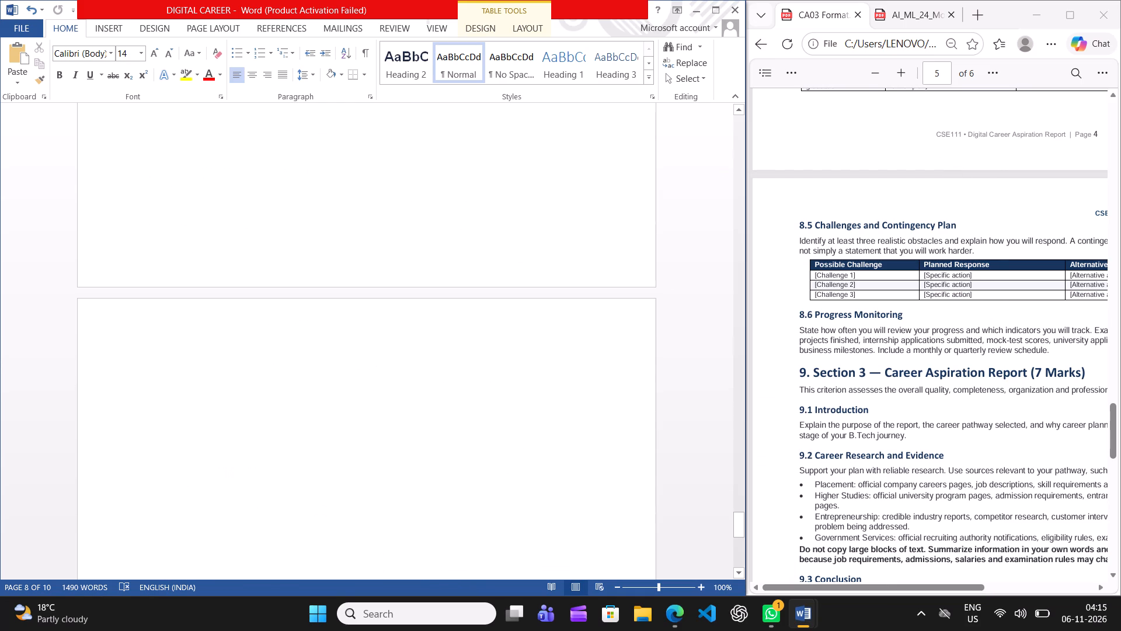
scroll(303, 226, up, 1)
click(278, 233)
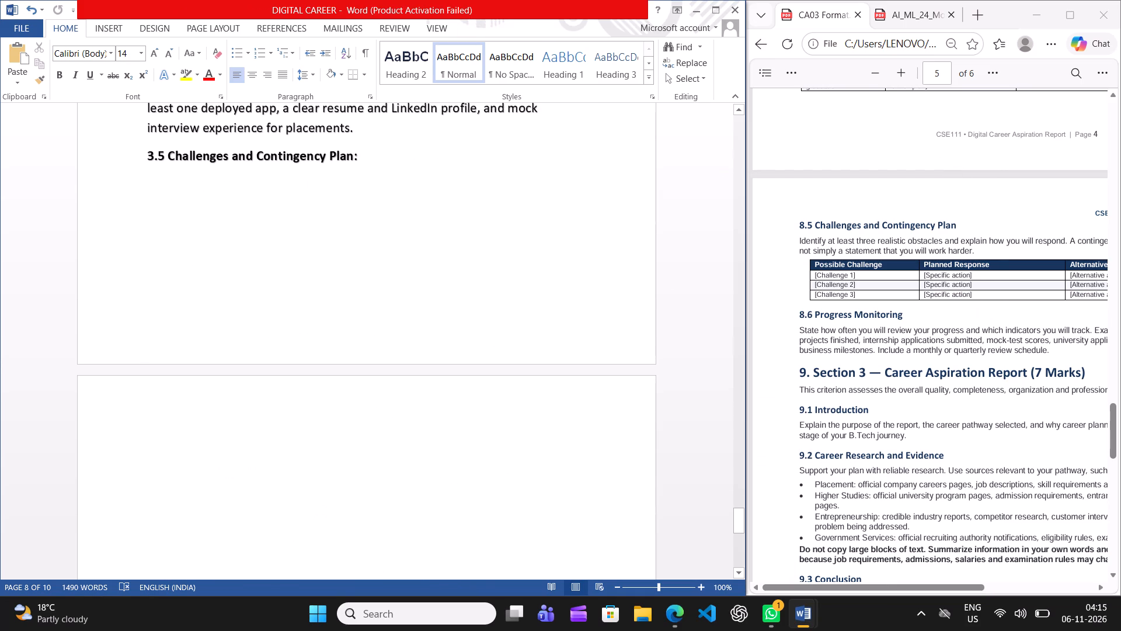
click(375, 160)
key(Return)
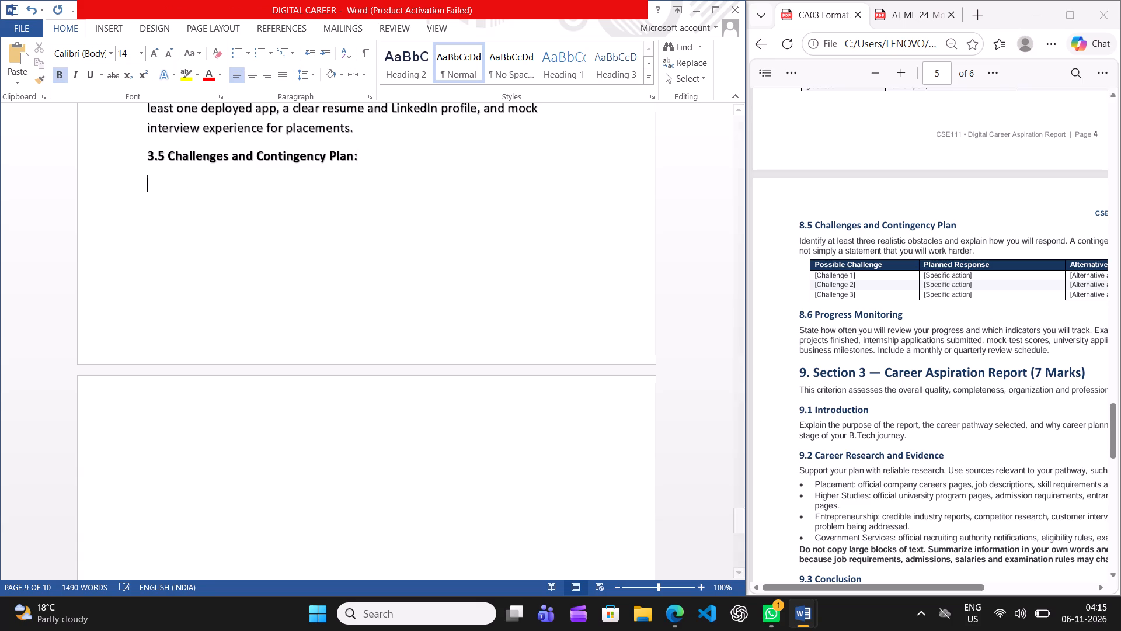
key(ctrl+v)
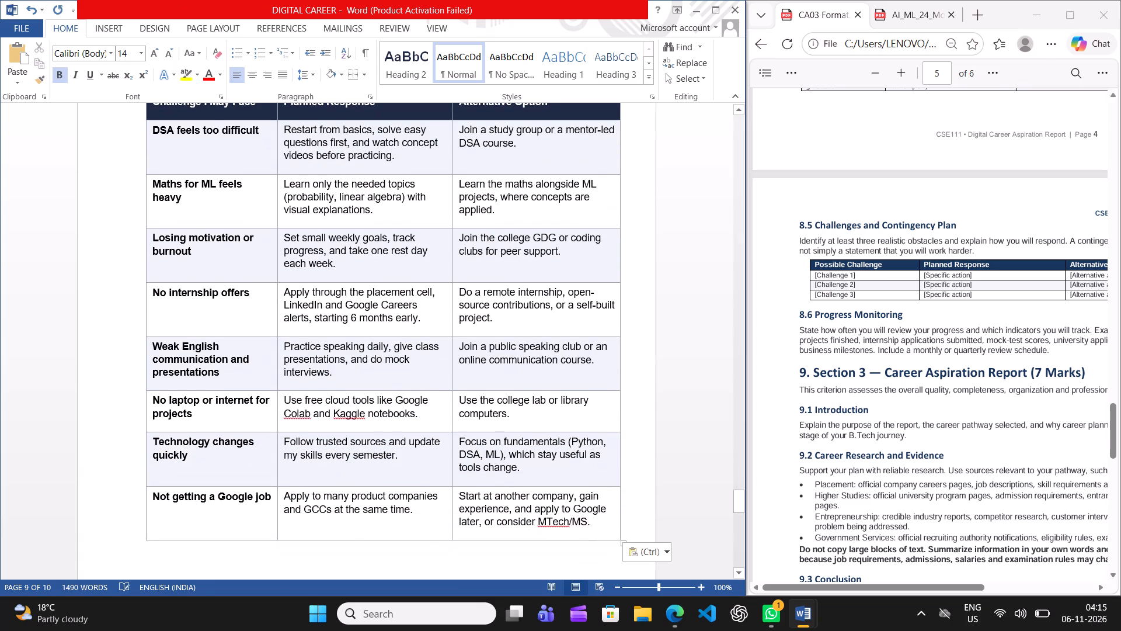
scroll(420, 301, up, 5)
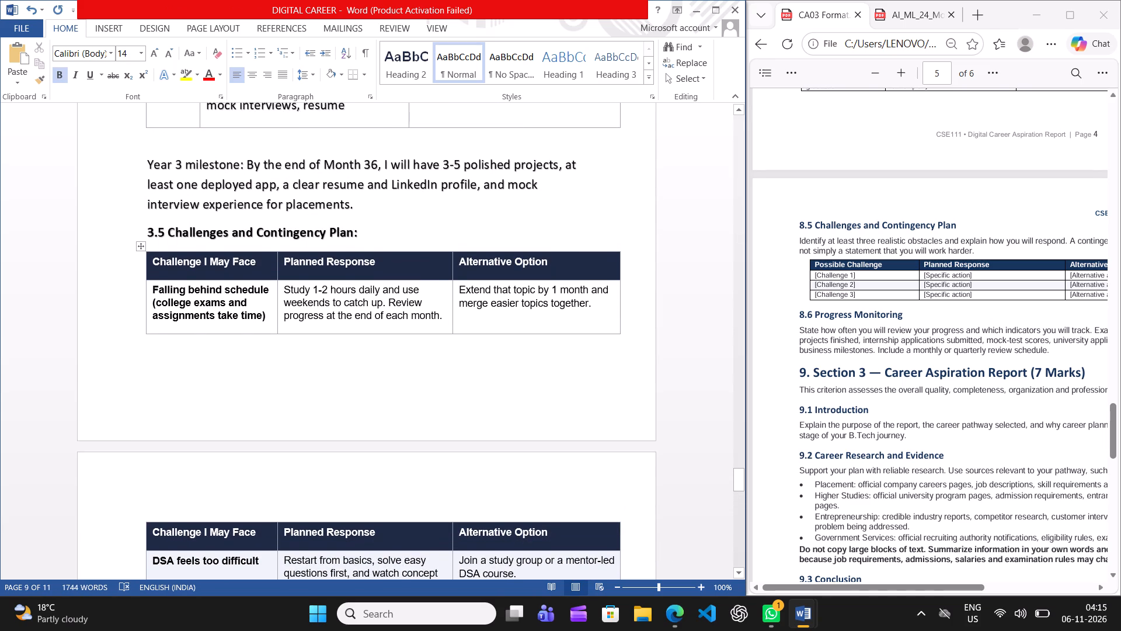
Set the header row text of the section 3.5 table to Calibri (Body), size 14.
scroll(420, 301, down, 2)
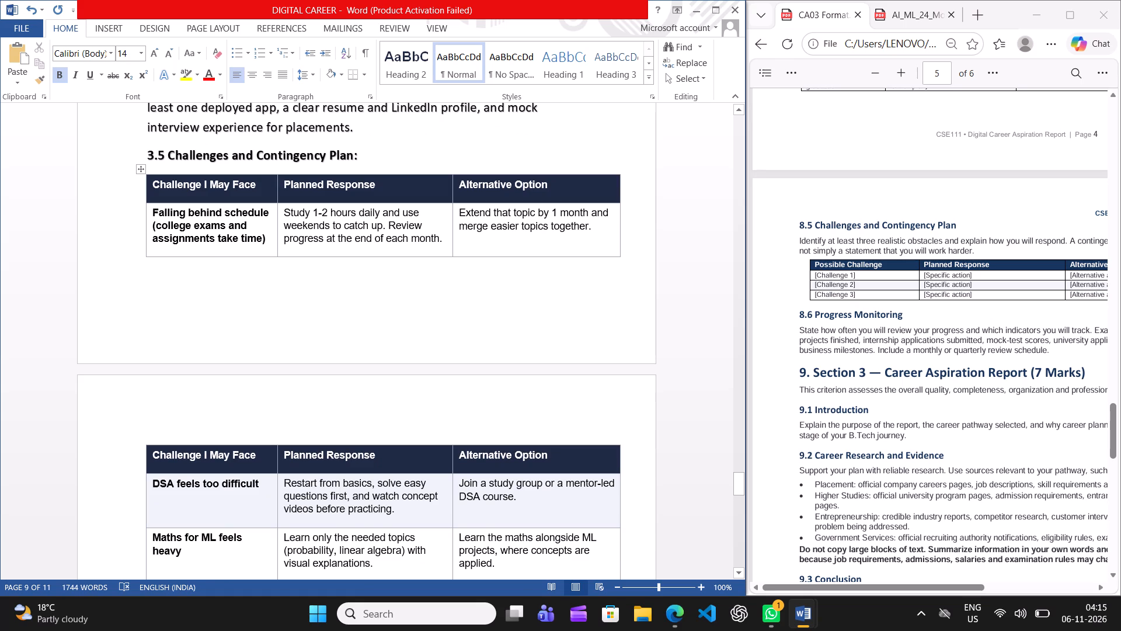
drag(592, 190, 173, 179)
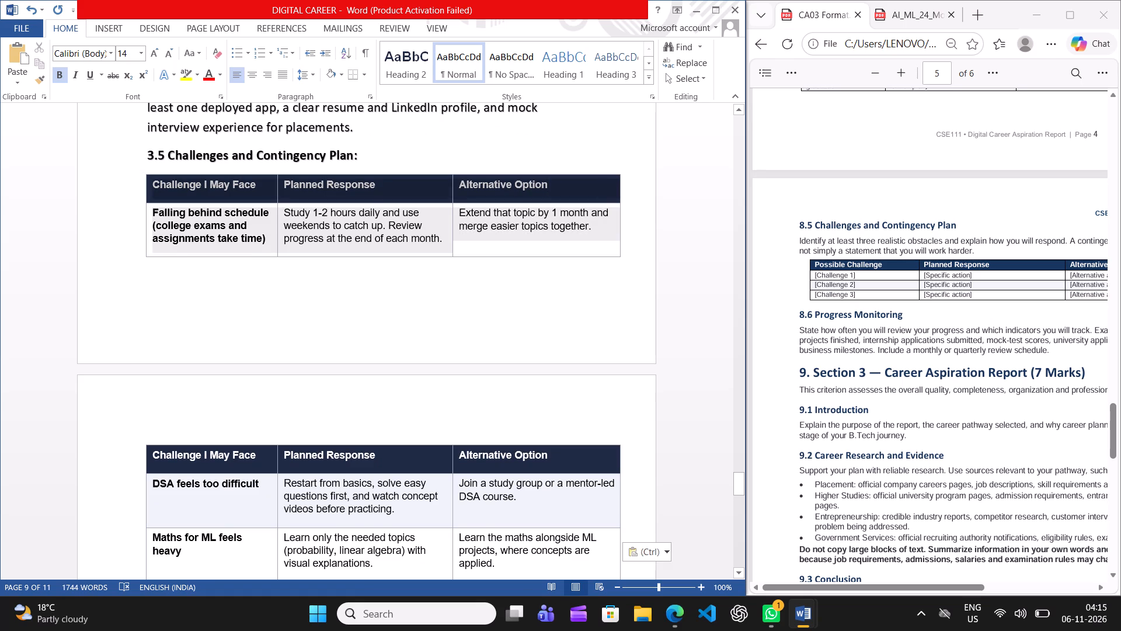
drag(173, 179, 164, 180)
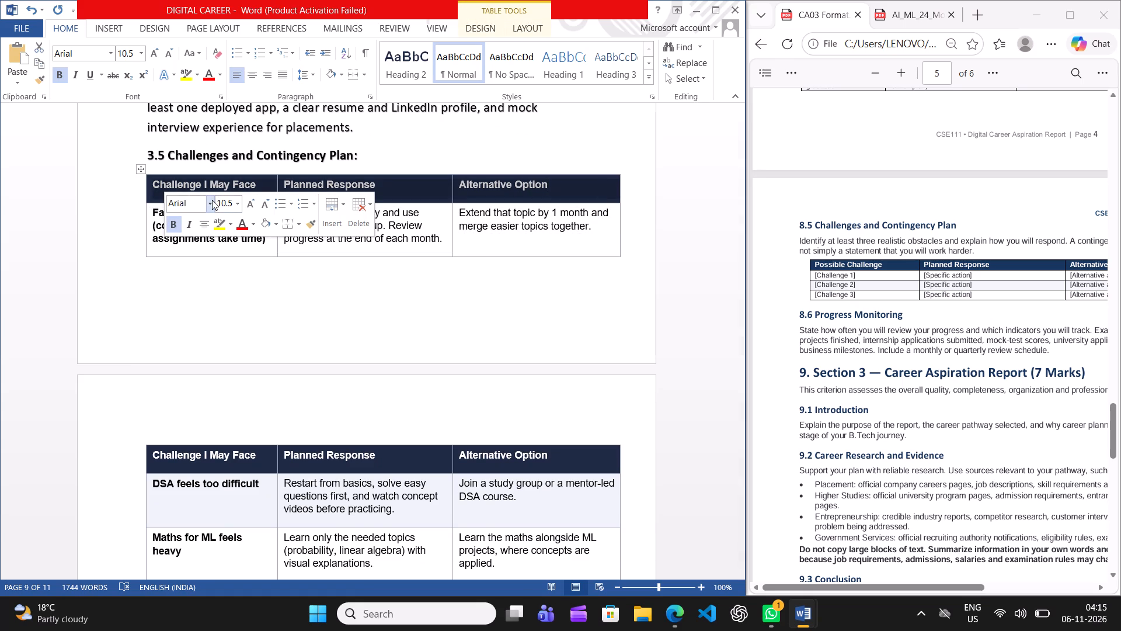
click(212, 202)
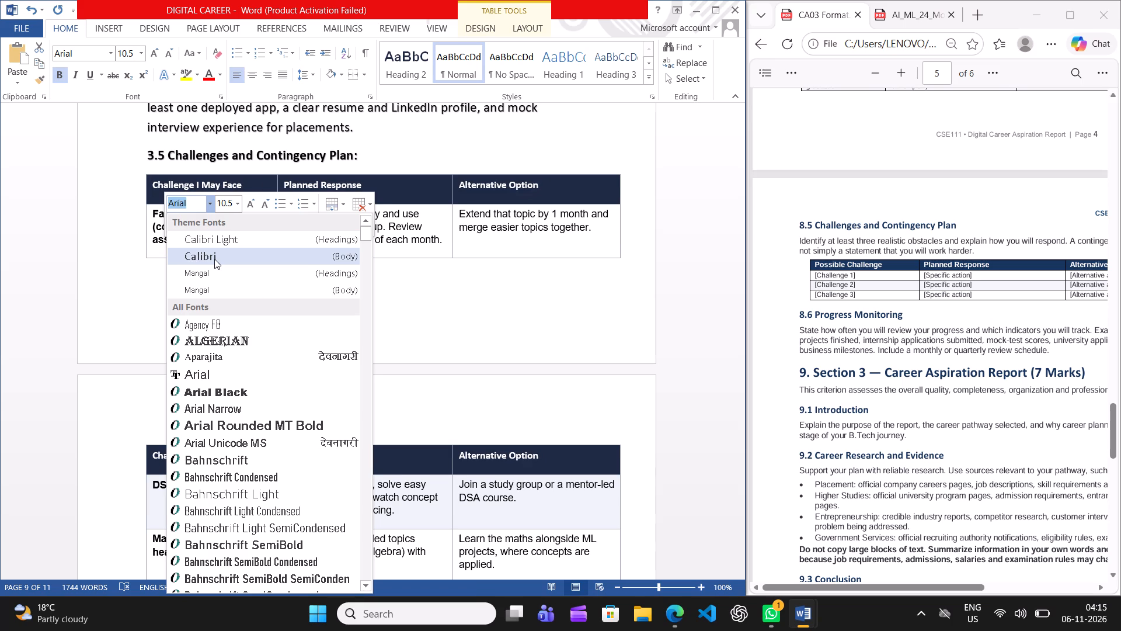
click(214, 259)
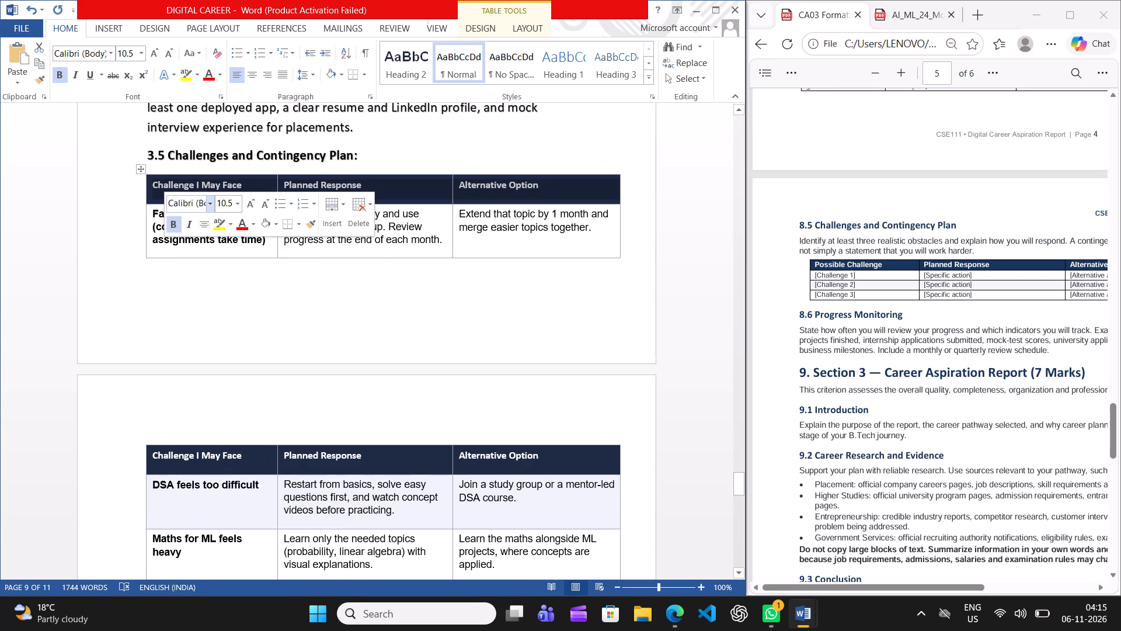
click(236, 208)
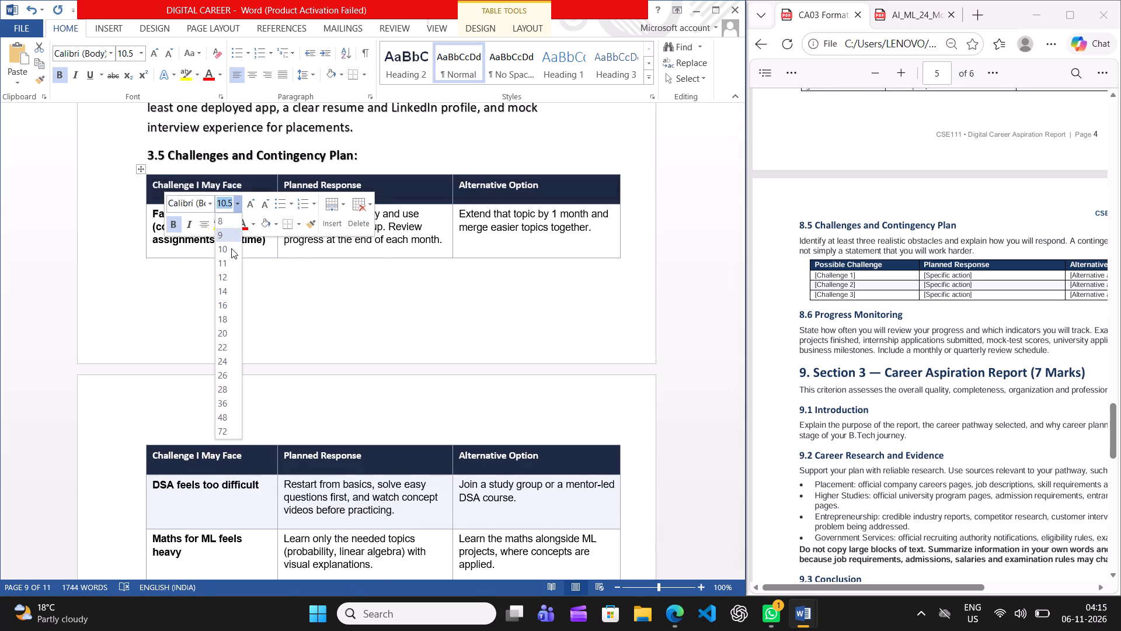
click(222, 292)
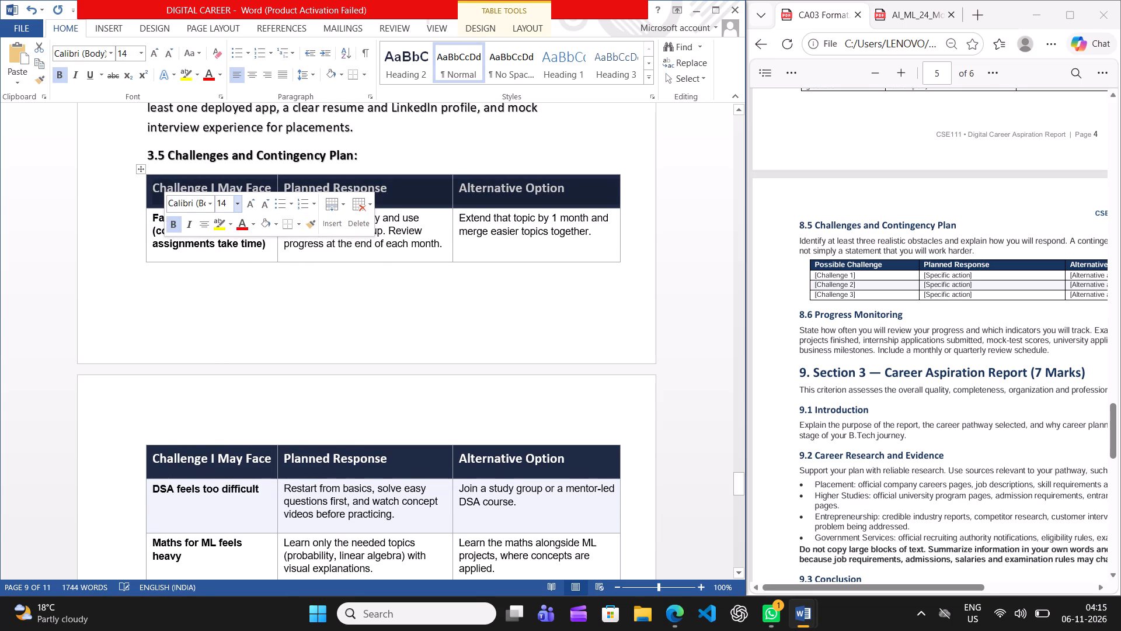
Apply the plain black text effect to the header row text of the section 3.5 table.
click(173, 75)
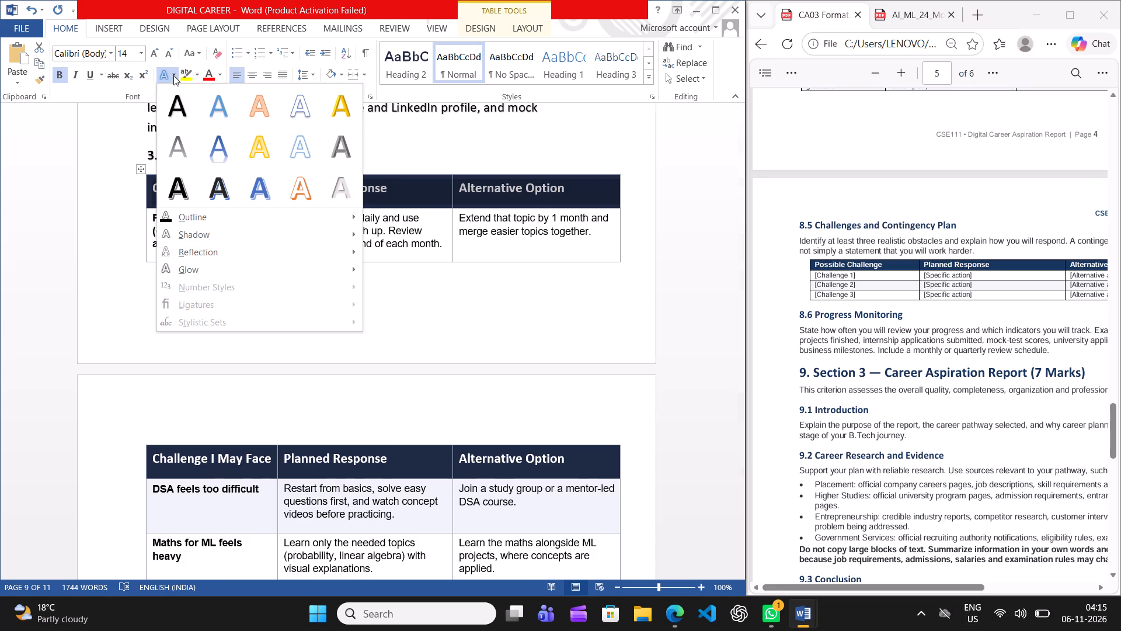
click(175, 95)
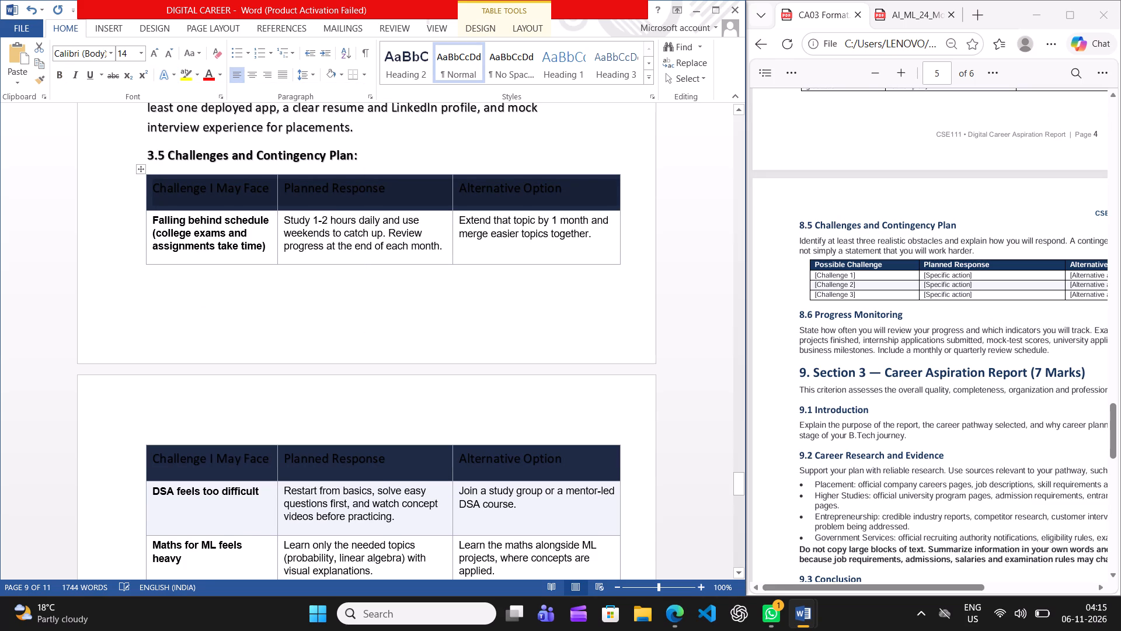
click(323, 286)
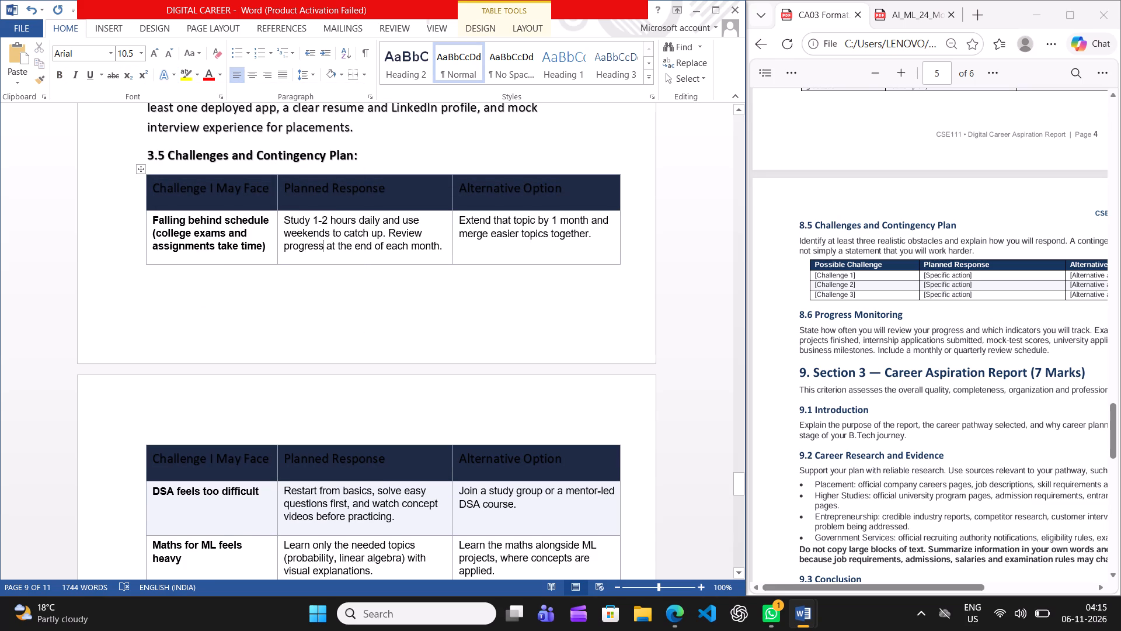
Remove the dark shading from the header row of the section 3.5 table.
drag(575, 189, 198, 171)
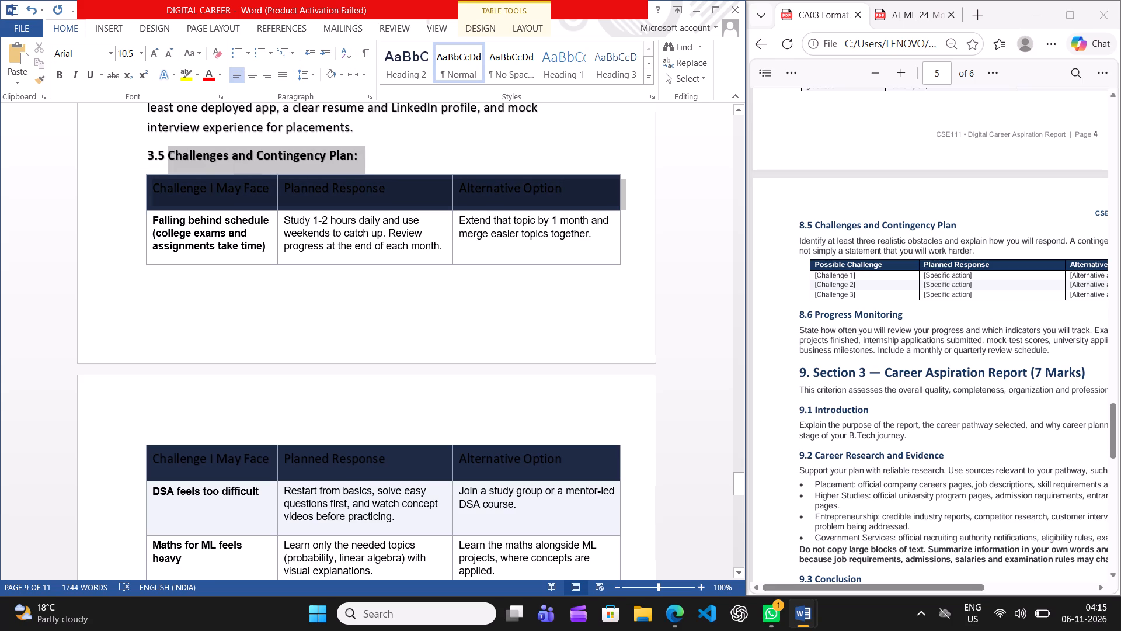
drag(198, 171, 155, 176)
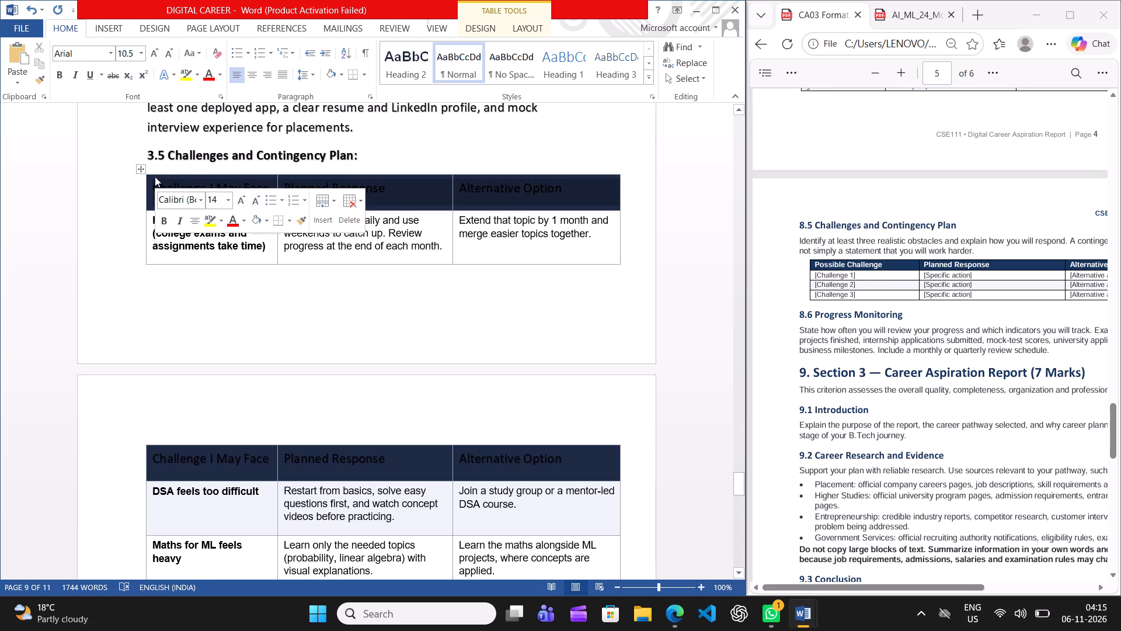
click(256, 223)
click(494, 319)
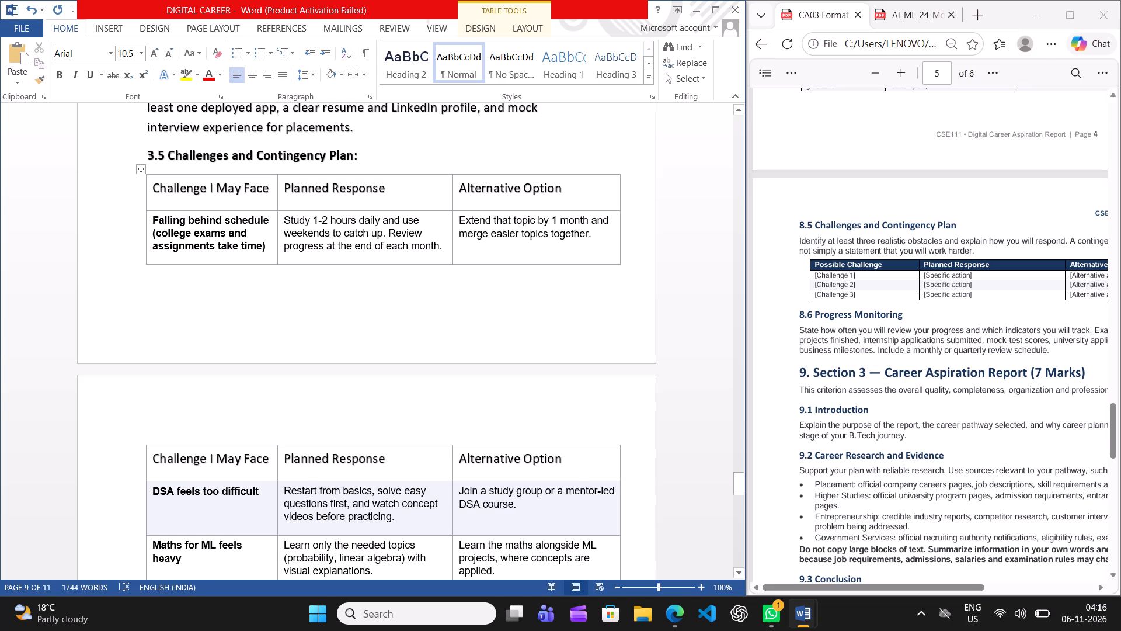
Set the text of the entire section 3.5 table, header and body rows, to Calibri (Body), size 14.
scroll(492, 319, down, 3)
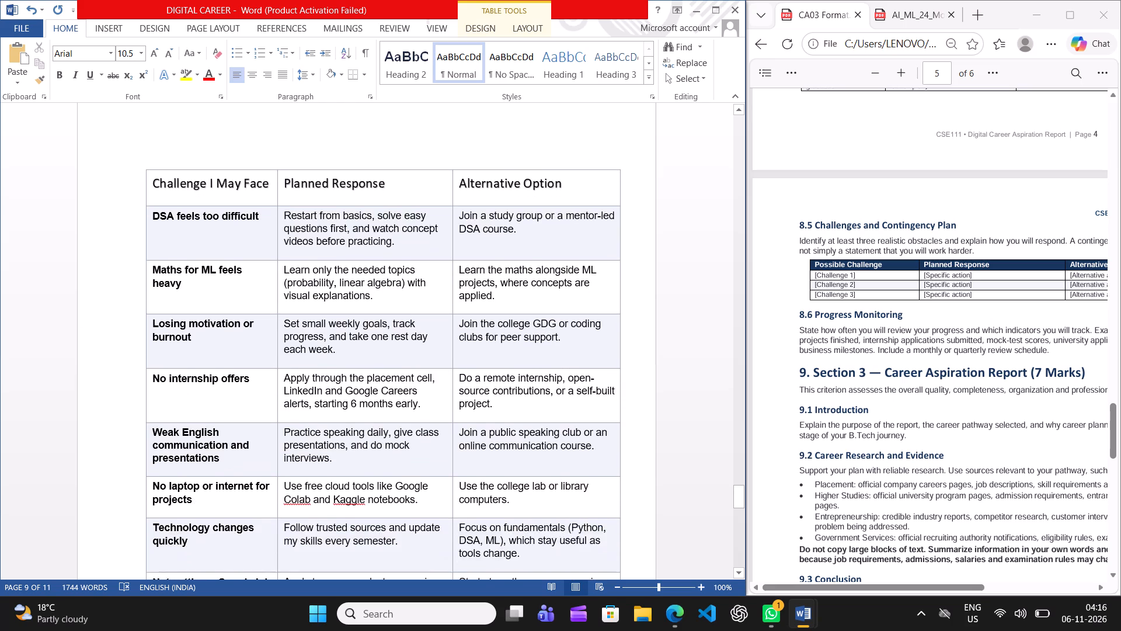
scroll(492, 319, down, 2)
drag(611, 451, 140, 84)
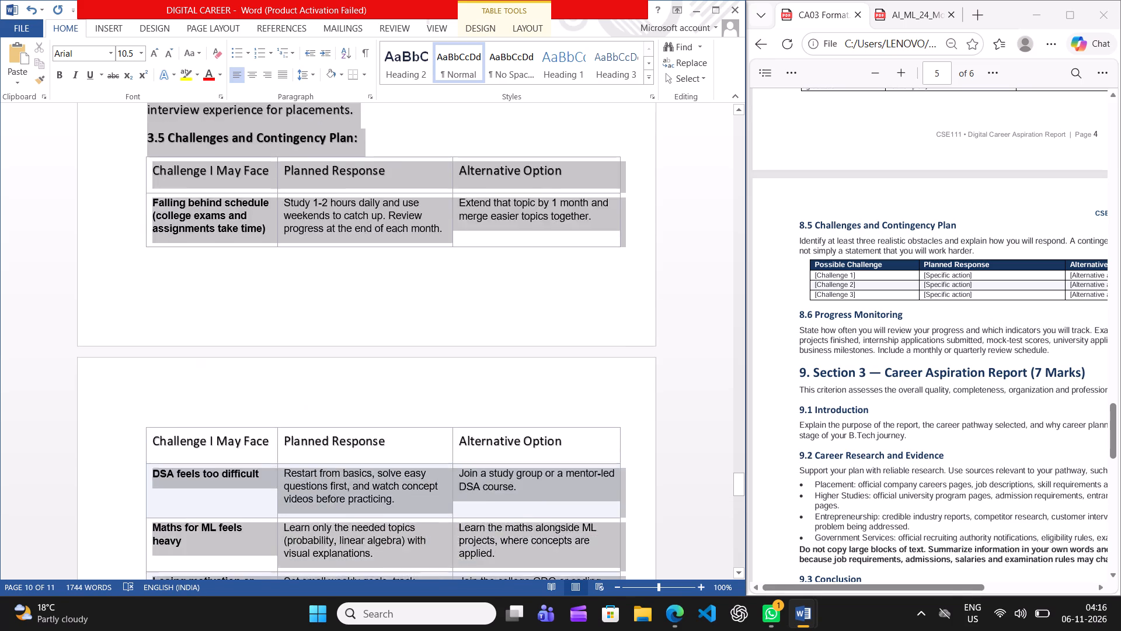
drag(140, 84, 107, 290)
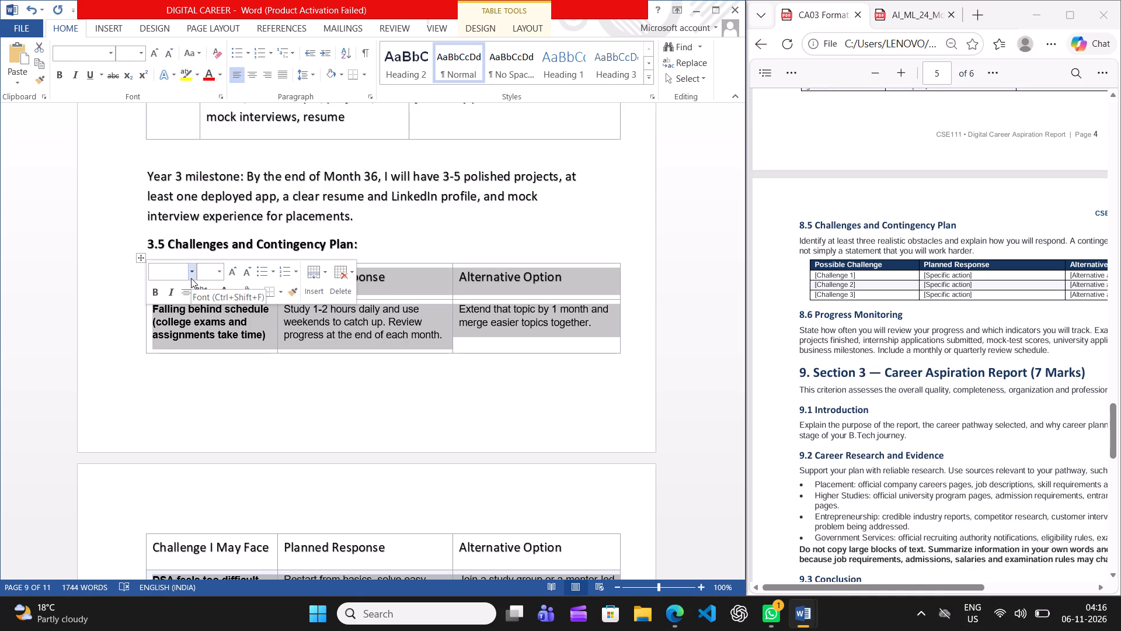
click(191, 278)
click(200, 323)
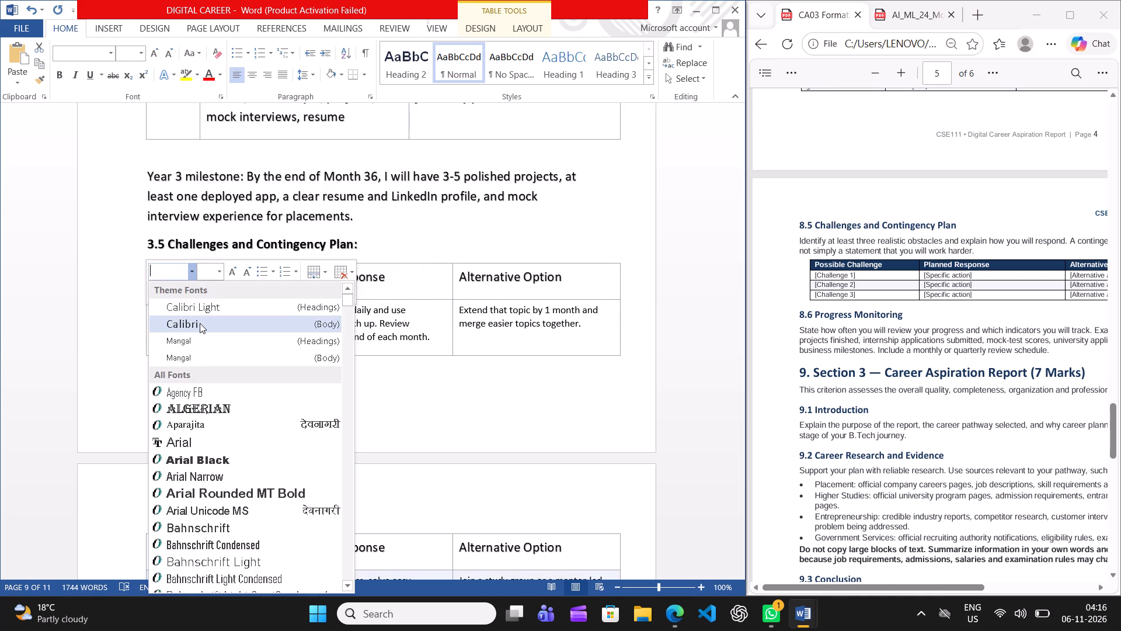
click(222, 275)
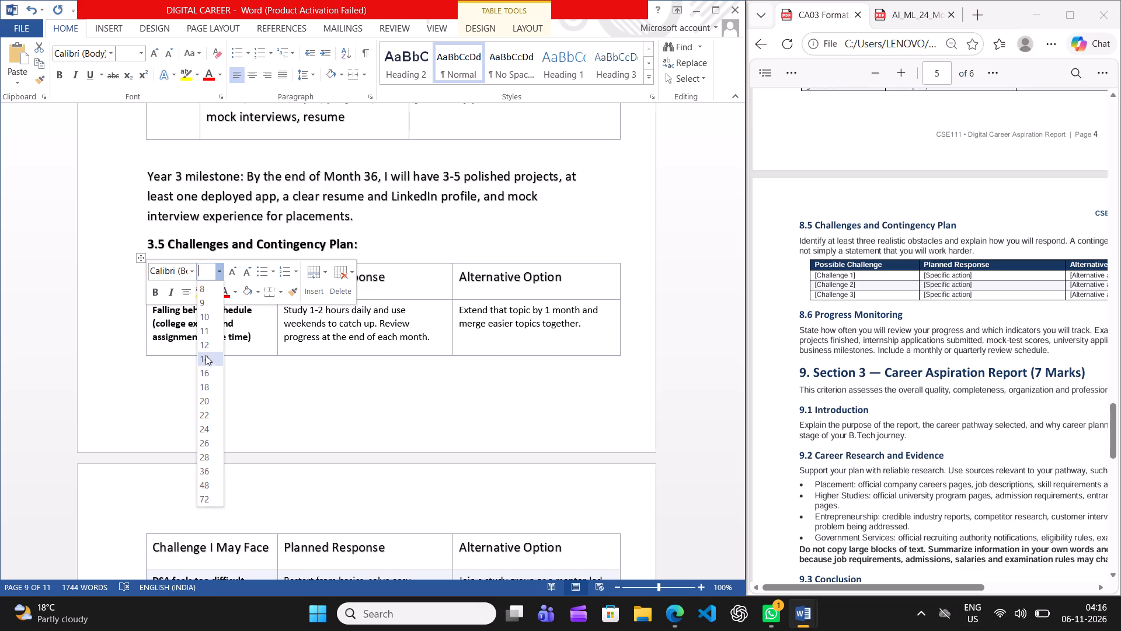
click(207, 358)
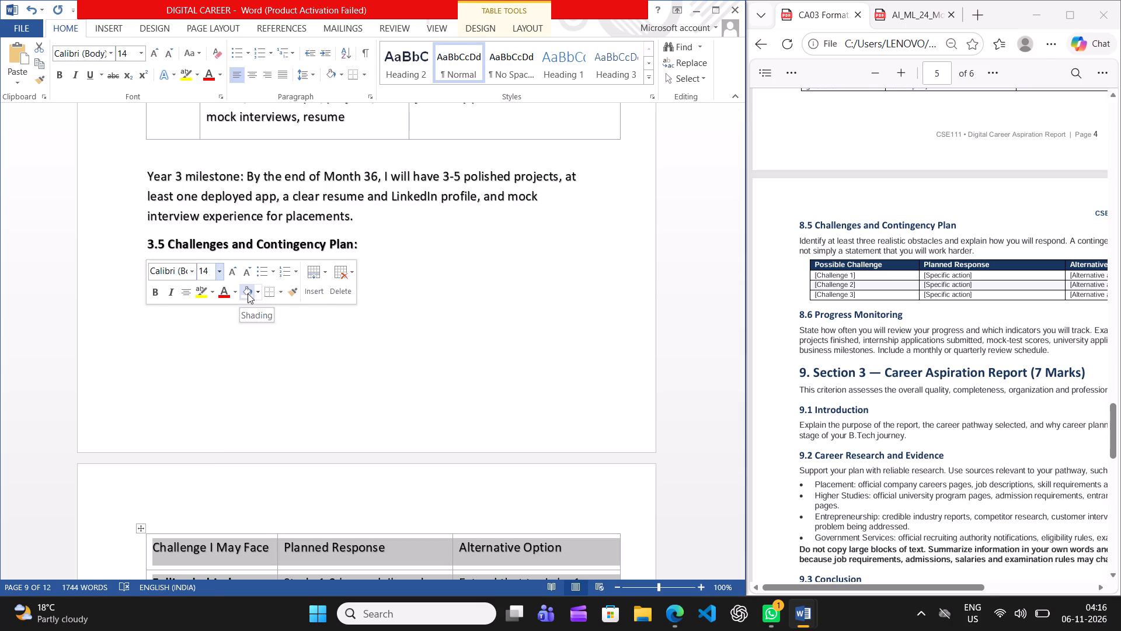
Remove the cell shading from the body rows of the section 3.5 table.
click(248, 293)
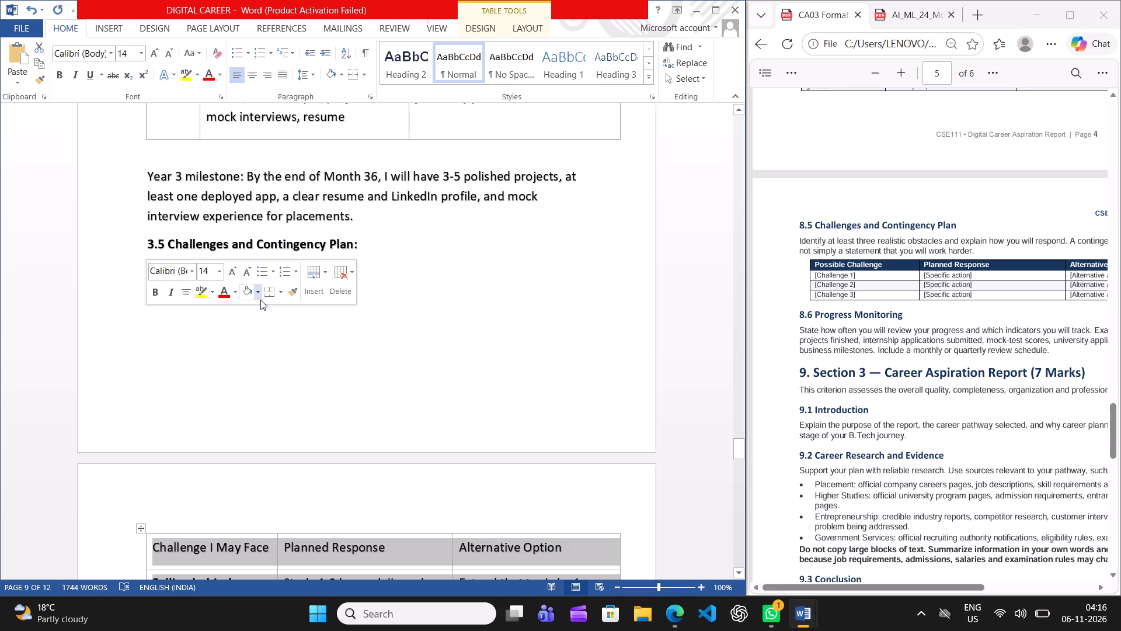
Review the reformatted section 3.5 table from its header row through the Not getting a Google job row.
scroll(291, 397, down, 2)
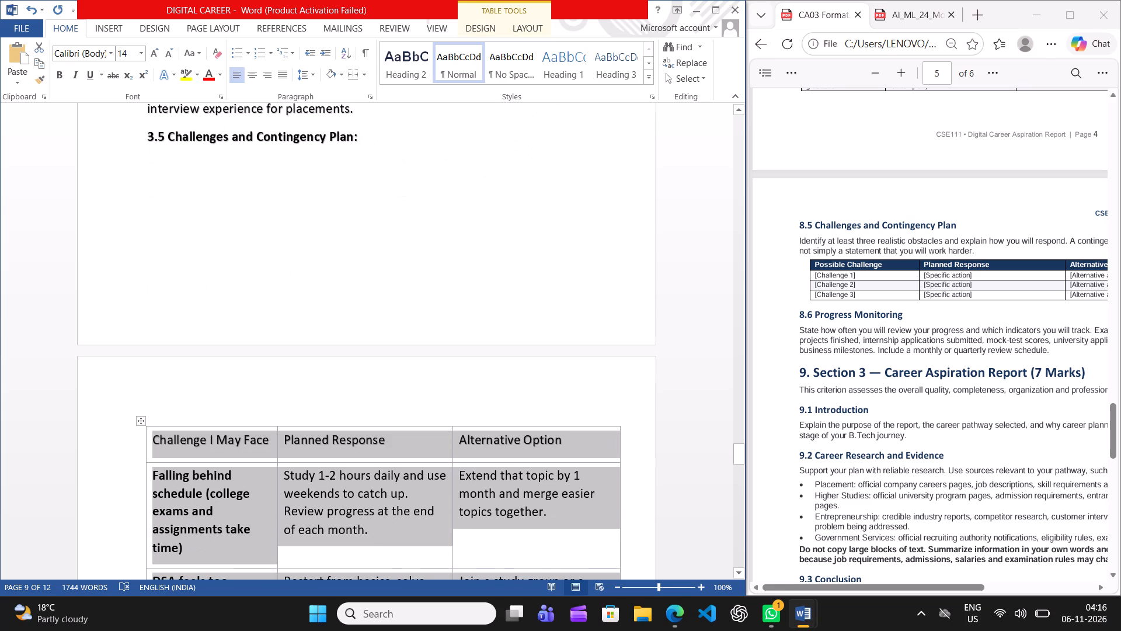
scroll(291, 397, down, 1)
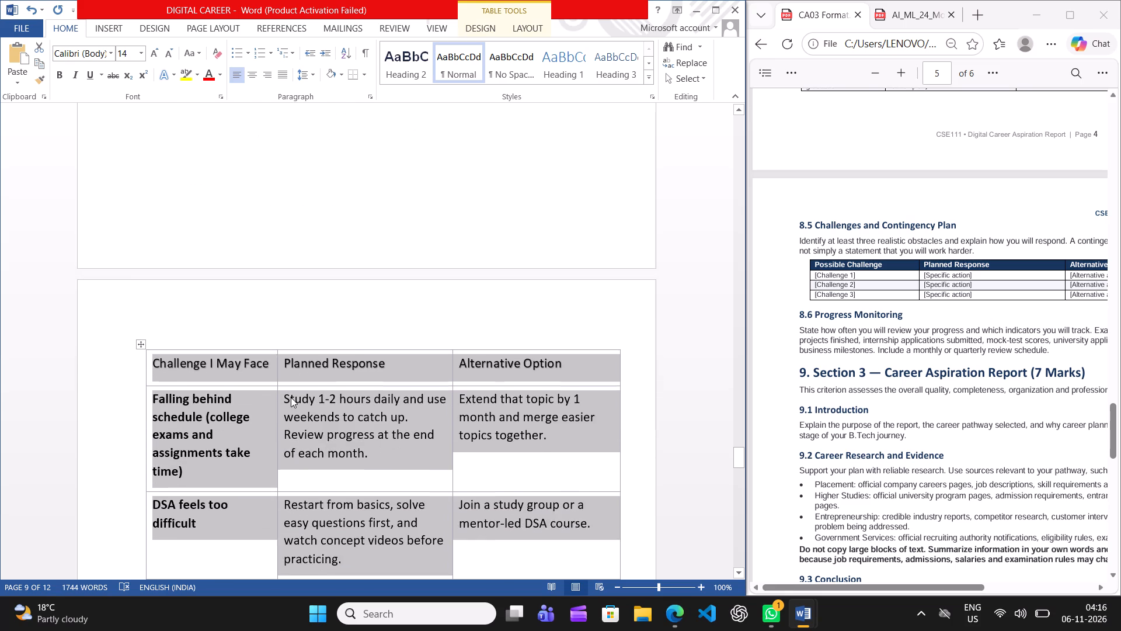
scroll(291, 397, down, 5)
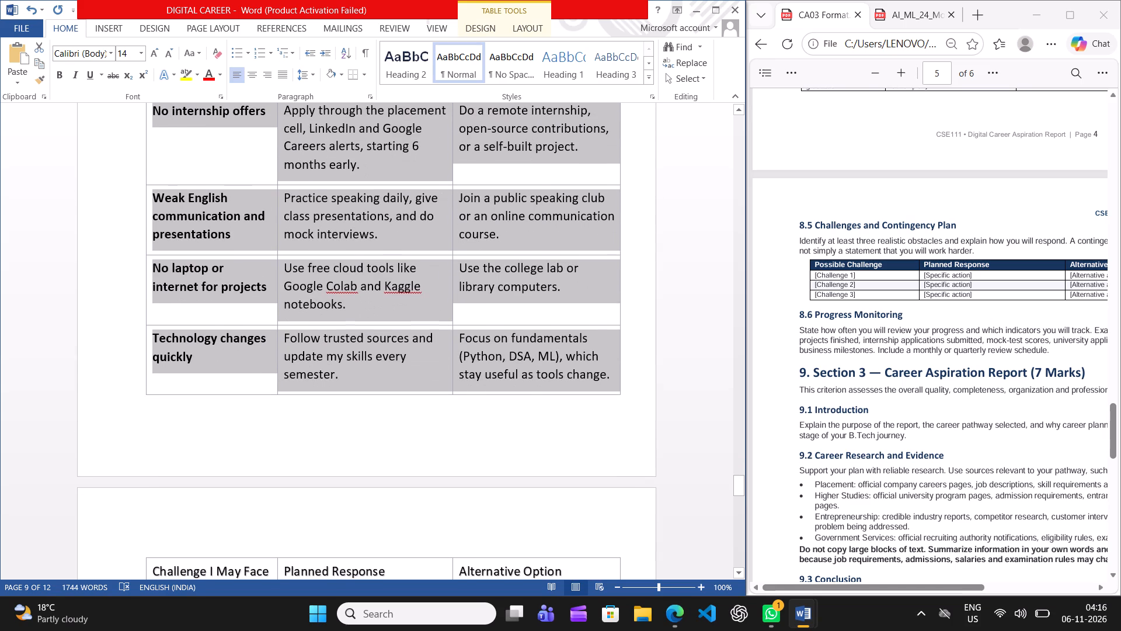
click(141, 416)
scroll(141, 416, down, 2)
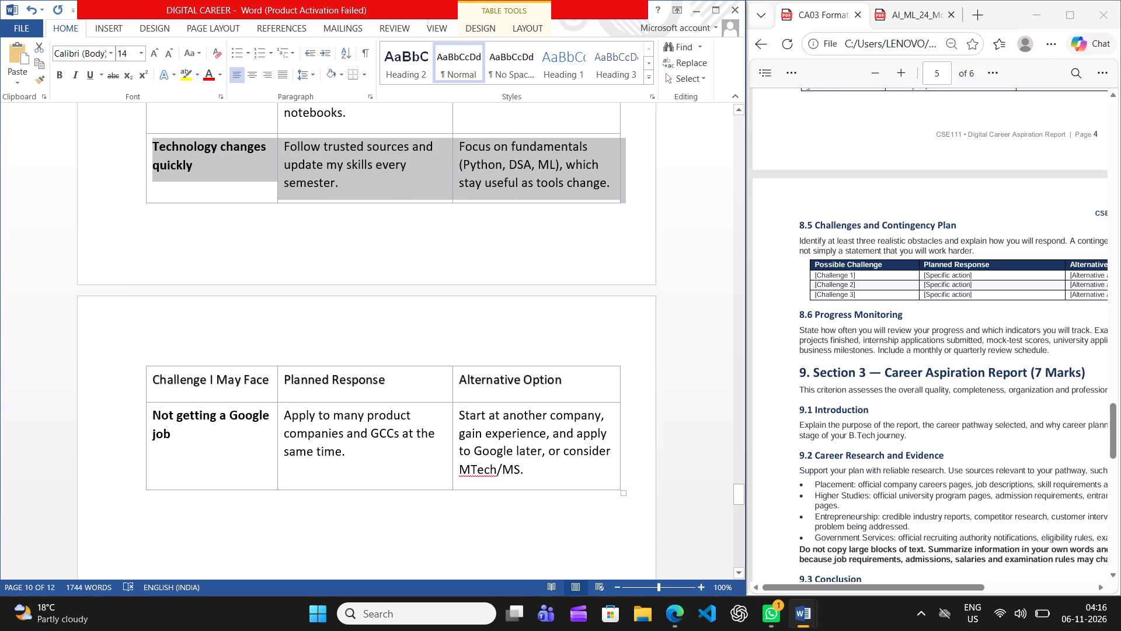
scroll(141, 416, down, 1)
scroll(141, 416, up, 4)
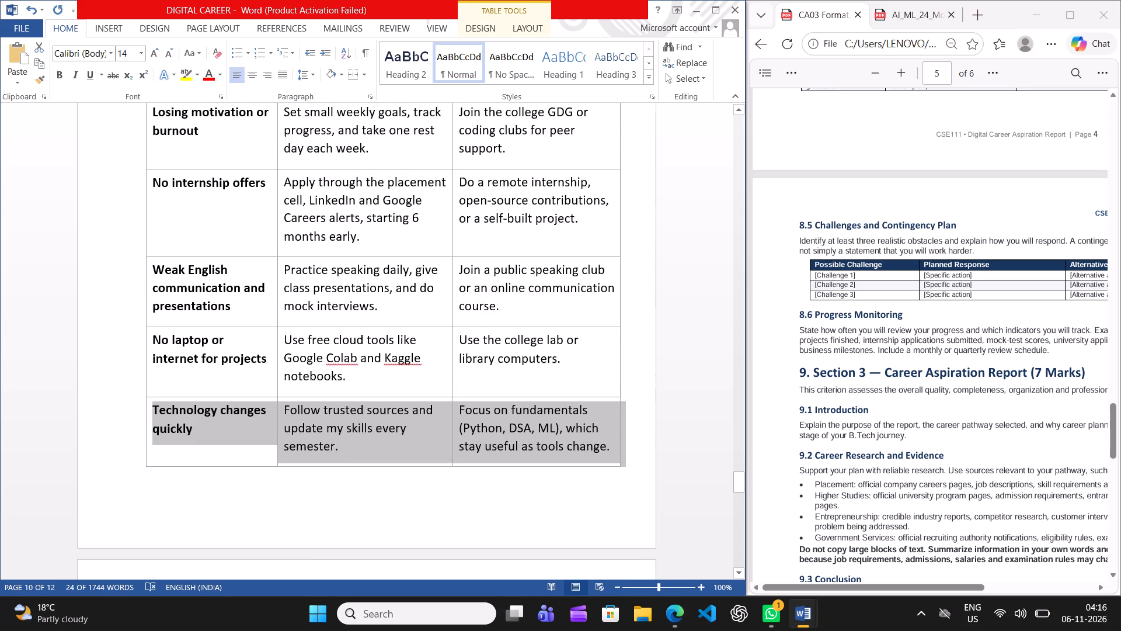
scroll(141, 416, up, 3)
scroll(141, 416, down, 3)
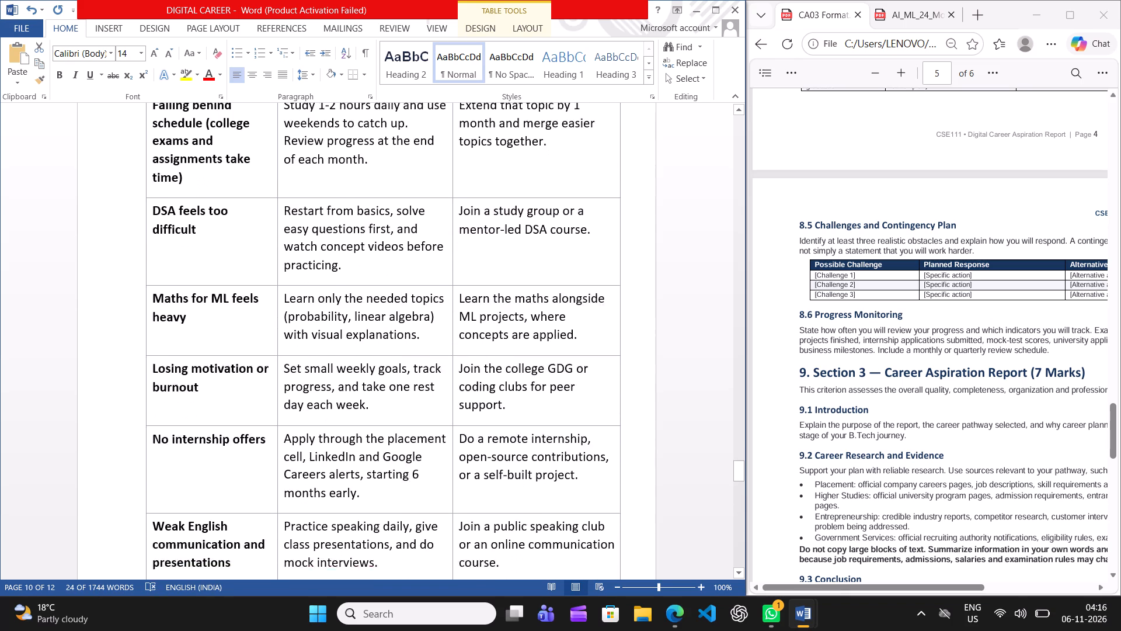
scroll(141, 416, down, 2)
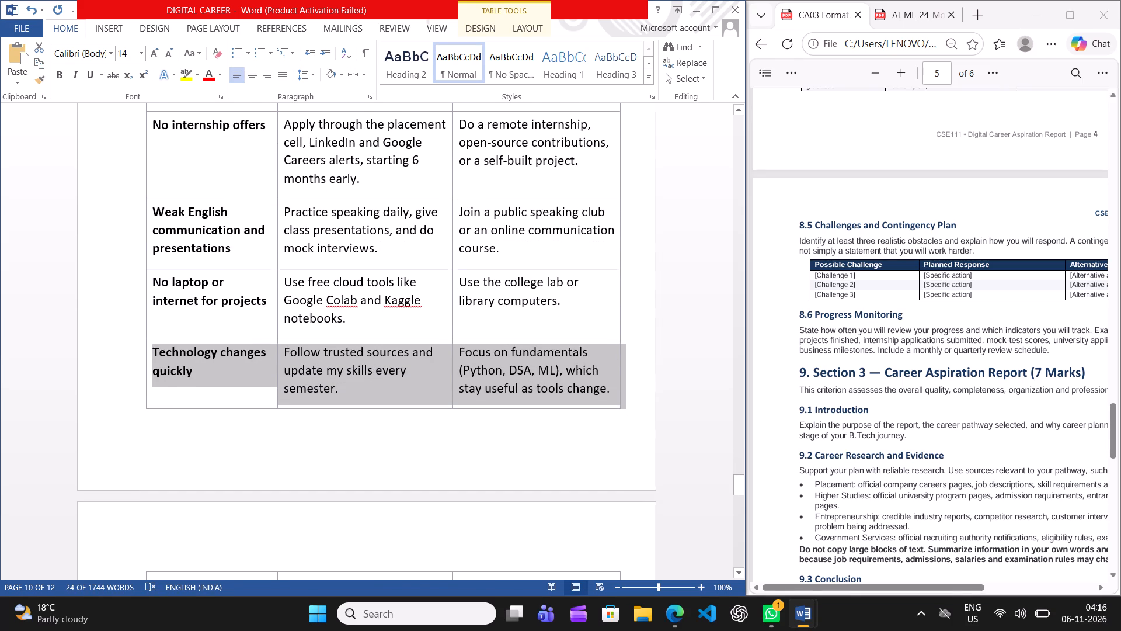
Resize the section 3.5 table from its bottom corner so the whole table is slightly narrower.
click(459, 514)
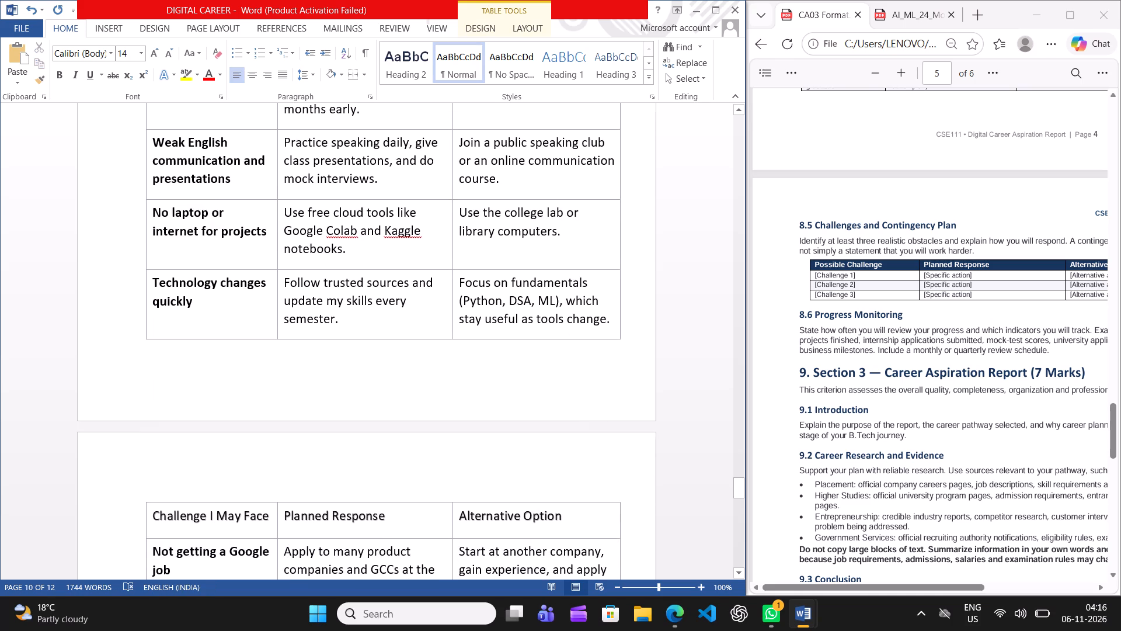
scroll(464, 386, down, 1)
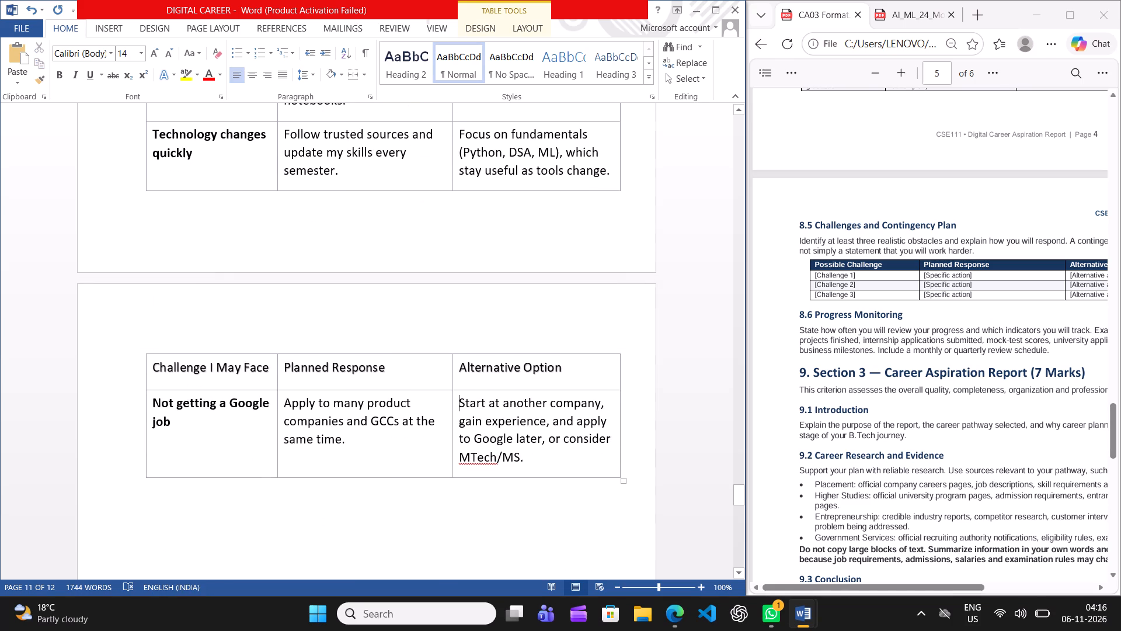
drag(624, 480, 528, 434)
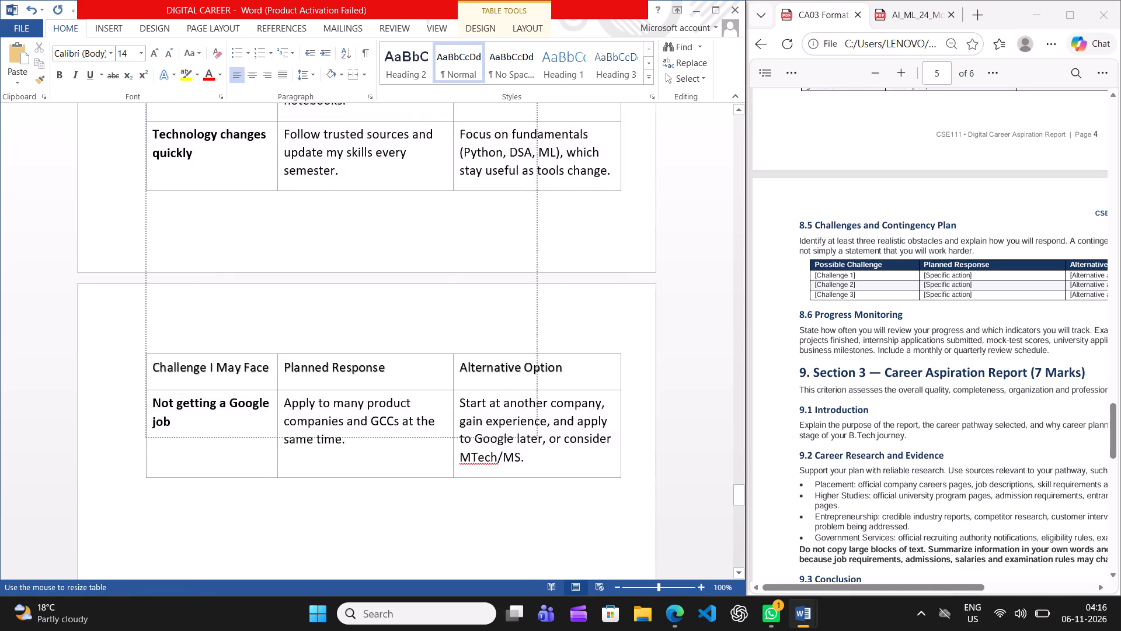
drag(528, 434, 572, 258)
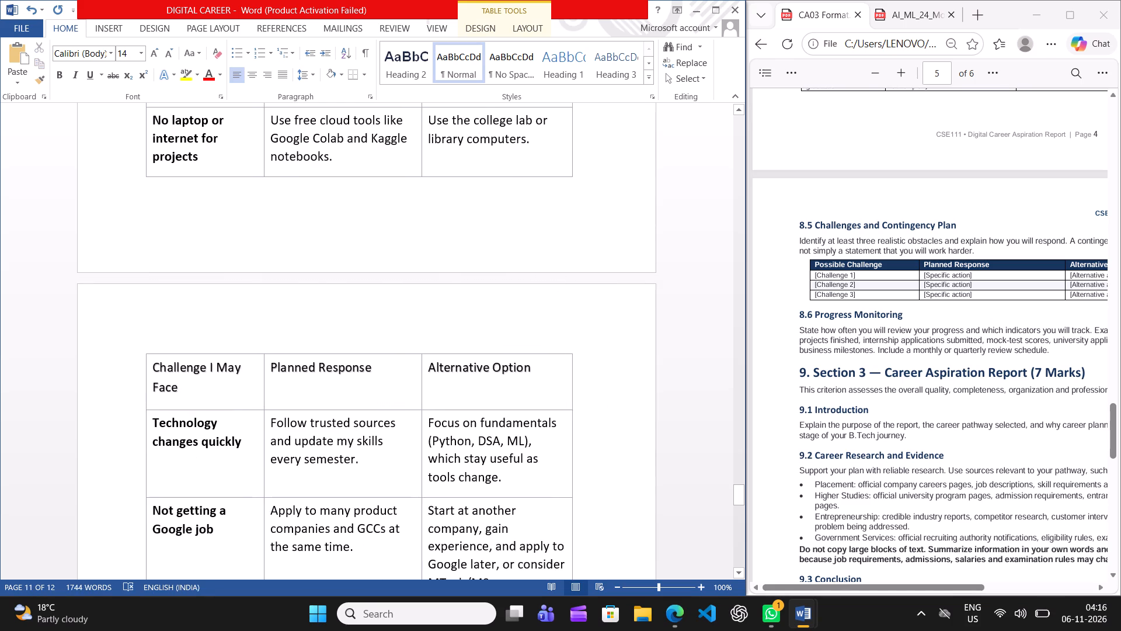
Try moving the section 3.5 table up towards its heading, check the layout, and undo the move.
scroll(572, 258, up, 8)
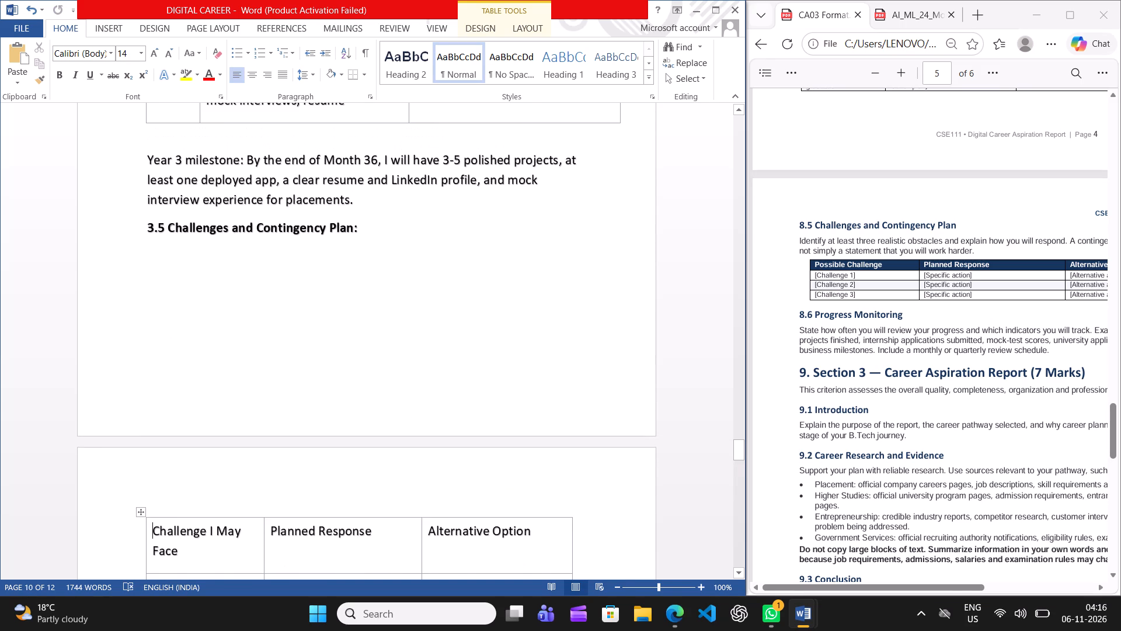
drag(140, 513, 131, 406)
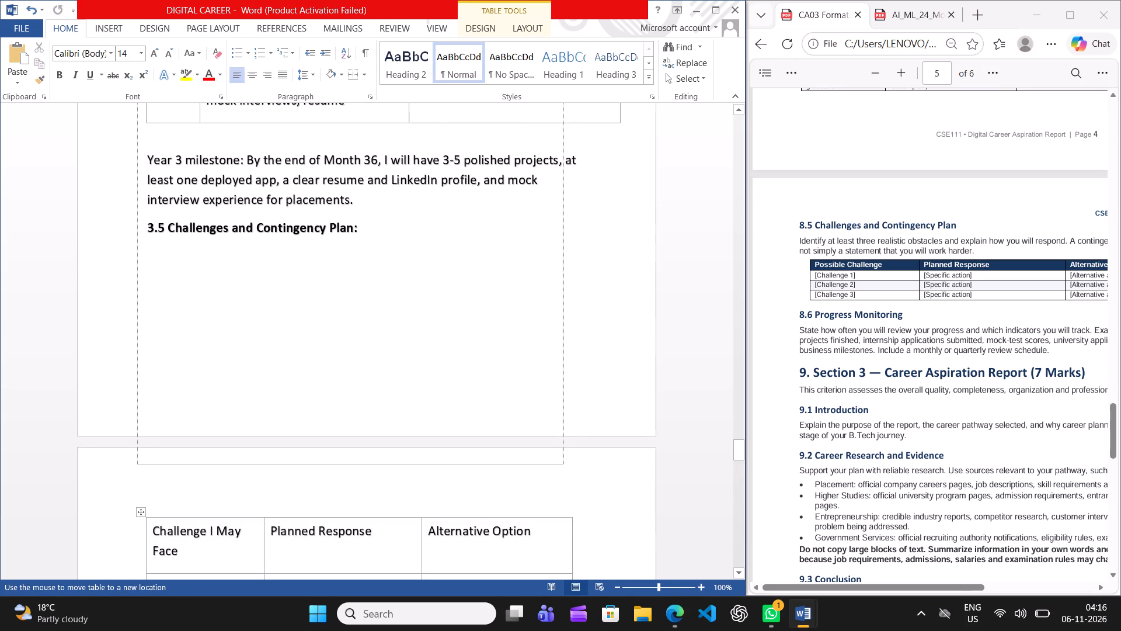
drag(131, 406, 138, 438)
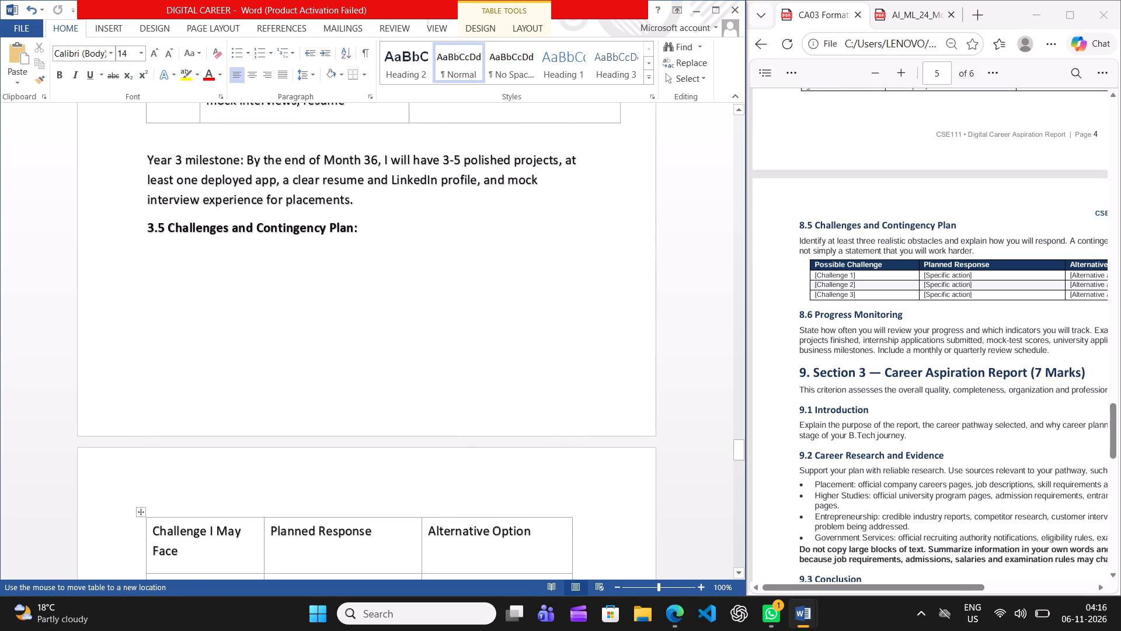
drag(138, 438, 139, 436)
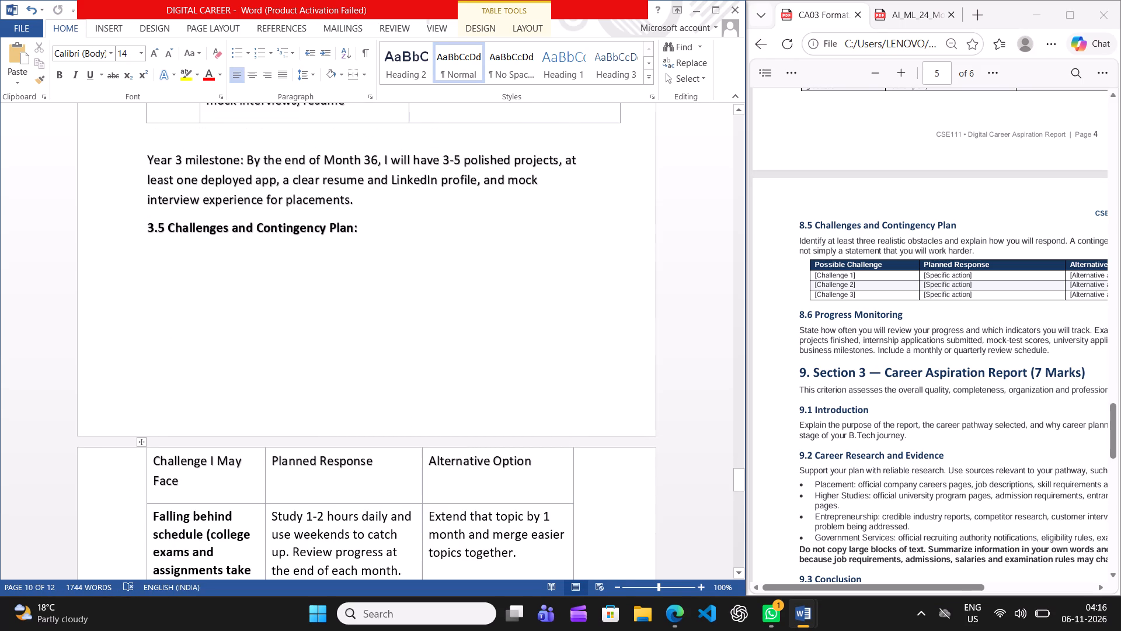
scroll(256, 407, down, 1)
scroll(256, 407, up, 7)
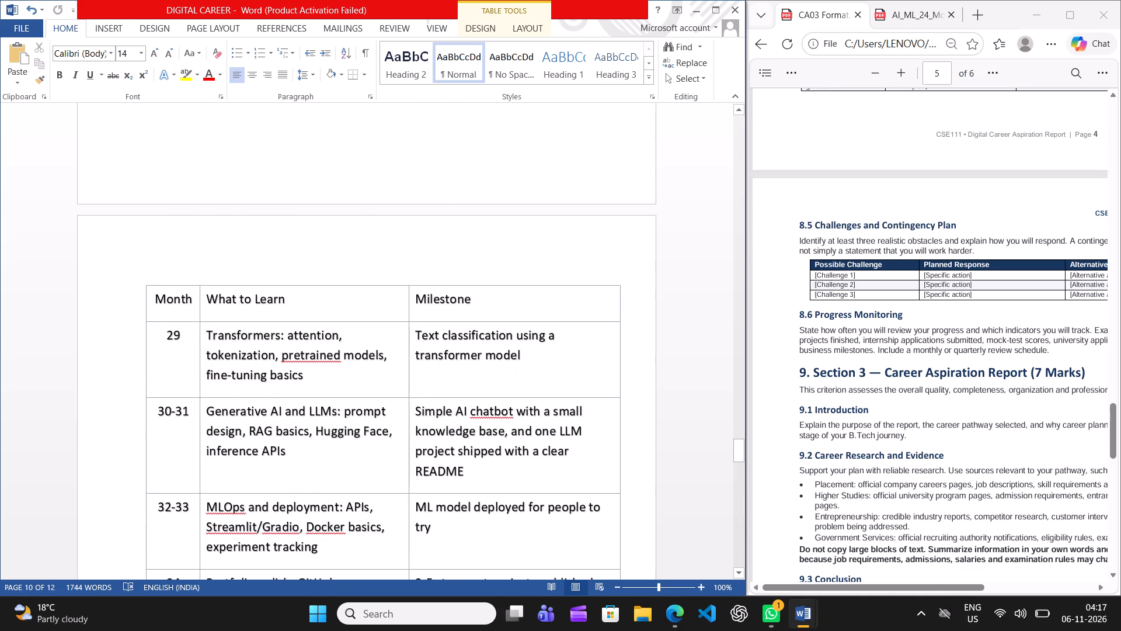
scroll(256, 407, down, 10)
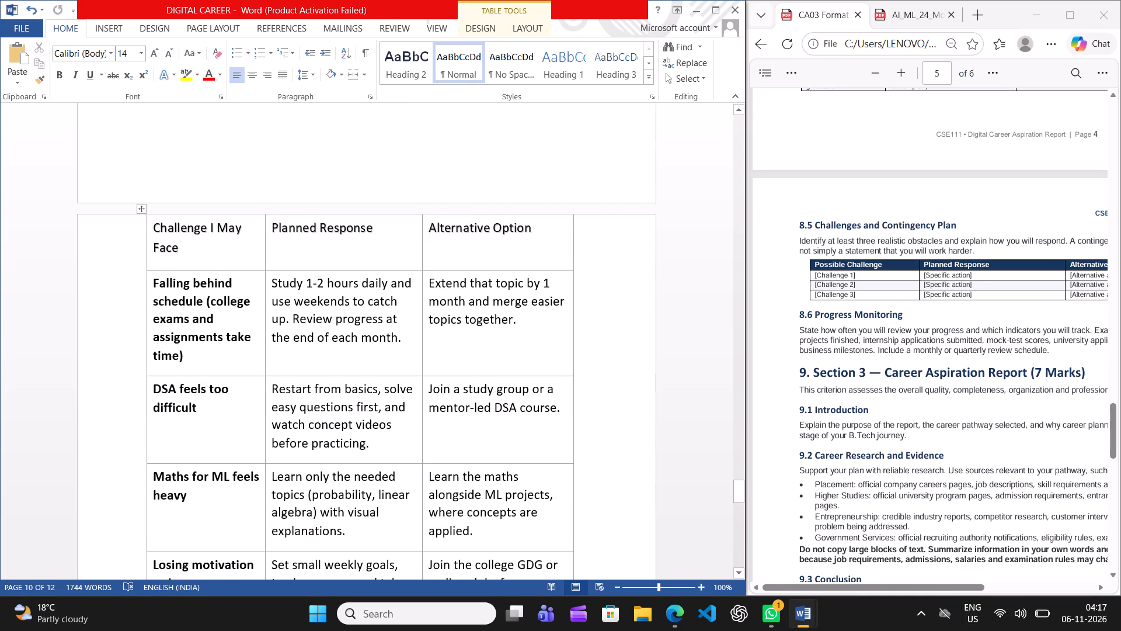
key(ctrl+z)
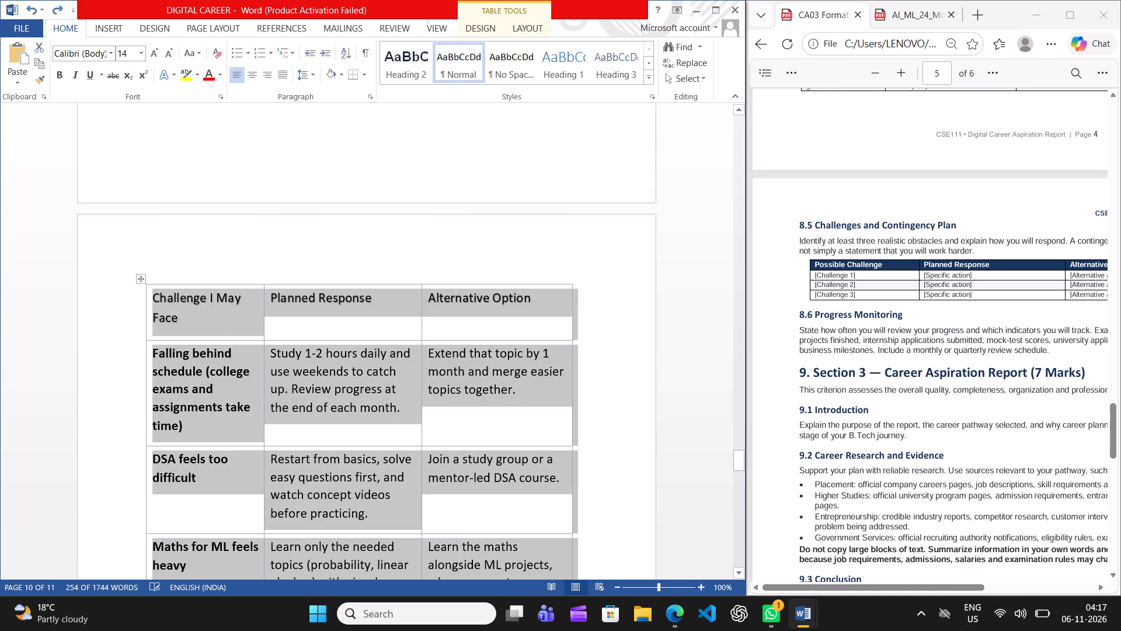
Move the section 3.5 table up to the top edge of its page and slightly beyond the left text margin.
drag(142, 280, 141, 277)
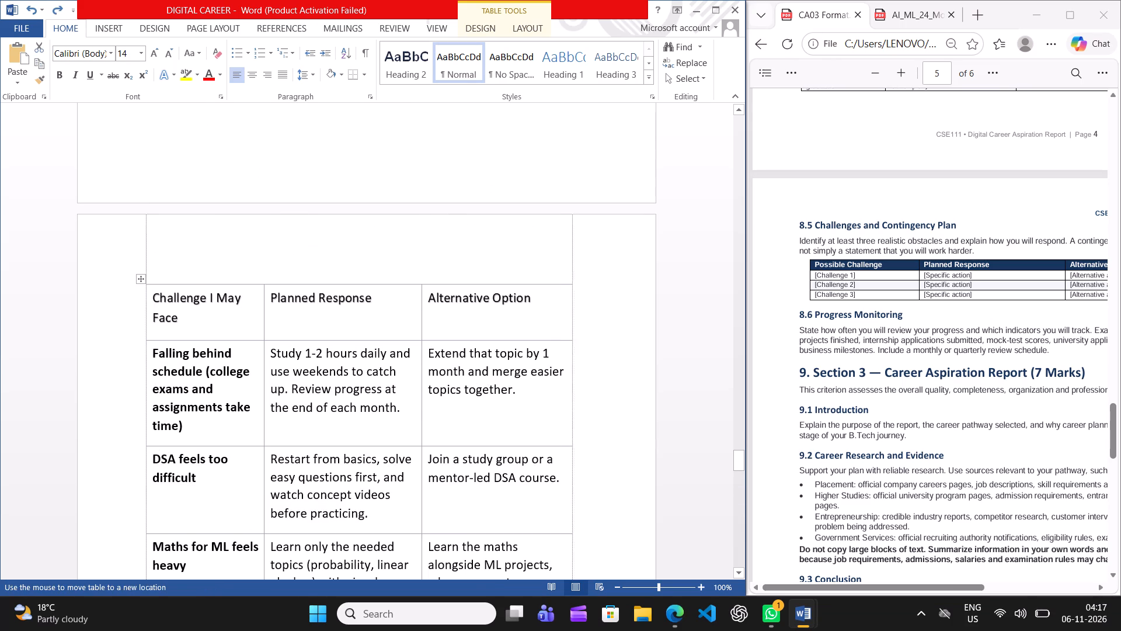
drag(141, 277, 130, 418)
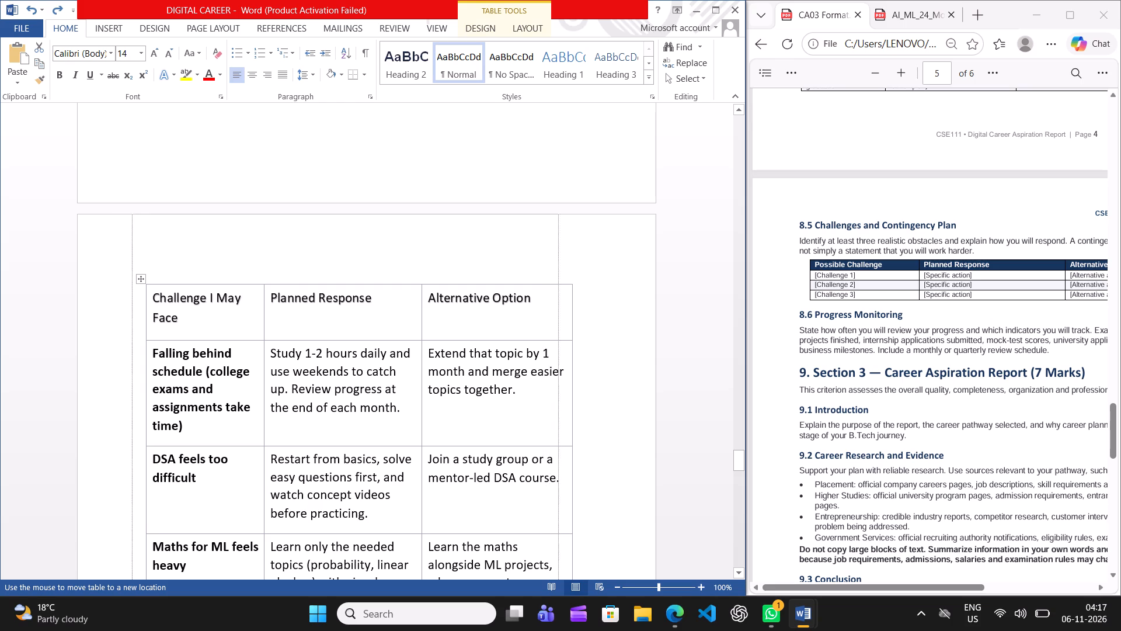
drag(130, 418, 112, 356)
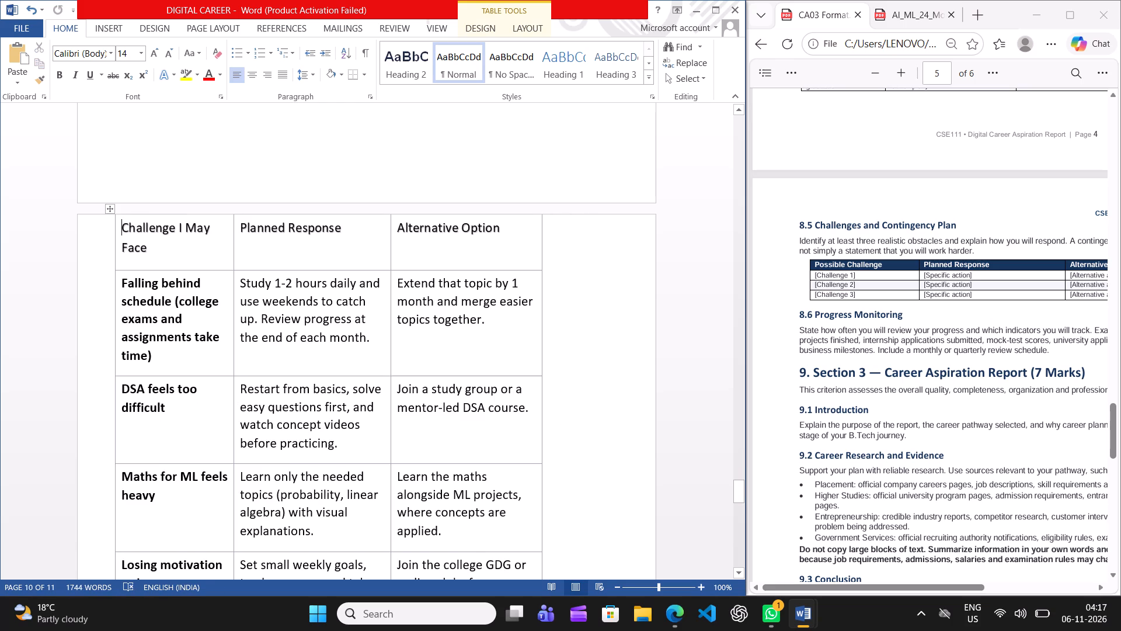
drag(113, 211, 106, 166)
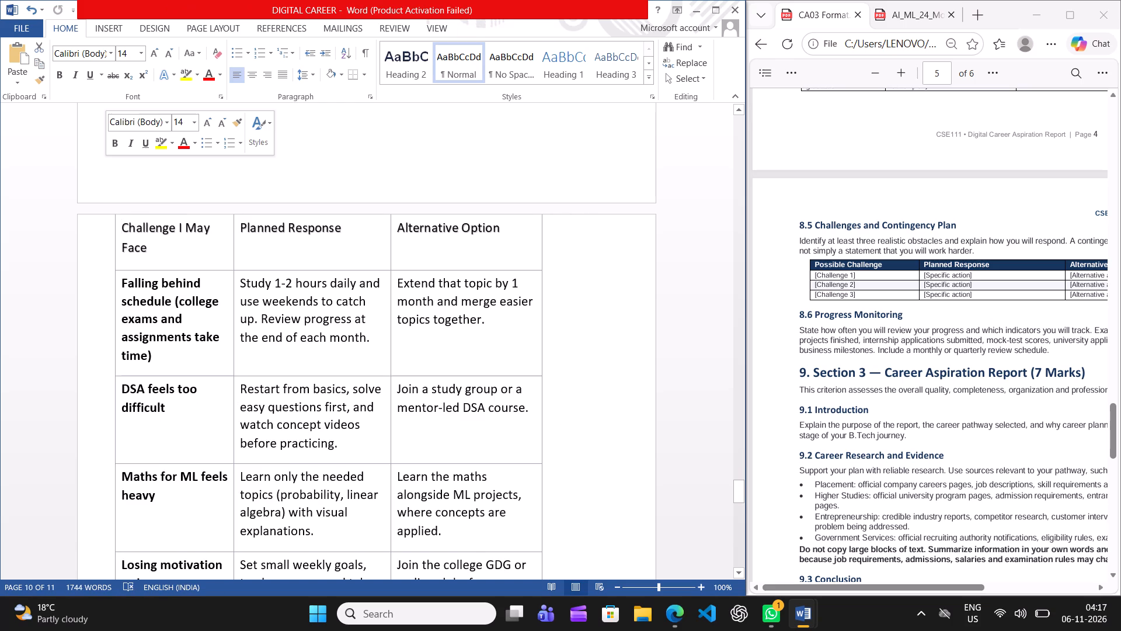
click(239, 171)
Check how the rows of the moved section 3.5 table are laid out across the pages.
scroll(304, 202, down, 2)
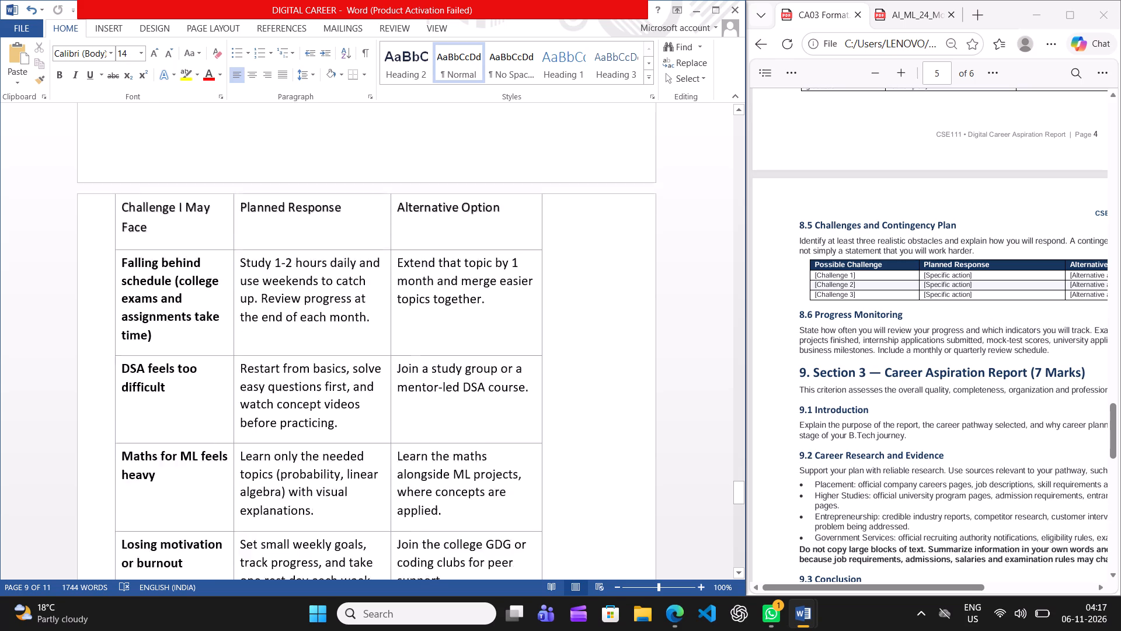
scroll(304, 202, down, 5)
scroll(304, 202, up, 3)
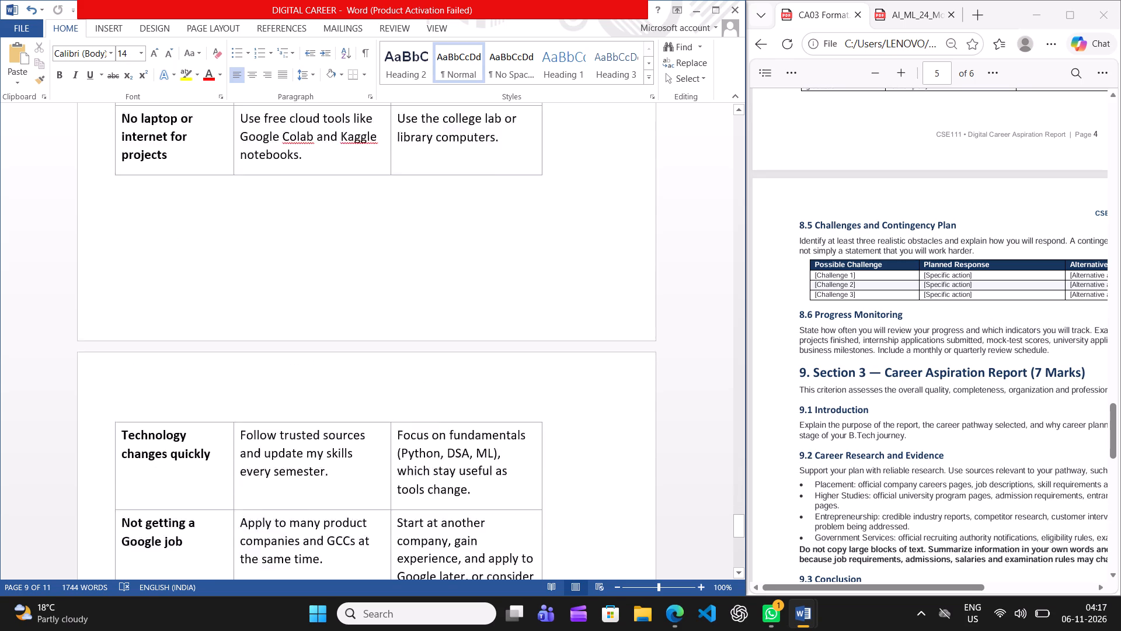
scroll(304, 202, up, 2)
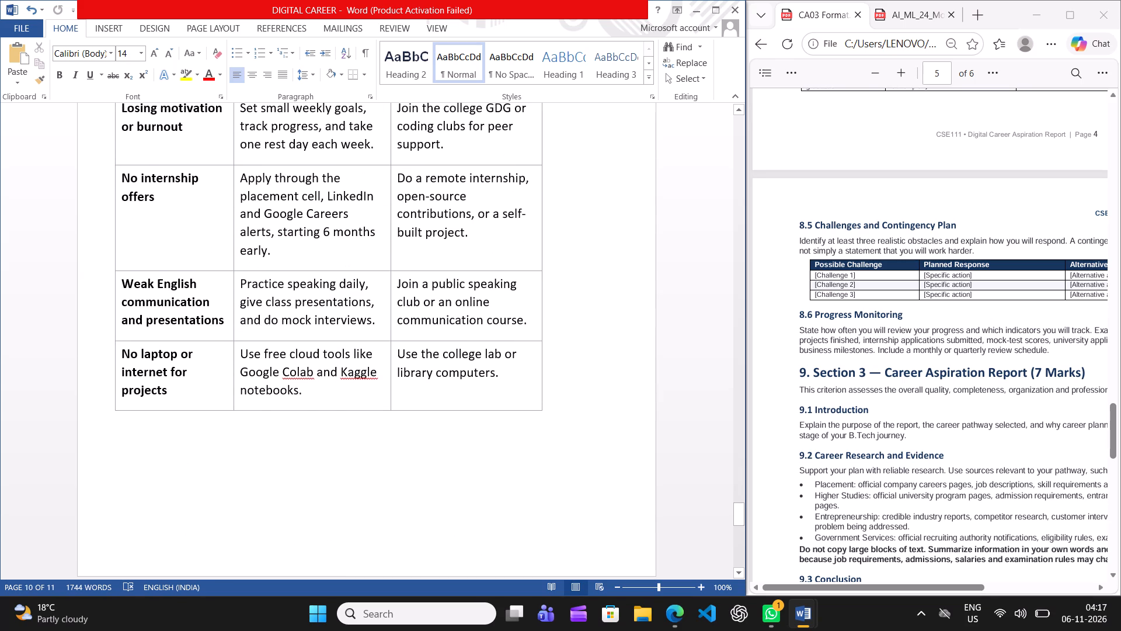
Undo the latest move of the section 3.5 challenges table and the narrowing made before it.
scroll(539, 411, up, 5)
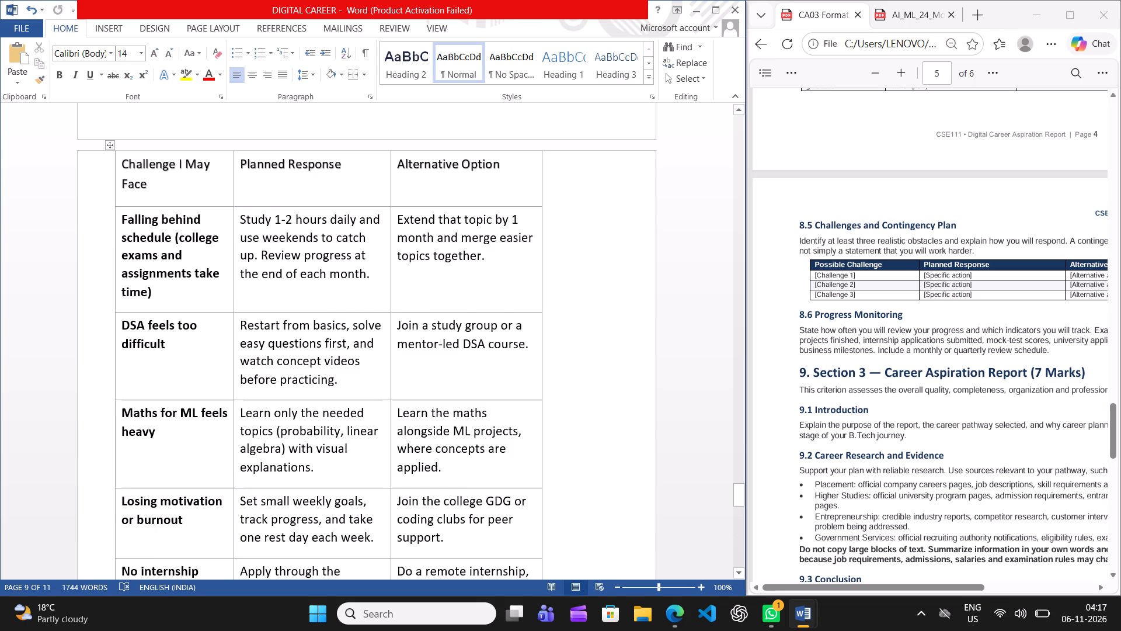
key(ctrl+z)
key(ctrl+z)
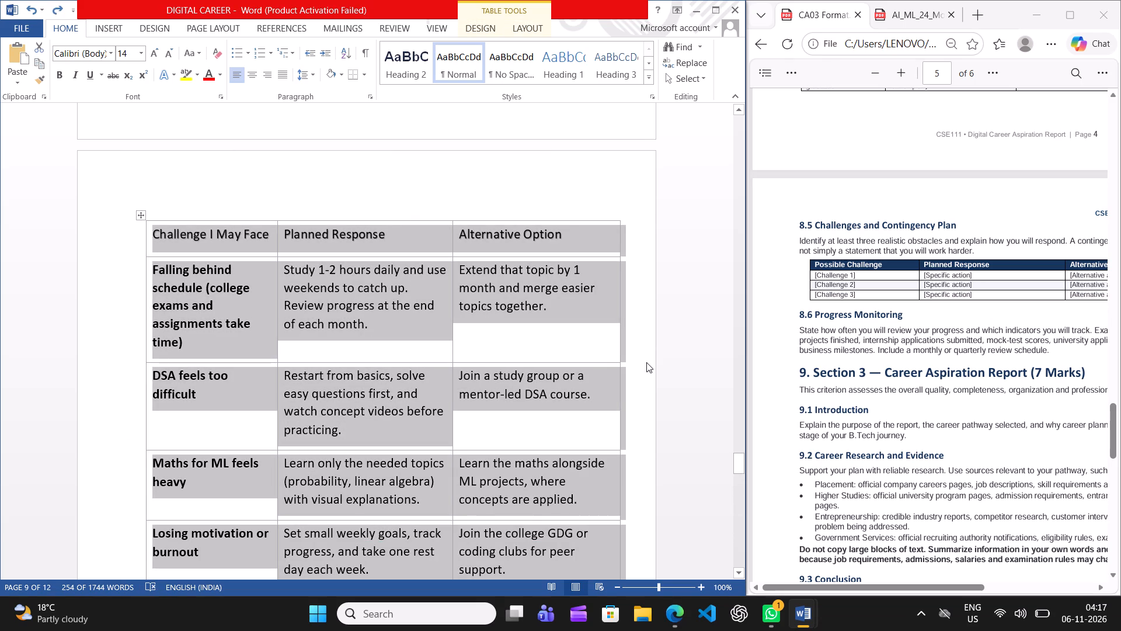
click(646, 362)
Examine how the section 3.5 table is laid out across its pages and what follows its final row.
scroll(646, 362, up, 3)
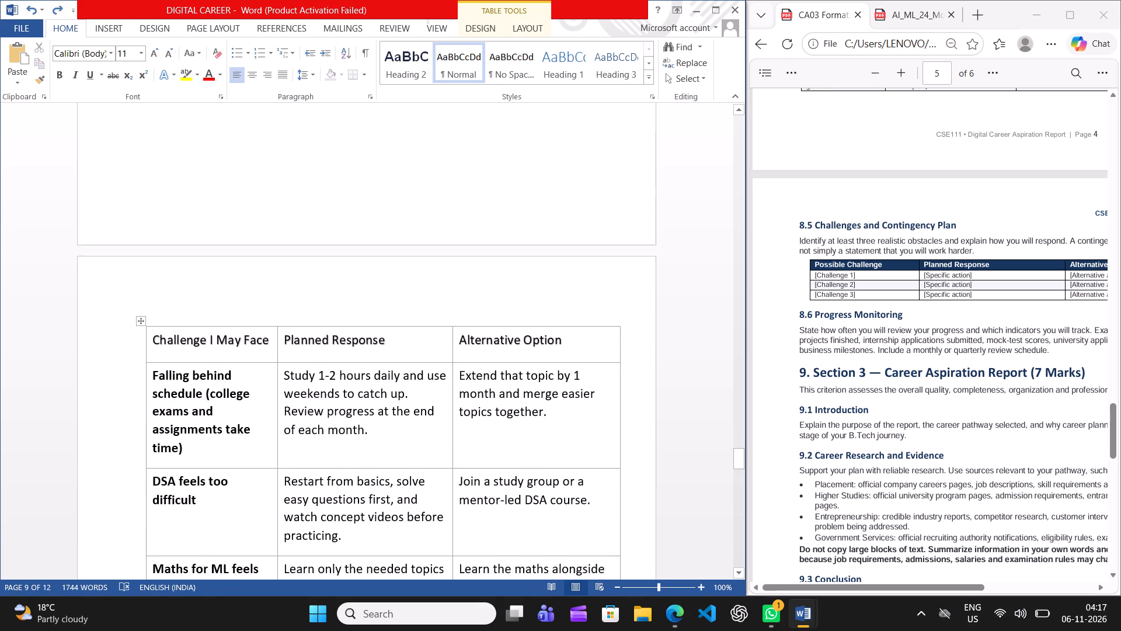
scroll(646, 362, up, 2)
scroll(646, 362, down, 7)
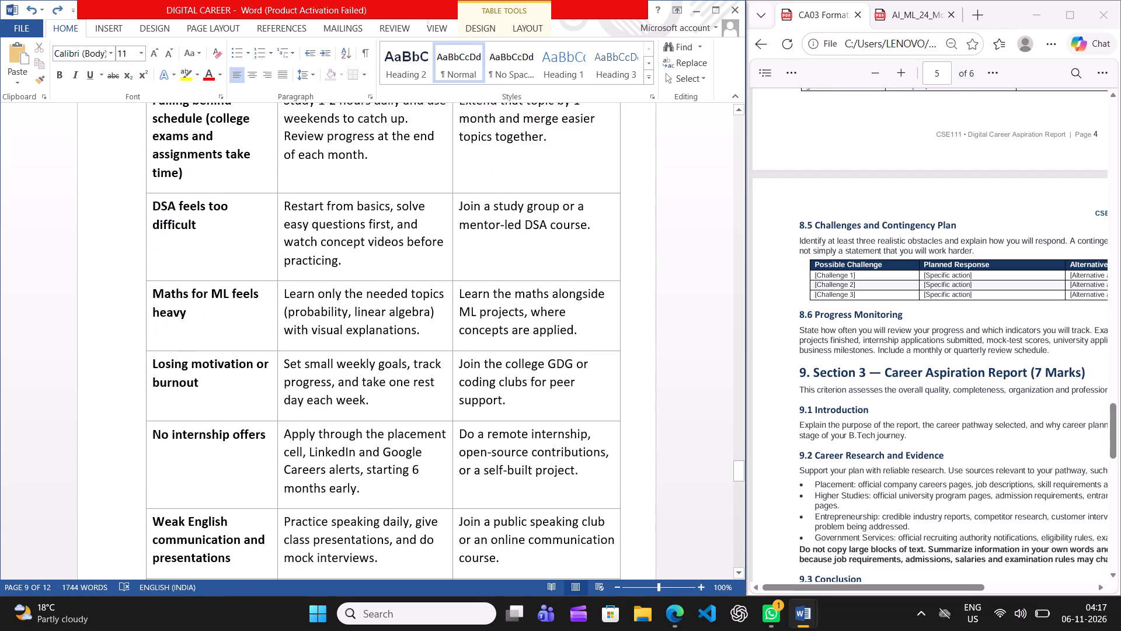
scroll(646, 362, down, 7)
scroll(646, 362, up, 3)
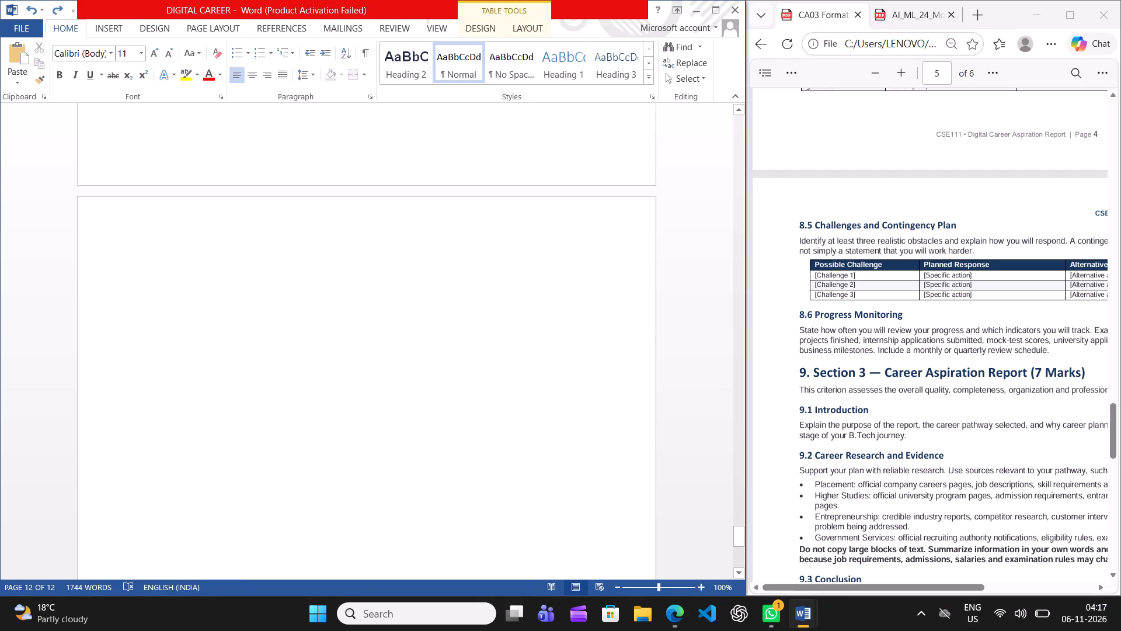
scroll(646, 362, up, 7)
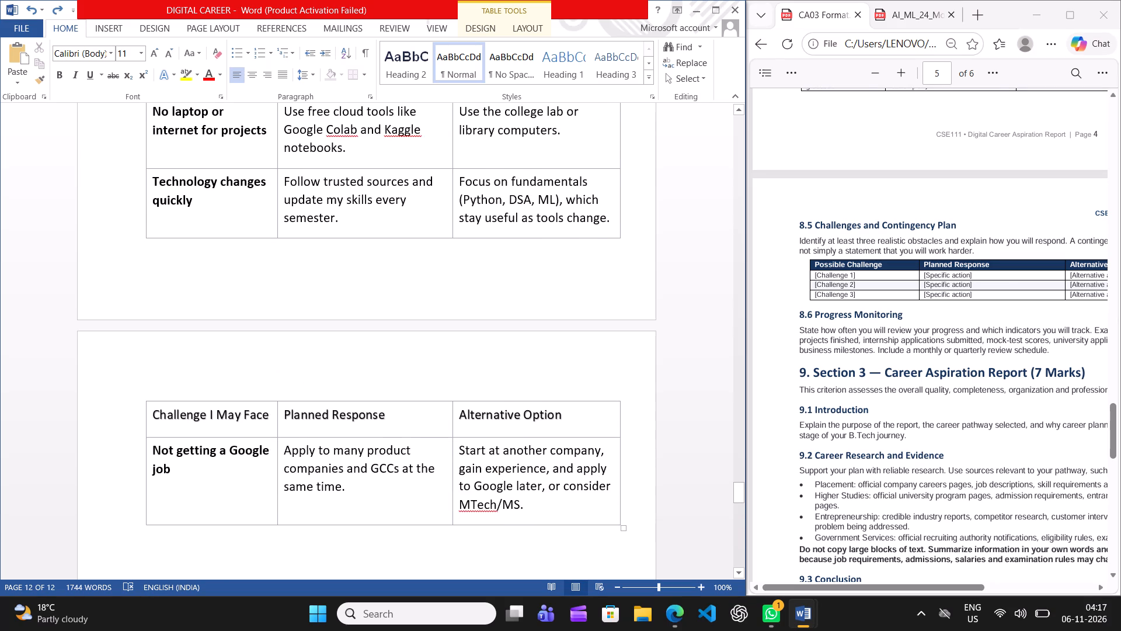
scroll(646, 362, up, 1)
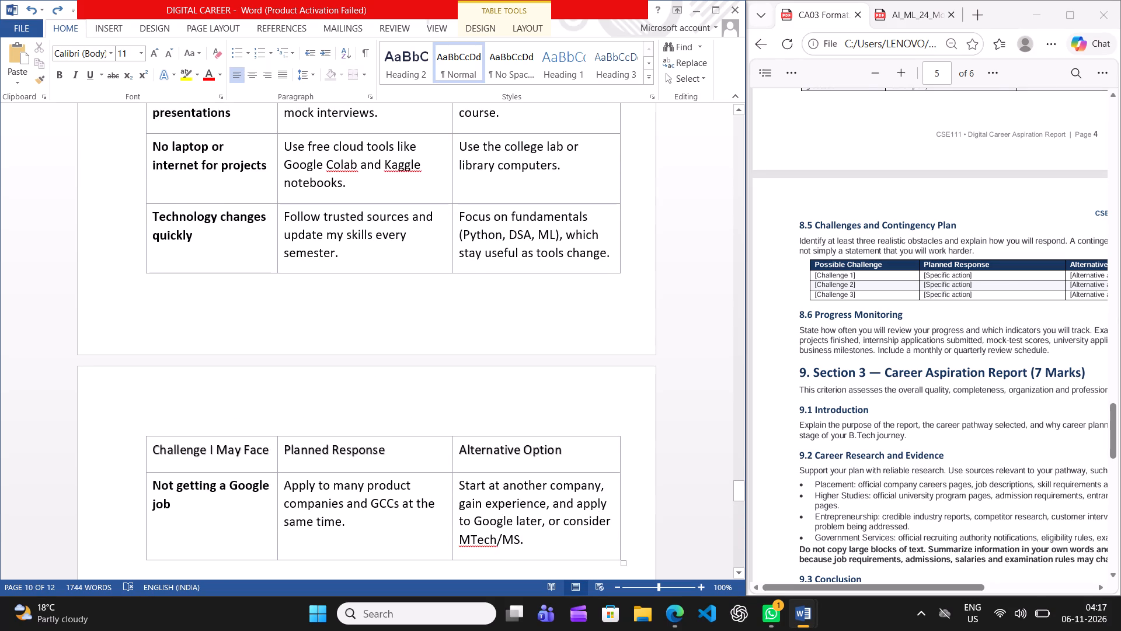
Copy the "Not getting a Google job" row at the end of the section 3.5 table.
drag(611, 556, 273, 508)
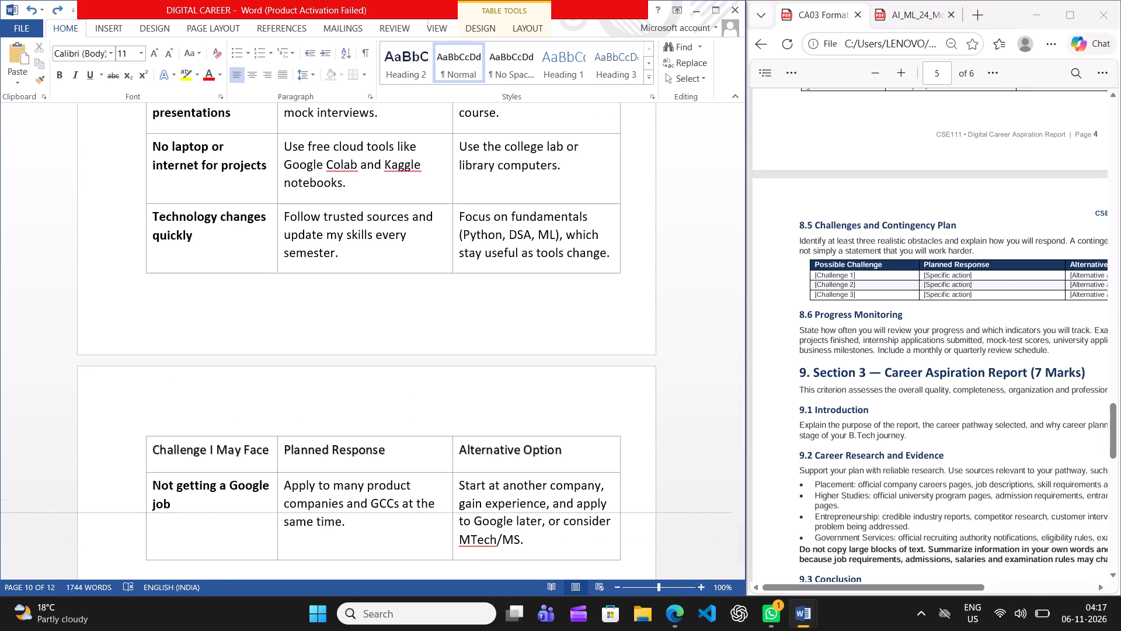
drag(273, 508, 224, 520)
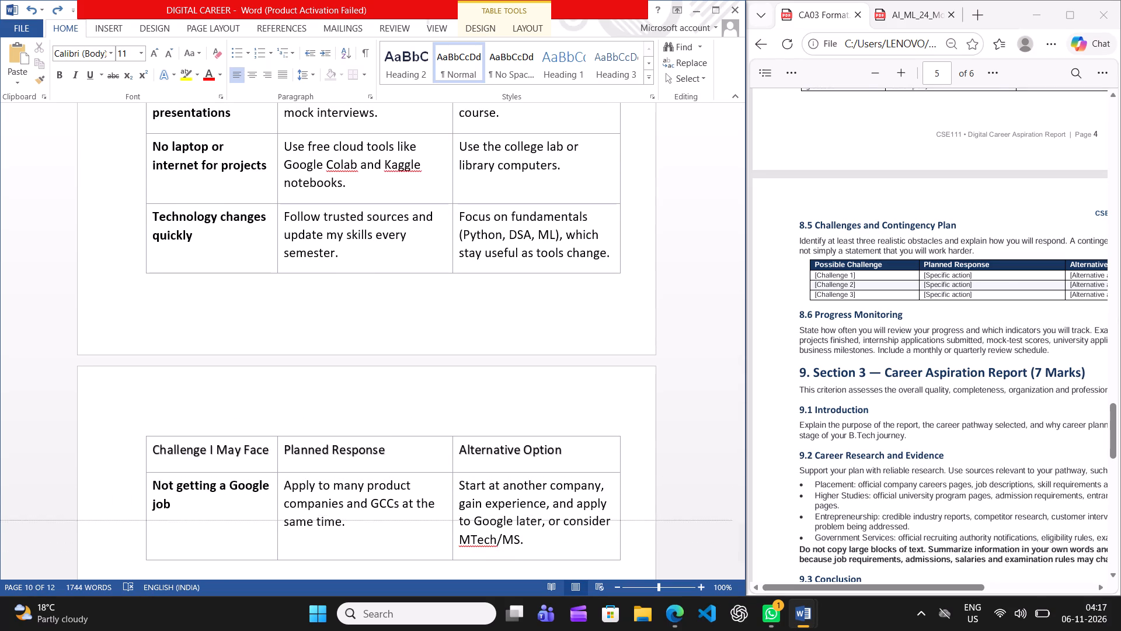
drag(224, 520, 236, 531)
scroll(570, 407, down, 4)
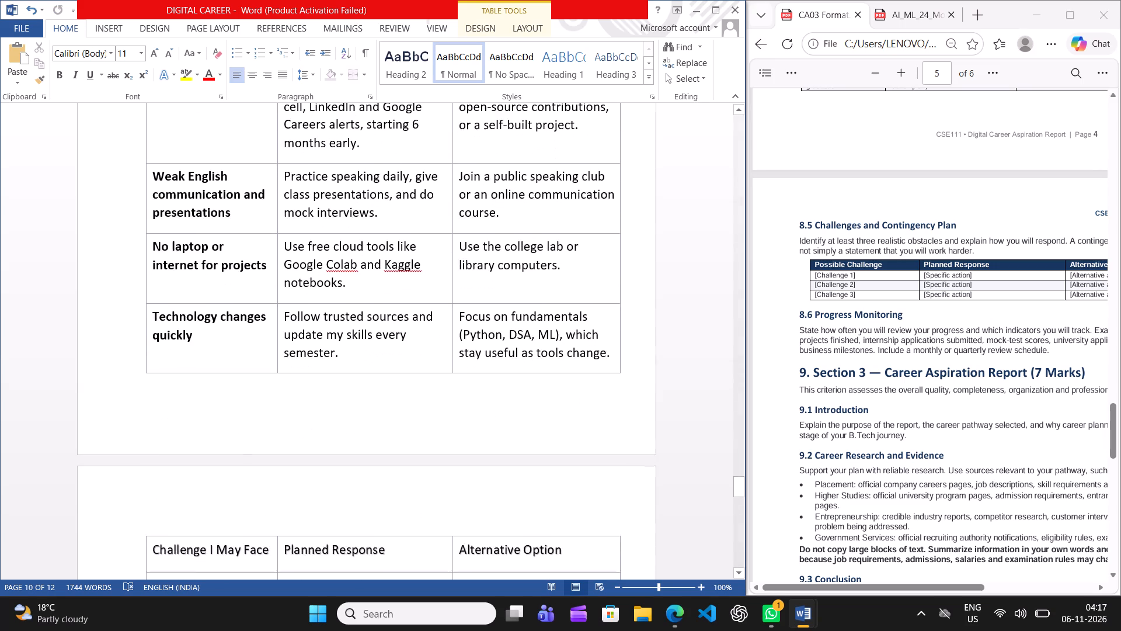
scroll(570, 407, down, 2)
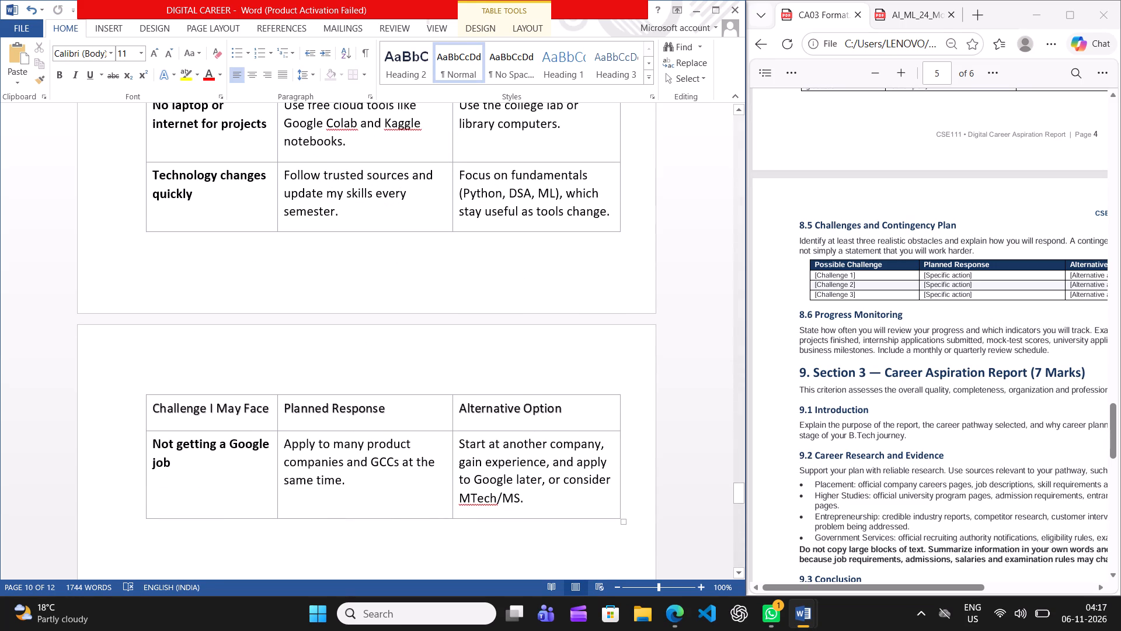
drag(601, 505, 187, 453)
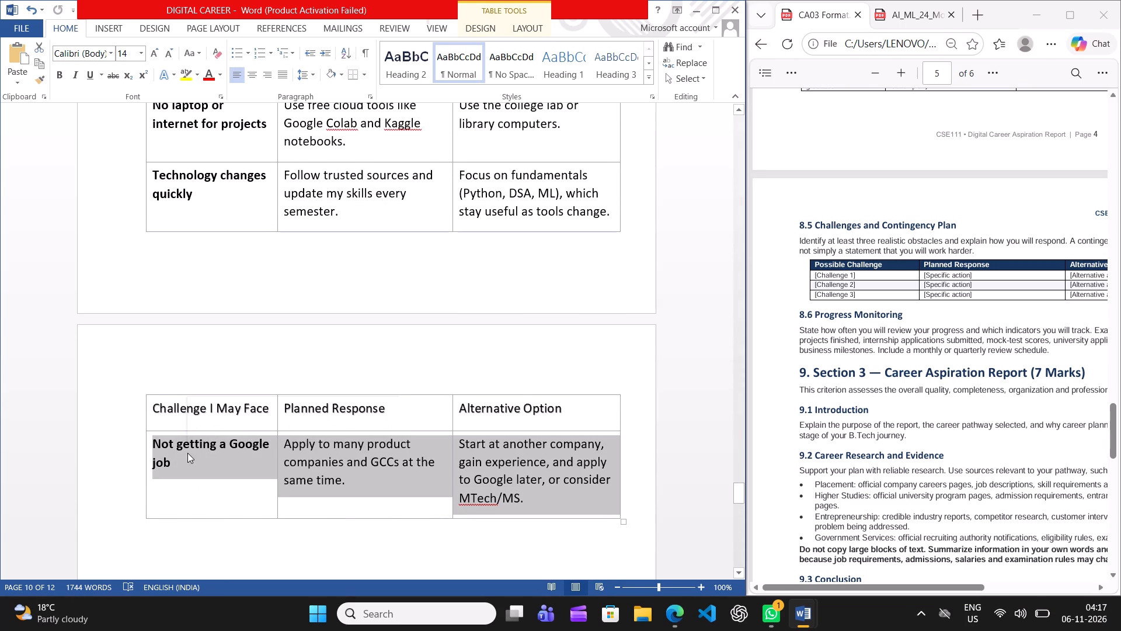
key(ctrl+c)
Select the whole section 3.5 challenges table and cut it out of the report.
scroll(304, 383, up, 5)
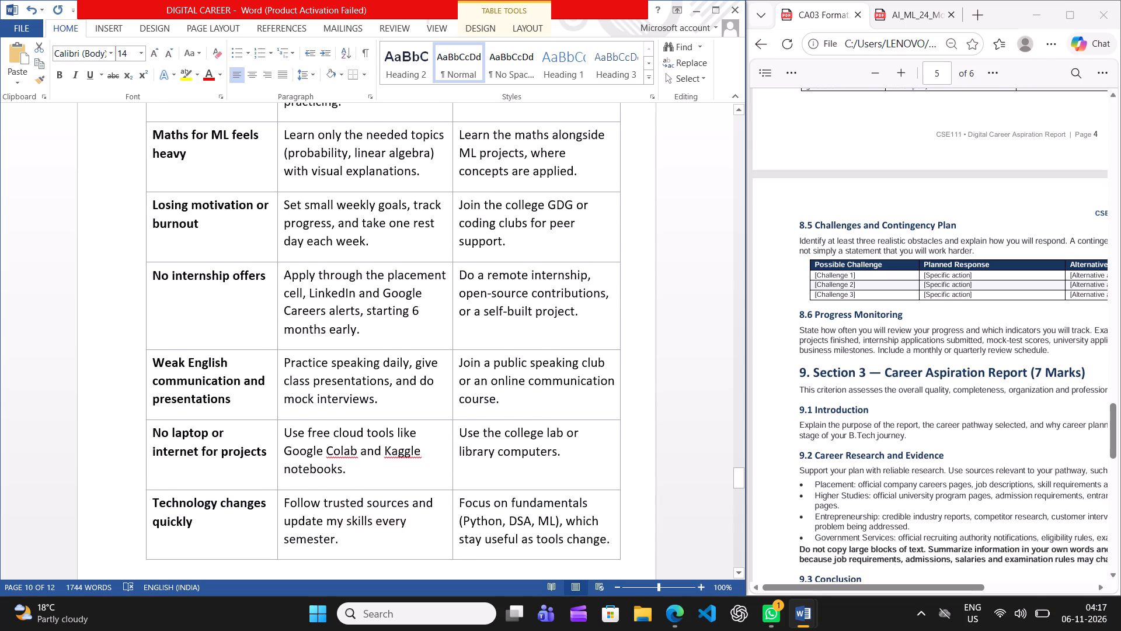
scroll(304, 383, up, 1)
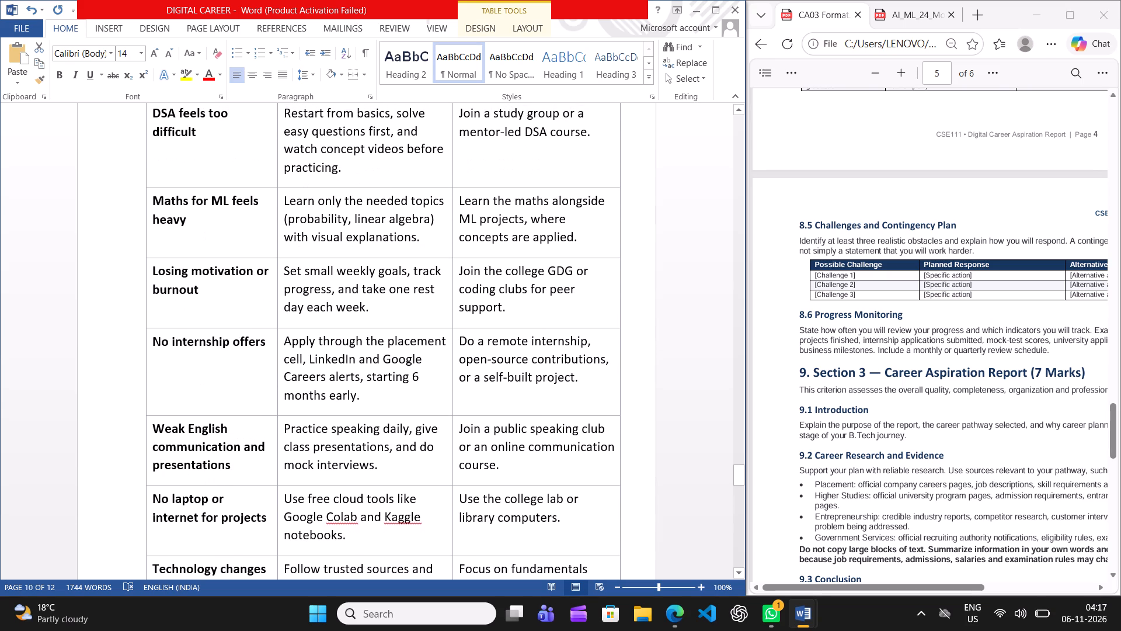
scroll(304, 383, up, 1)
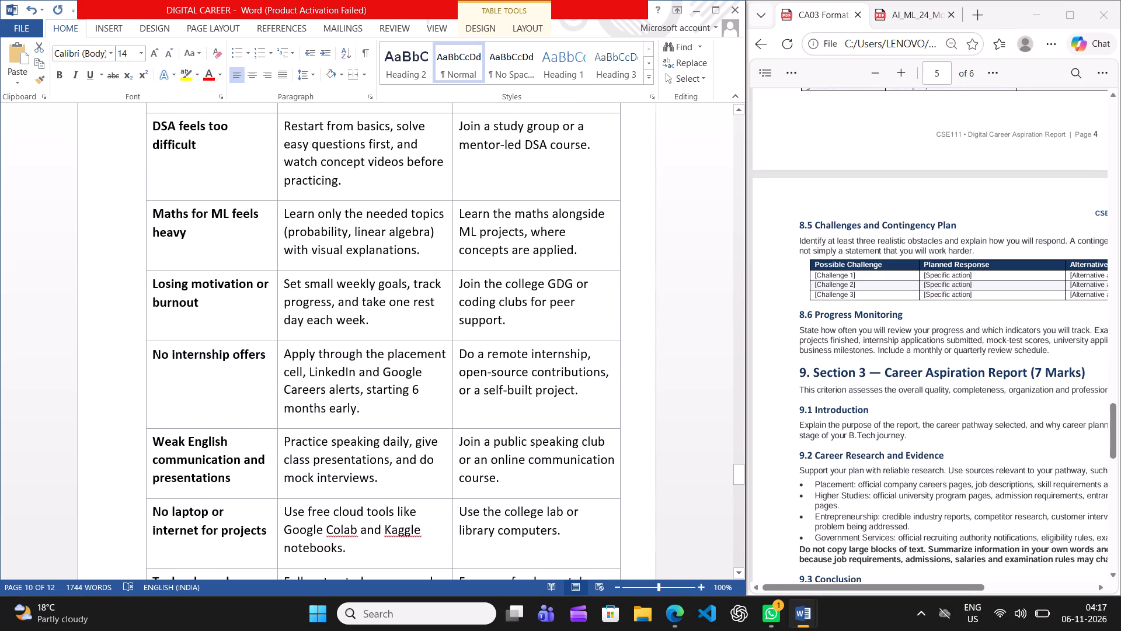
scroll(304, 383, up, 4)
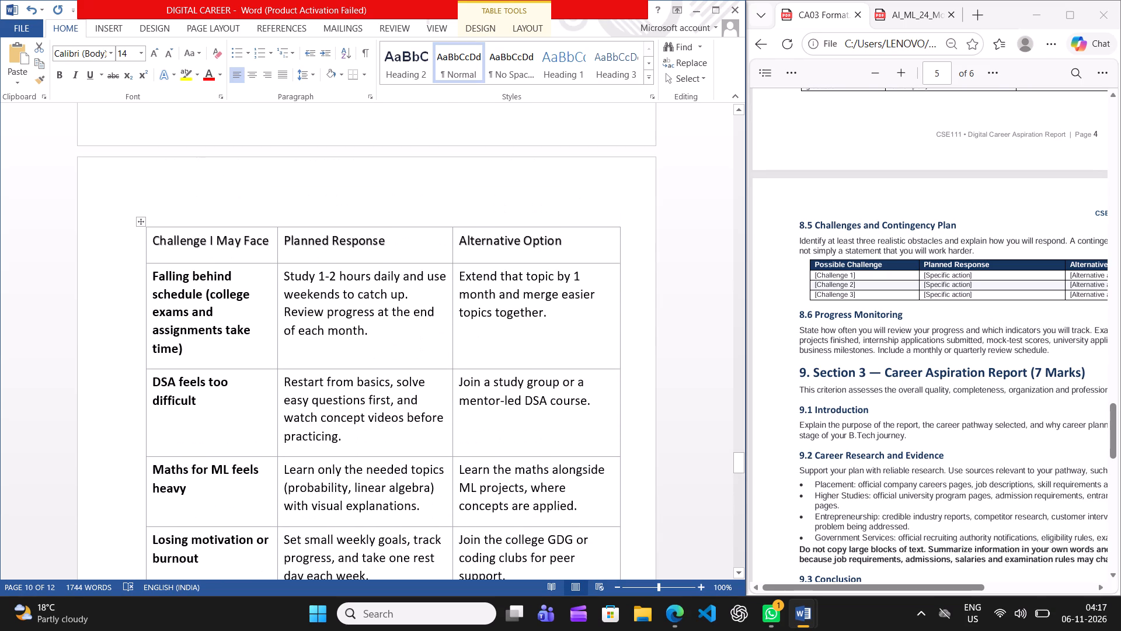
click(138, 223)
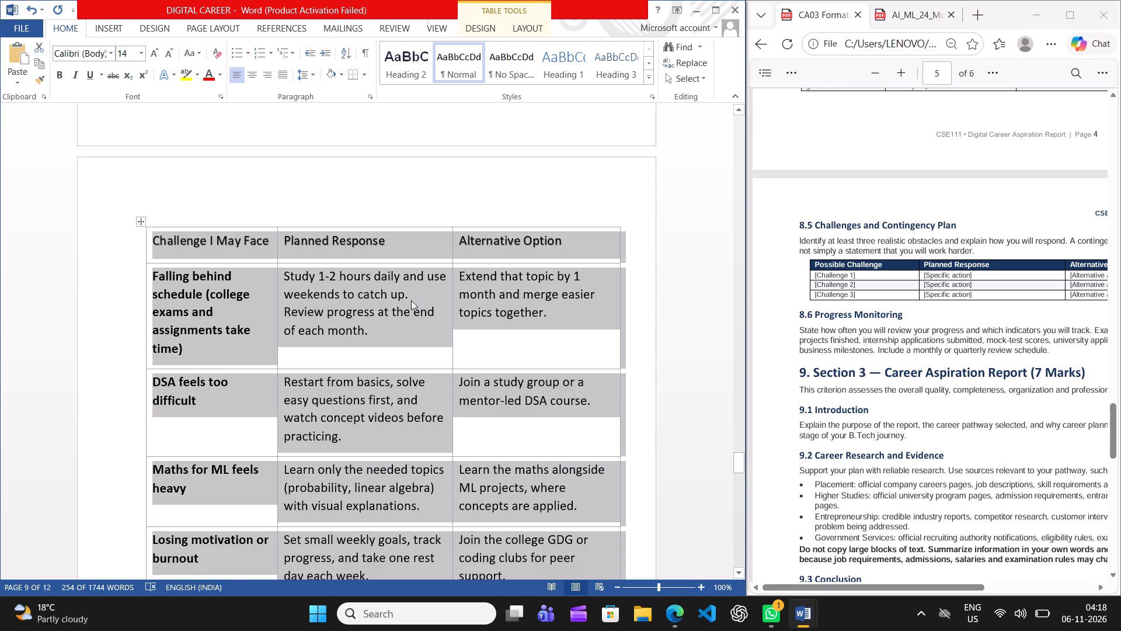
key(ctrl+x)
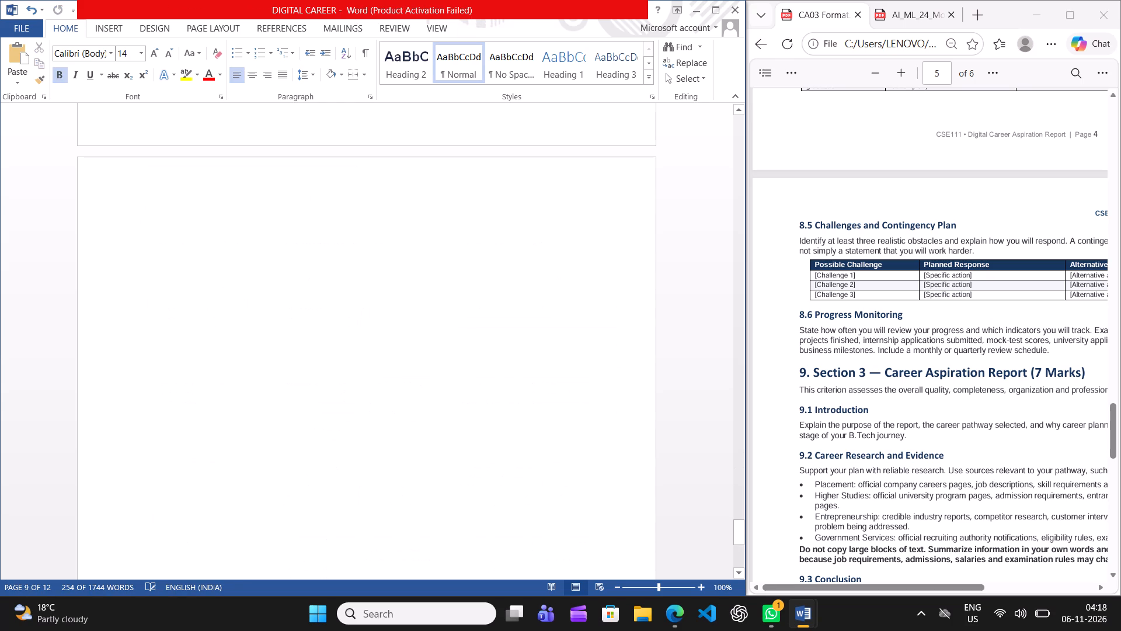
Close the browser window that holds the CA03 format PDF.
scroll(411, 300, up, 5)
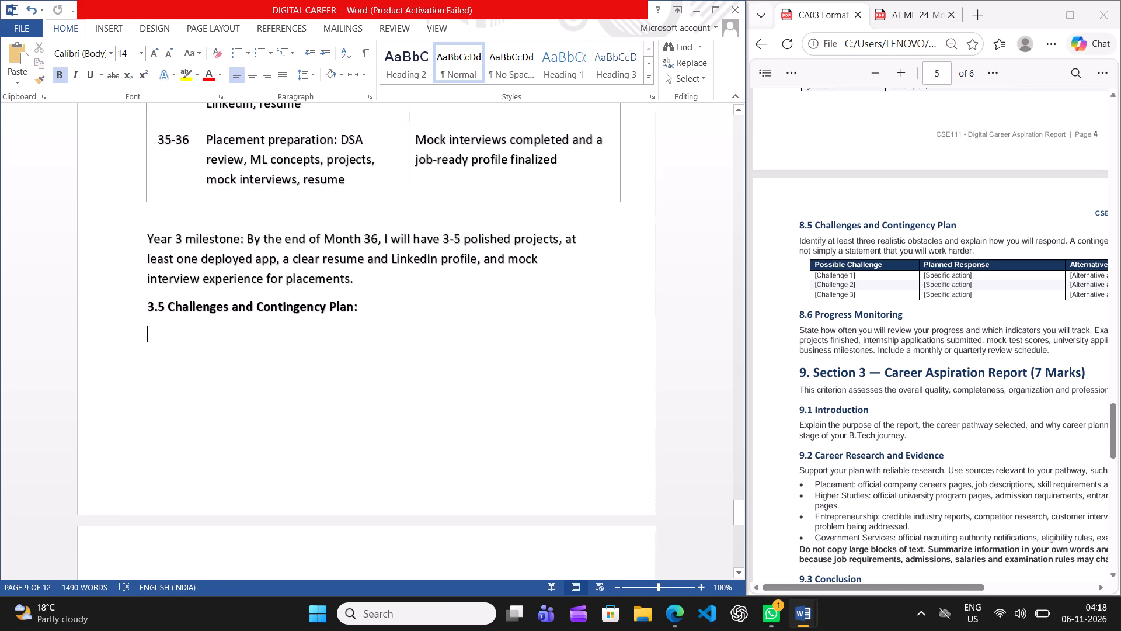
click(1108, 17)
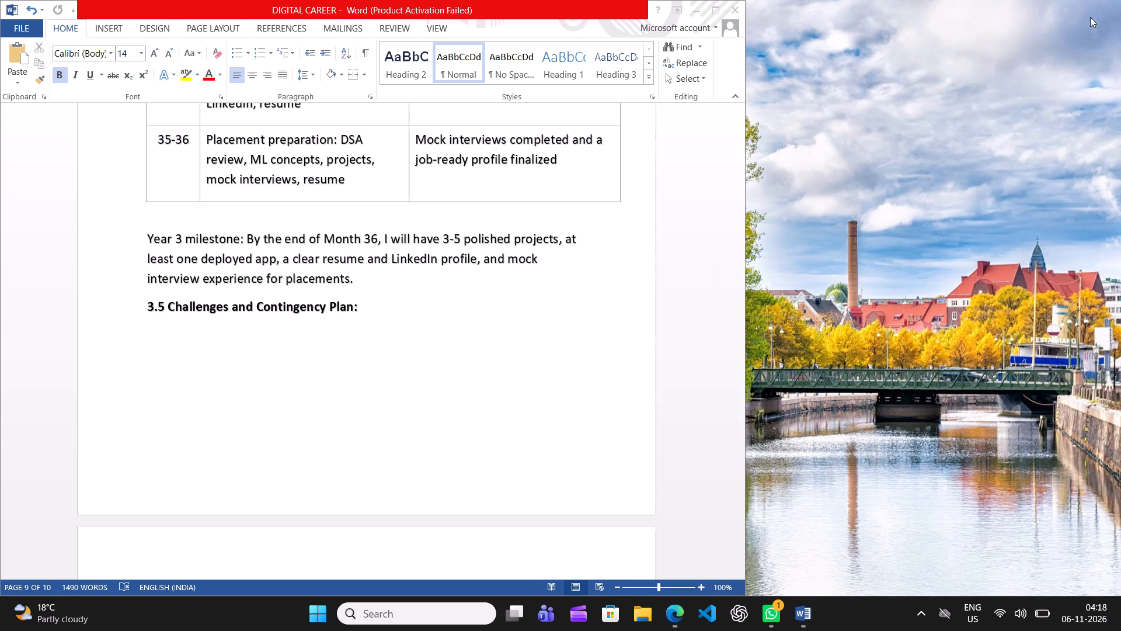
Close the DIGITAL CAREER document.
click(736, 5)
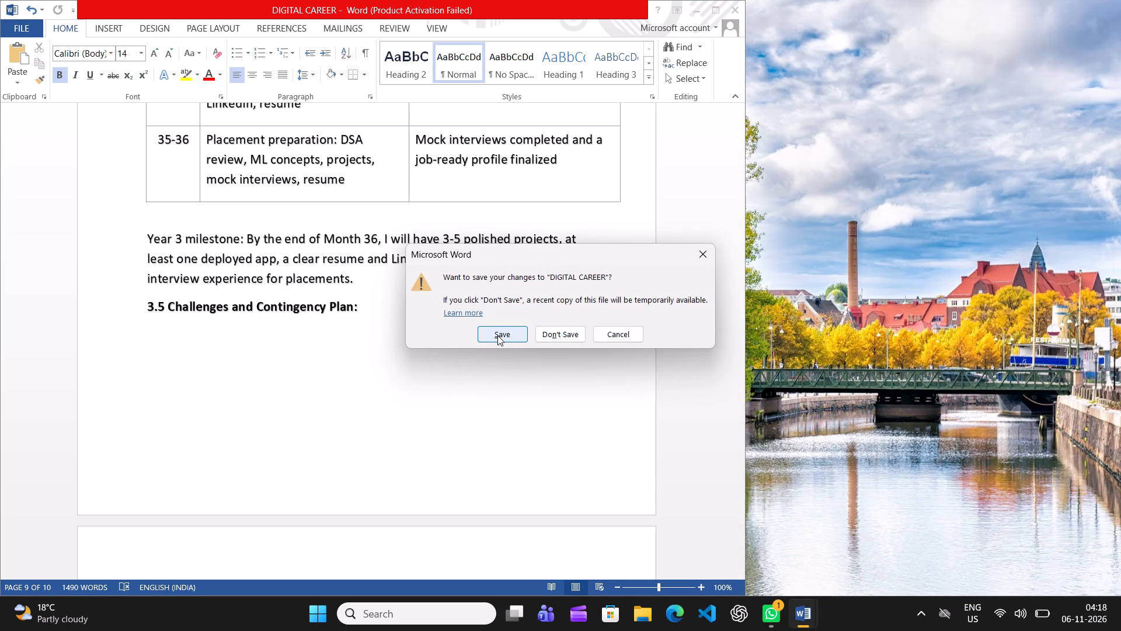
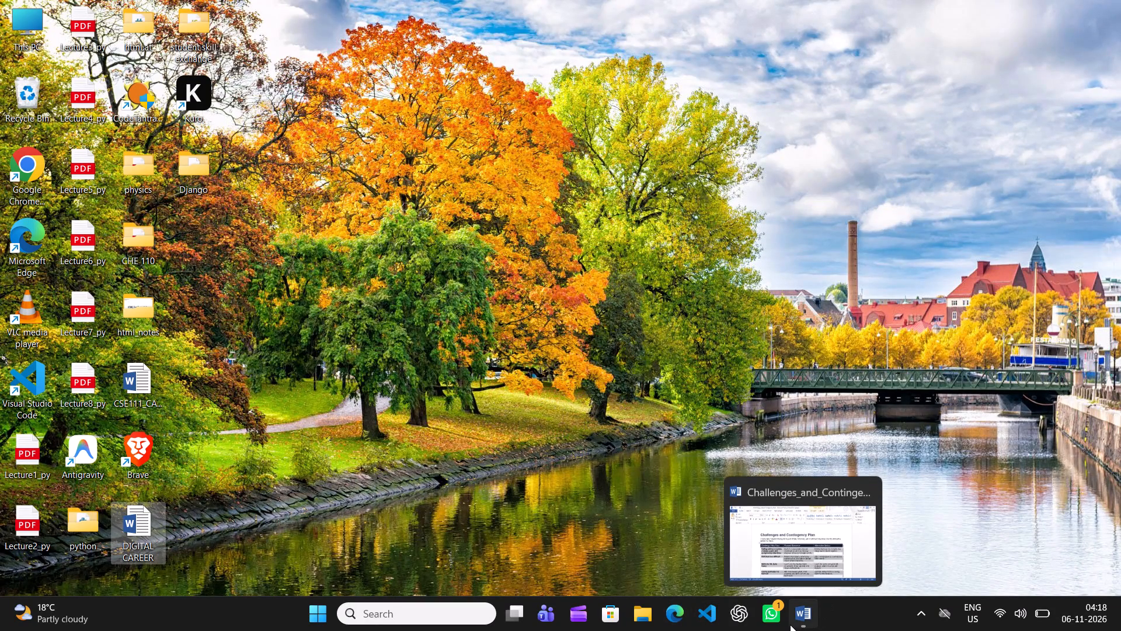
Close the Challenges and Contingency Plan document.
click(871, 488)
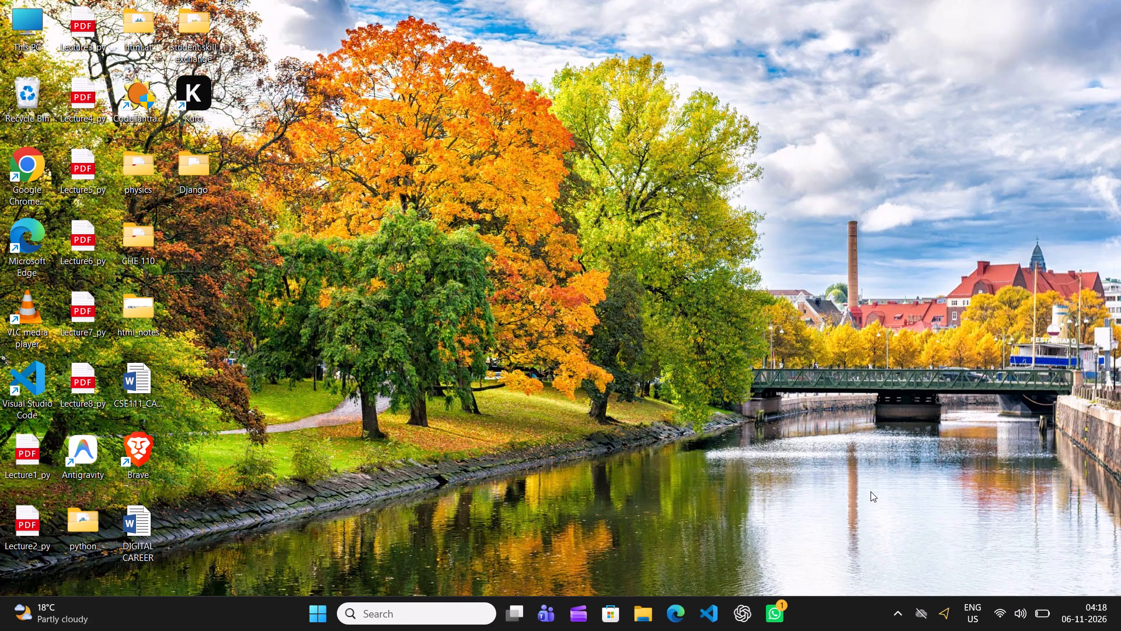
Reopen the DIGITAL CAREER document from the desktop and dismiss the Office activation wizard.
double_click(151, 529)
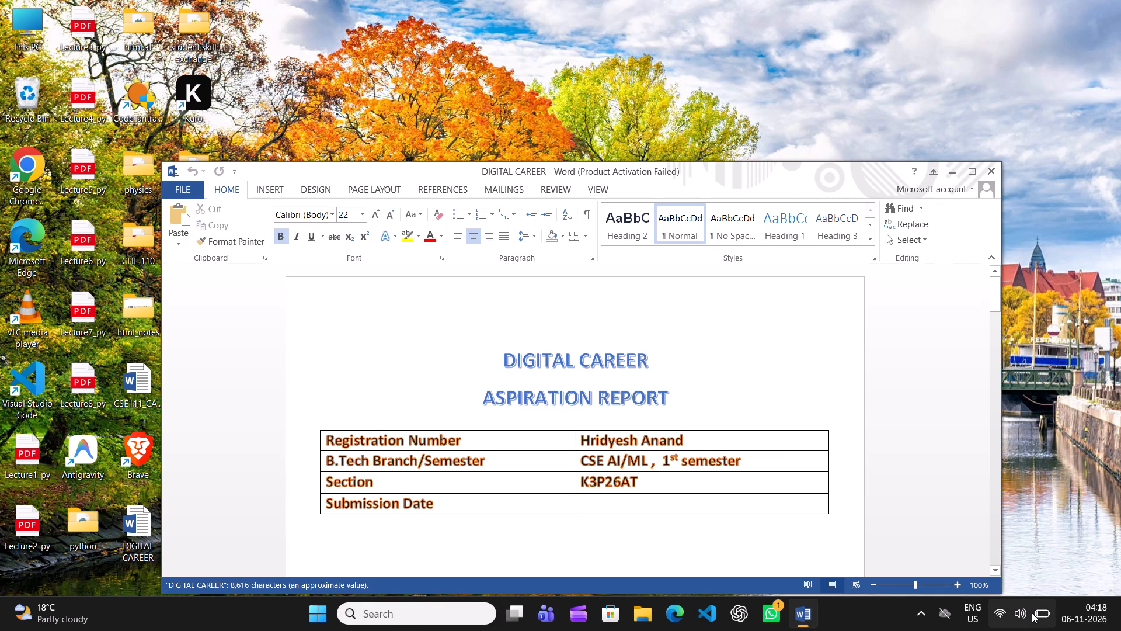
scroll(813, 532, down, 11)
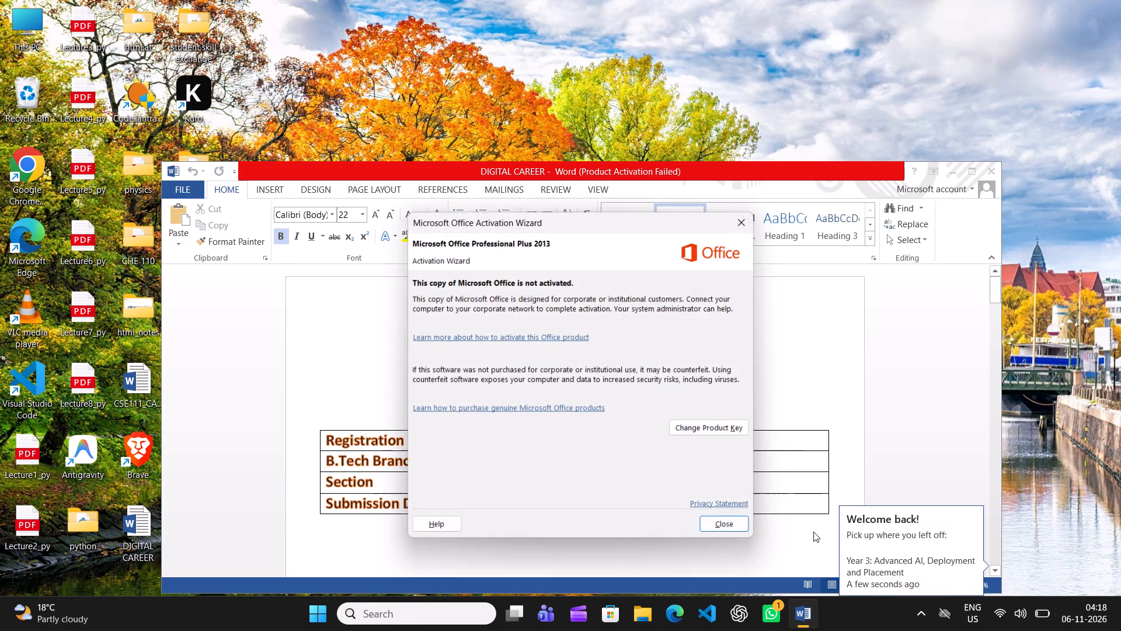
click(754, 525)
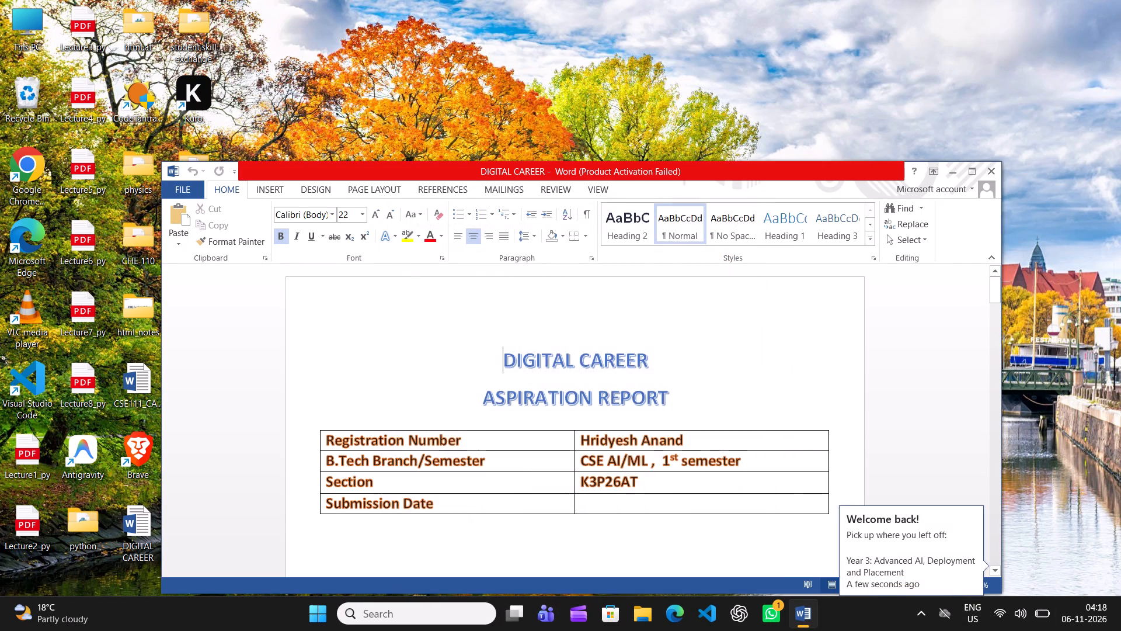
Look through the DIGITAL CAREER report's pages to check the yearly learning tables and the career choice sections.
scroll(782, 460, down, 16)
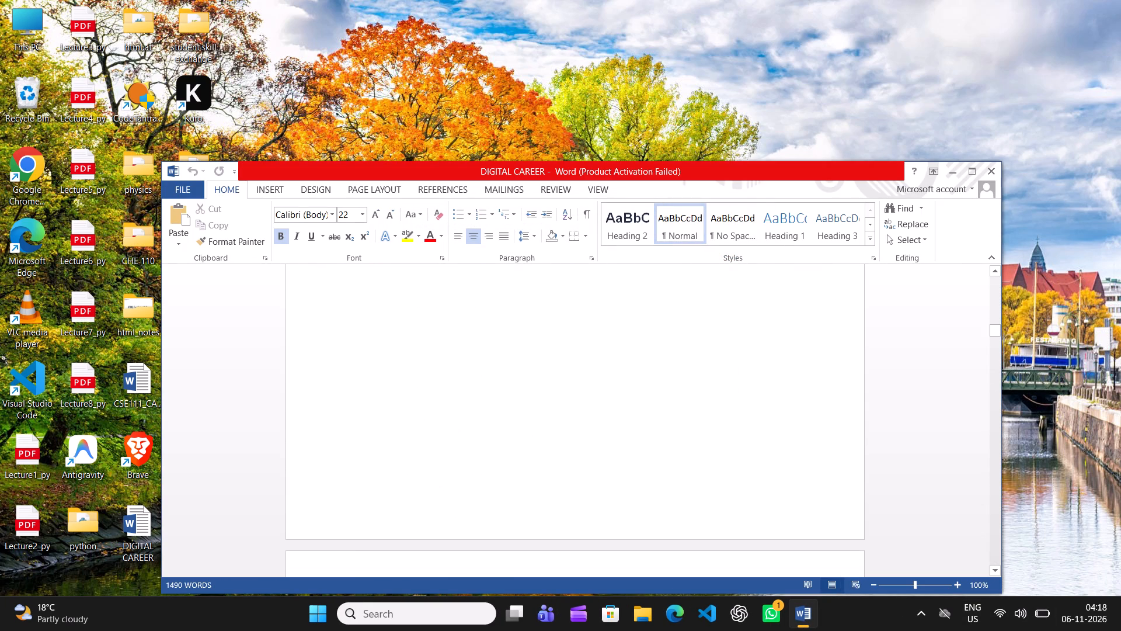
scroll(782, 460, down, 8)
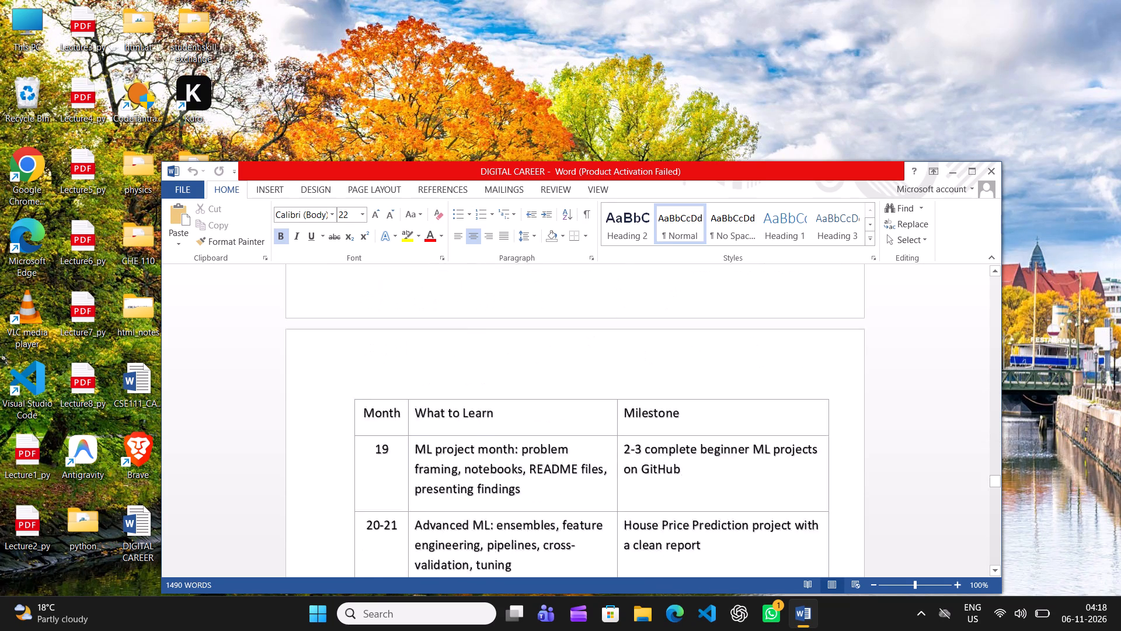
scroll(782, 460, down, 16)
scroll(782, 460, up, 9)
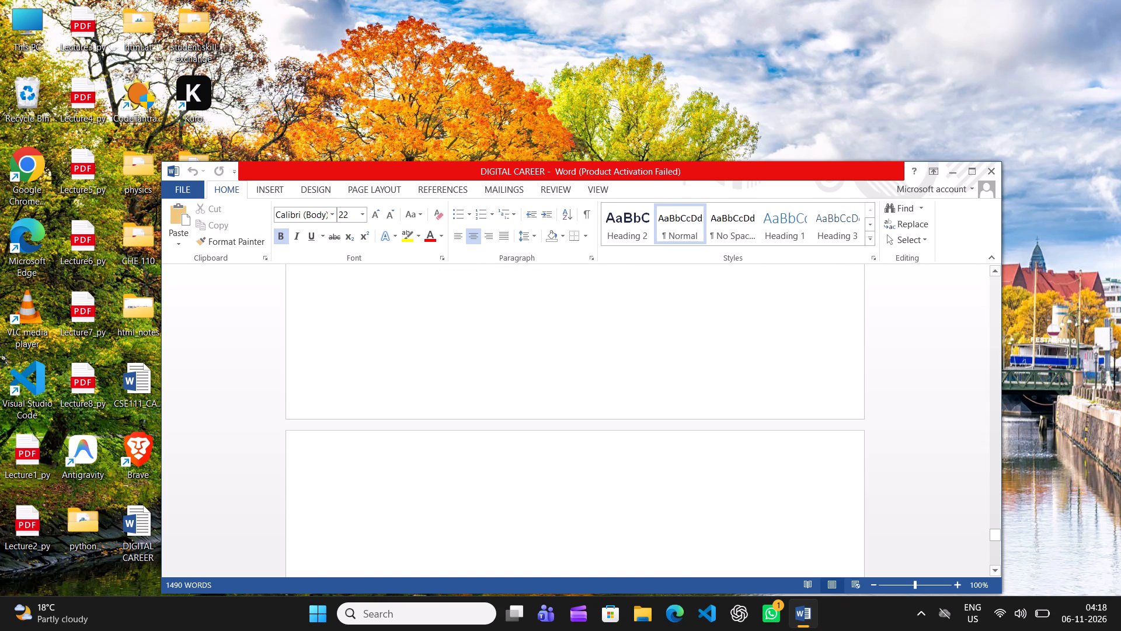
scroll(782, 460, up, 6)
scroll(782, 460, up, 20)
scroll(782, 460, up, 20)
scroll(782, 460, up, 17)
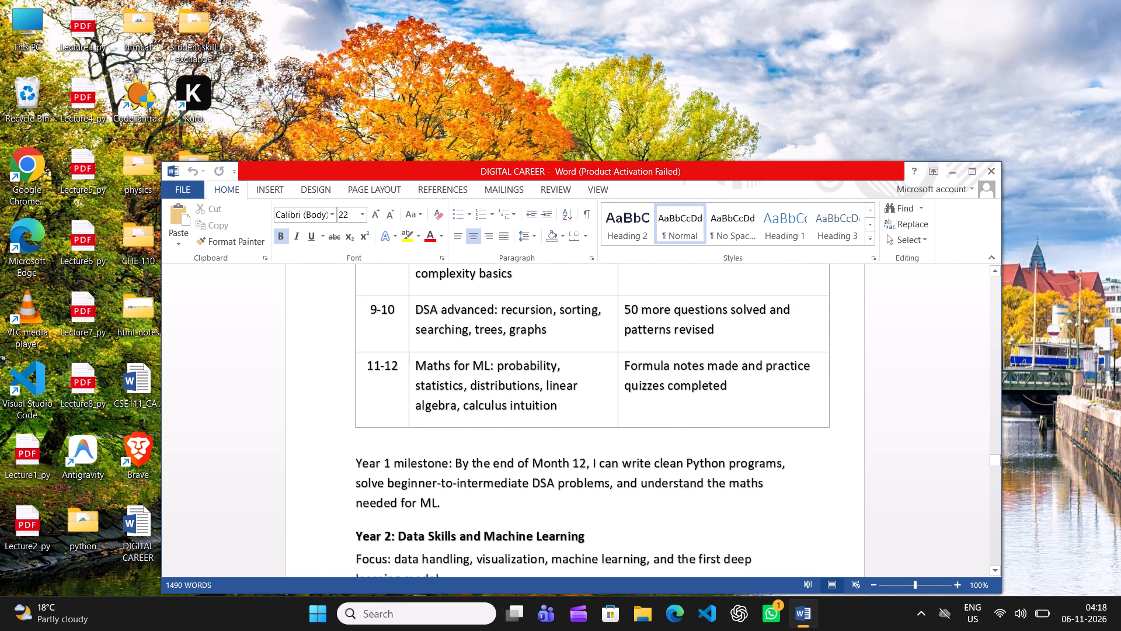
scroll(782, 460, up, 20)
scroll(782, 460, up, 20)
scroll(782, 460, up, 6)
scroll(974, 161, up, 20)
scroll(974, 161, up, 20)
scroll(974, 161, up, 20)
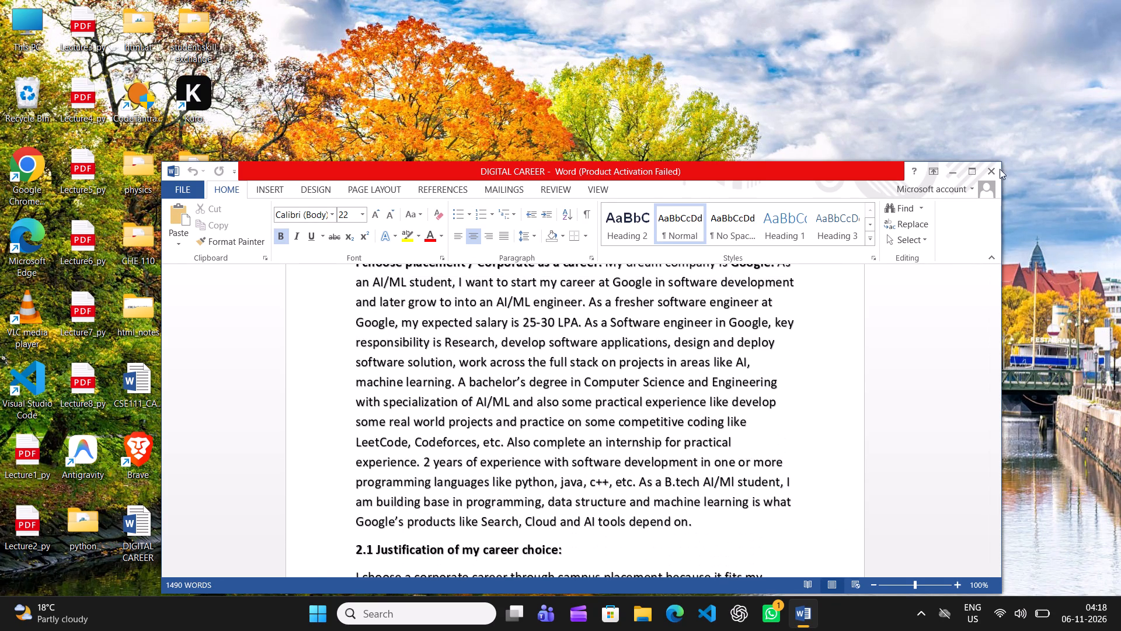
Close the DIGITAL CAREER document.
click(994, 174)
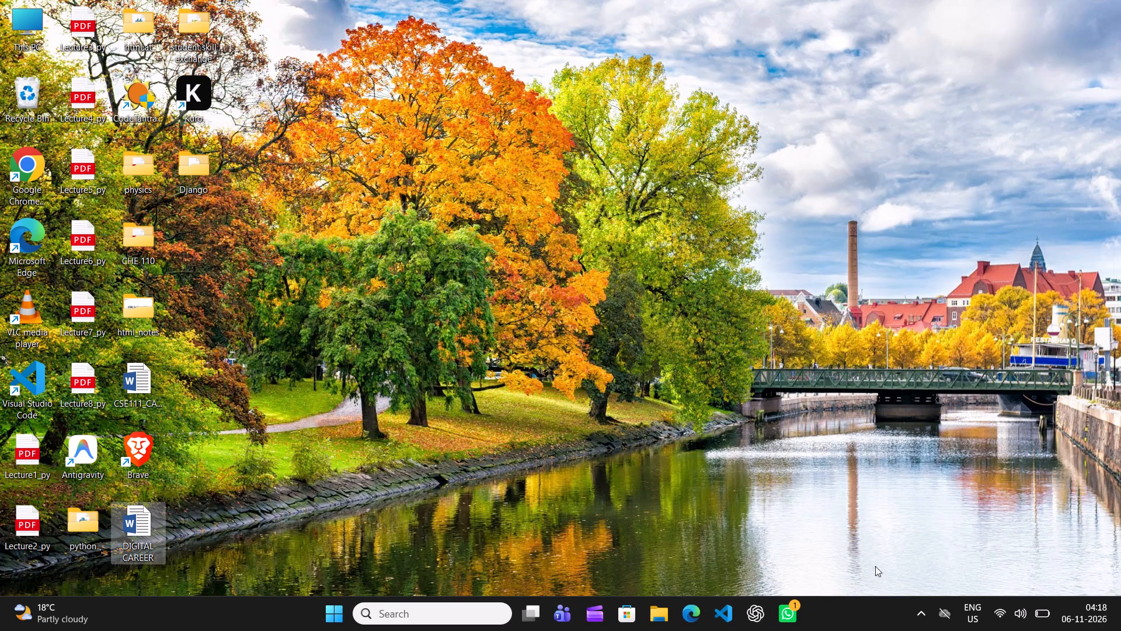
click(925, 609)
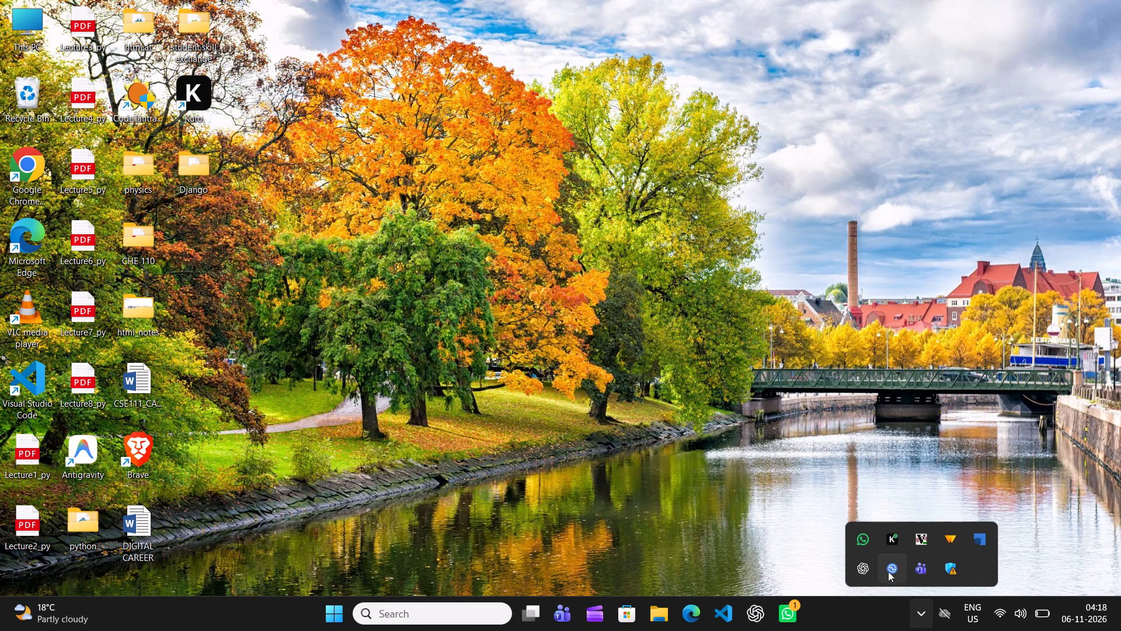
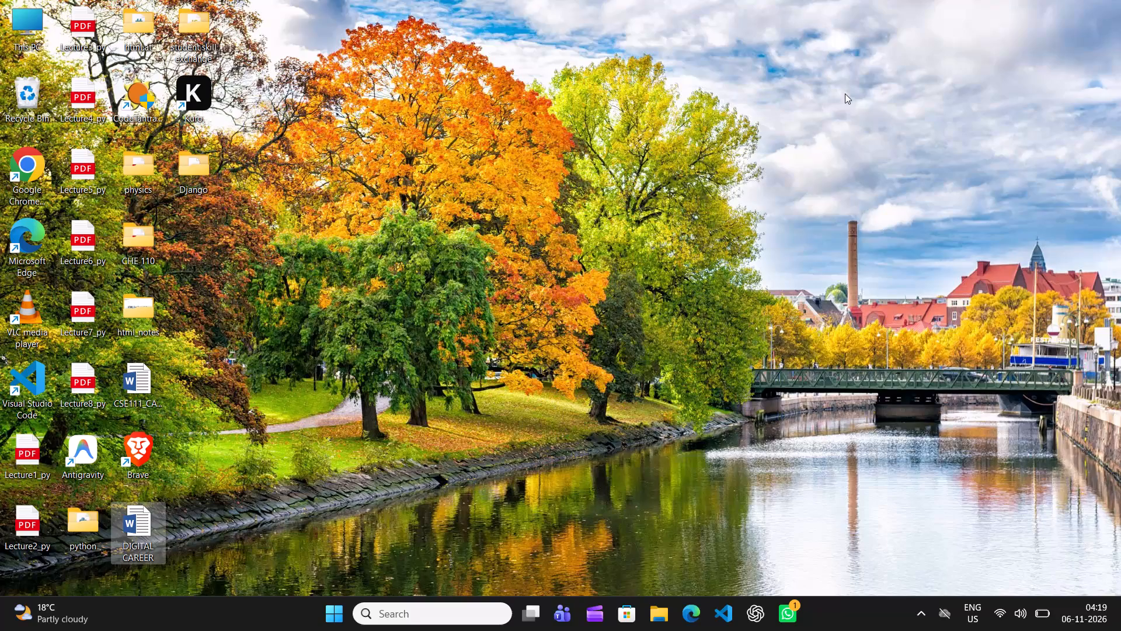
Shut down the computer from the desktop.
key(alt+F4)
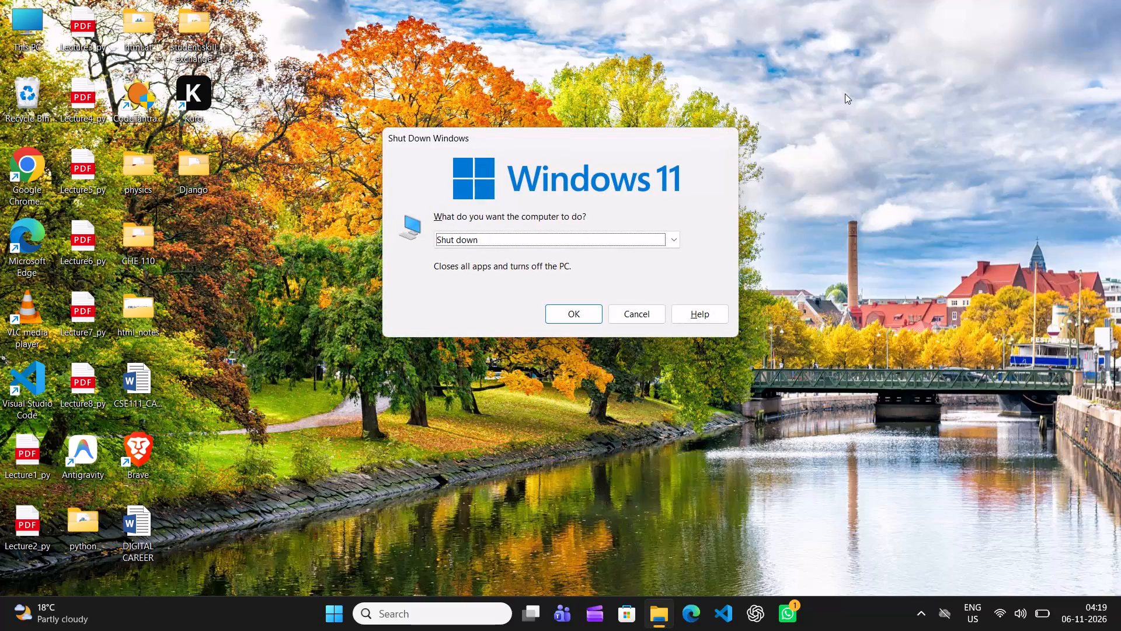
key(Return)
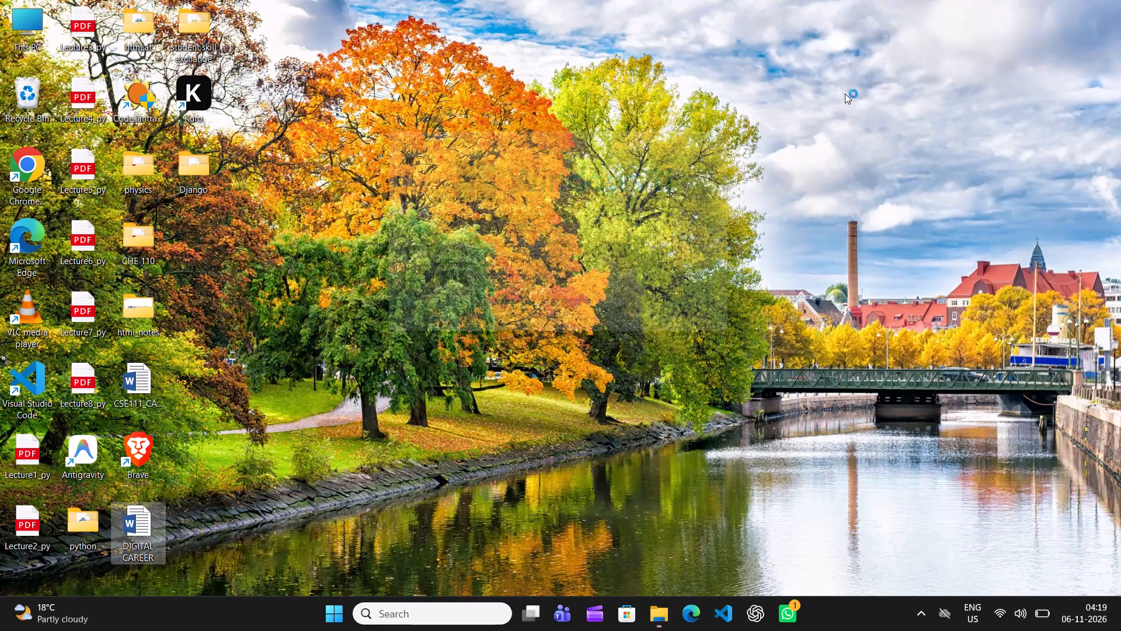